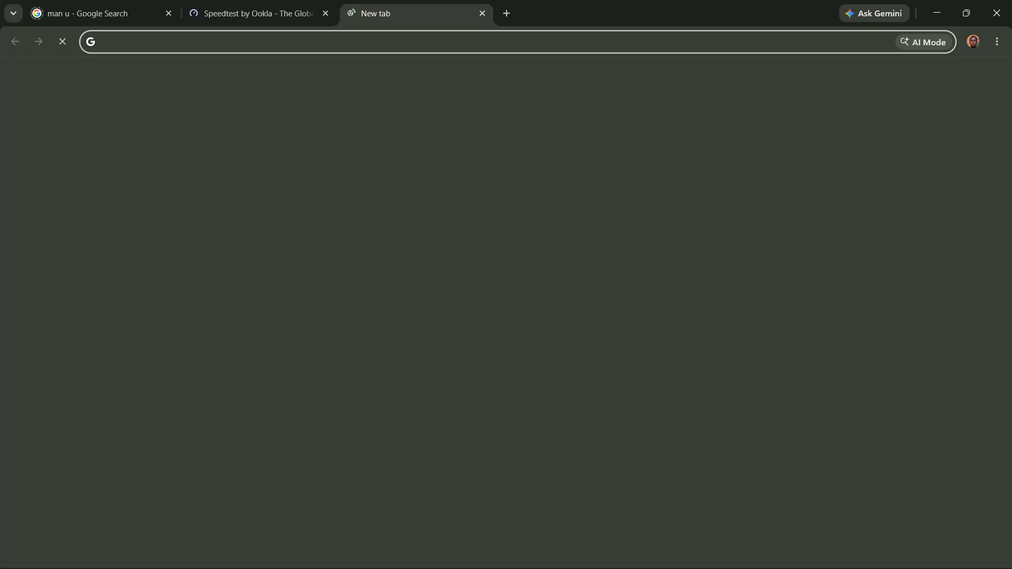
Search the web for smartdraw and open the SmartDraw website.
type("smar")
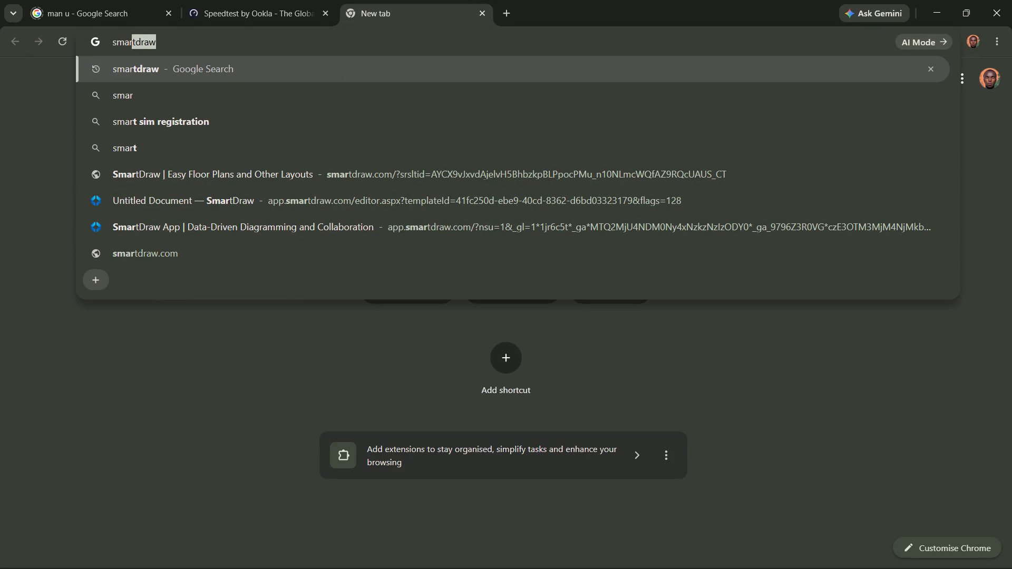
left_click(338, 73)
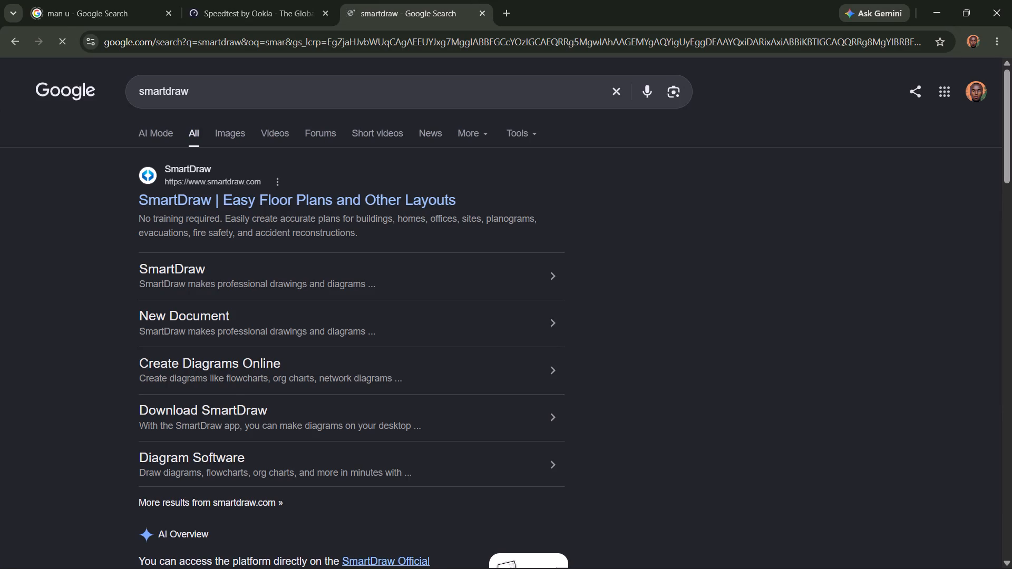
left_click(352, 199)
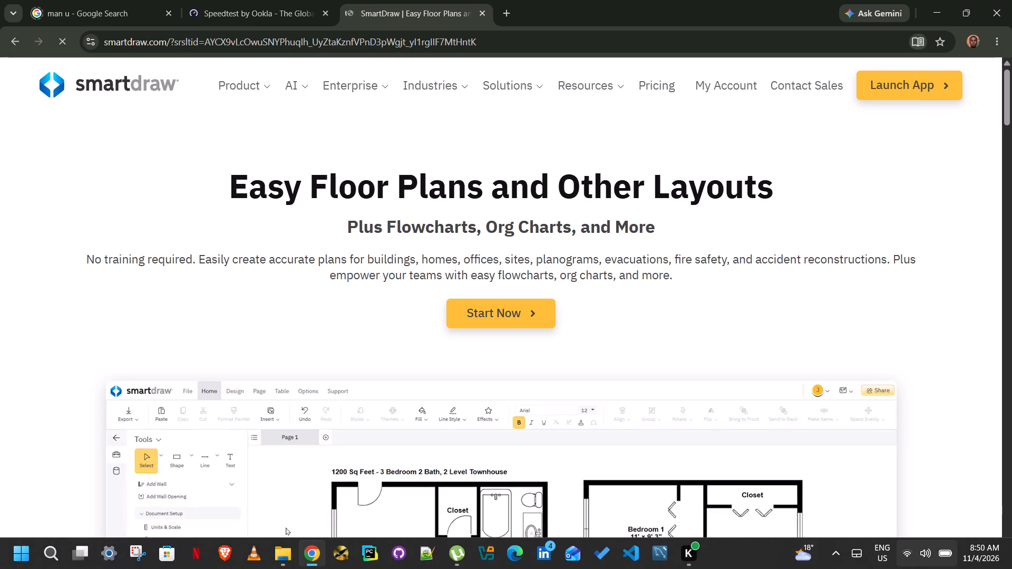
Raise the screen brightness in the system quick settings.
left_click(938, 564)
left_click_drag(900, 437, 922, 434)
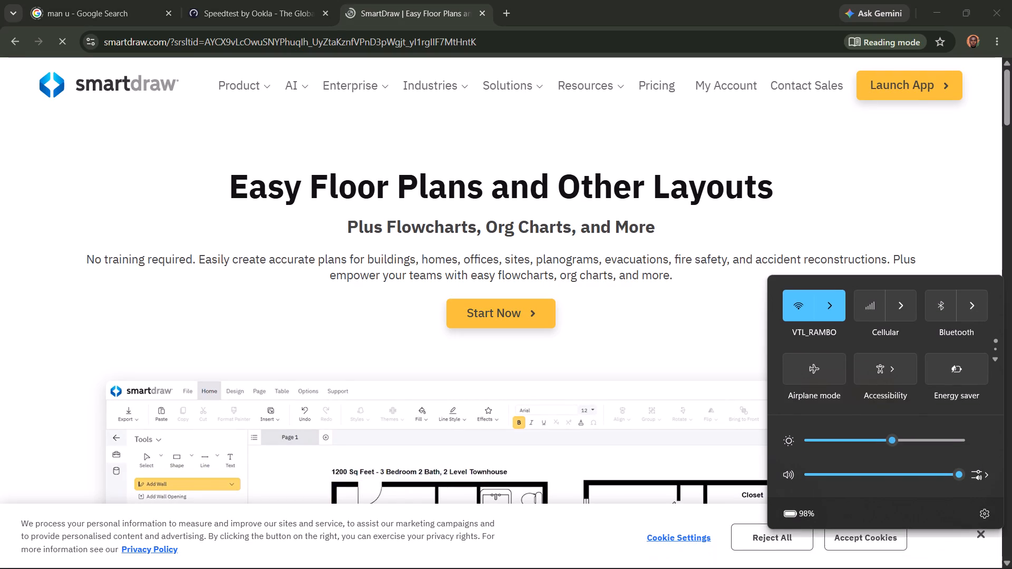
left_click_drag(922, 434, 1011, 448)
left_click(942, 207)
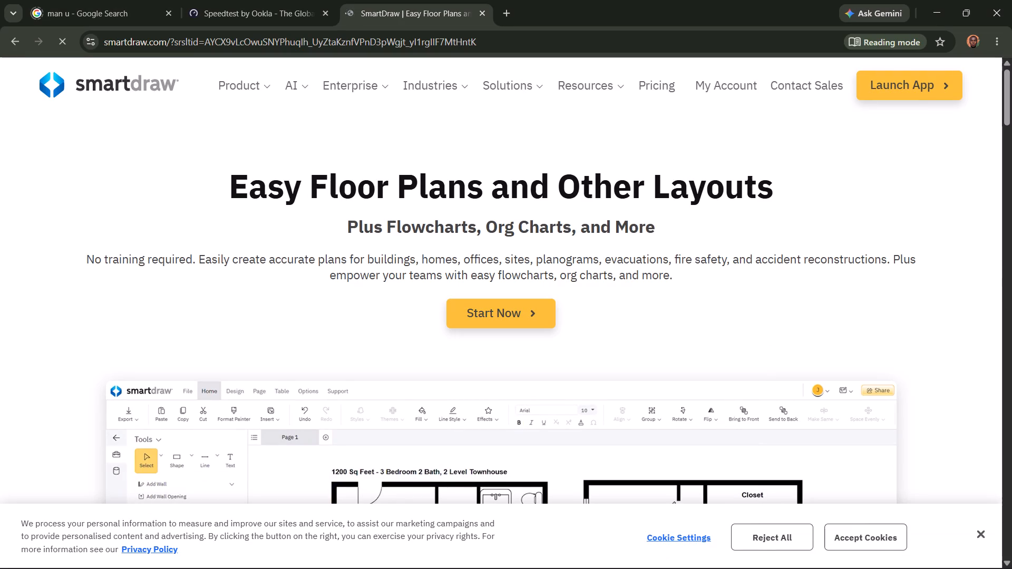
Start the SmartDraw web app from its home page and accept the cookies.
left_click(979, 538)
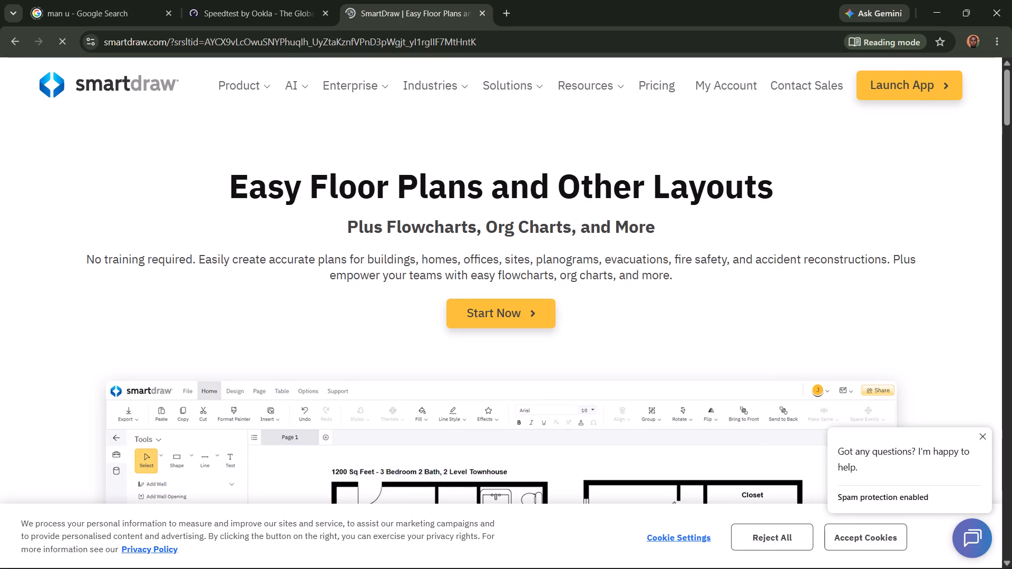
left_click(514, 310)
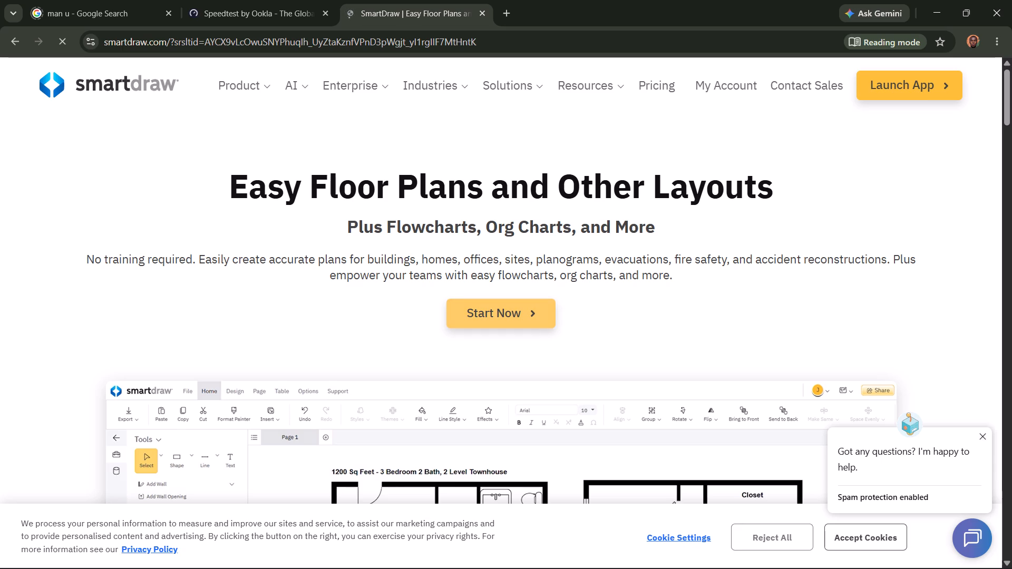
left_click(851, 540)
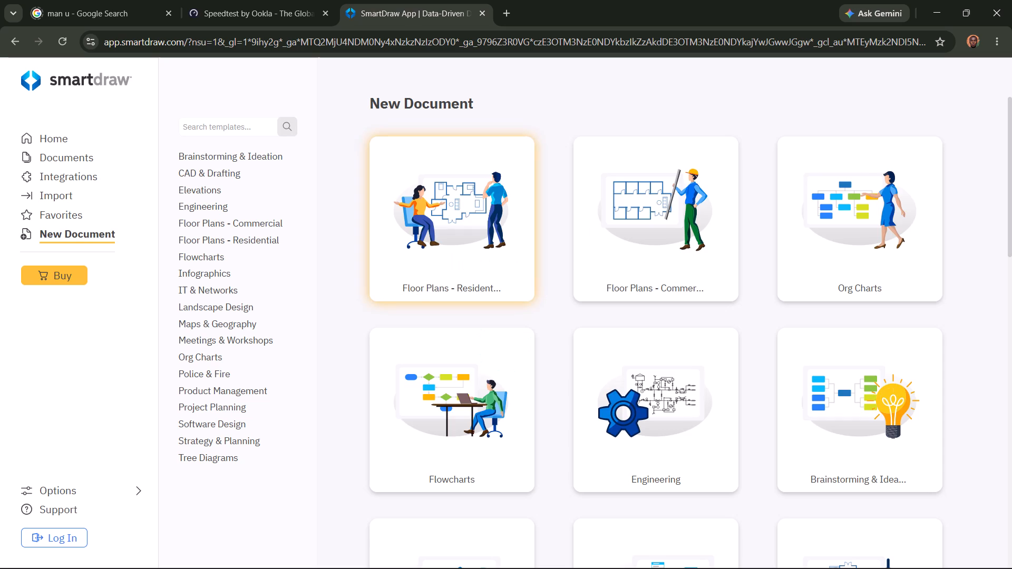
Create a blank 1in = 1in scaled drawing from the CAD & Drafting templates.
left_click(222, 179)
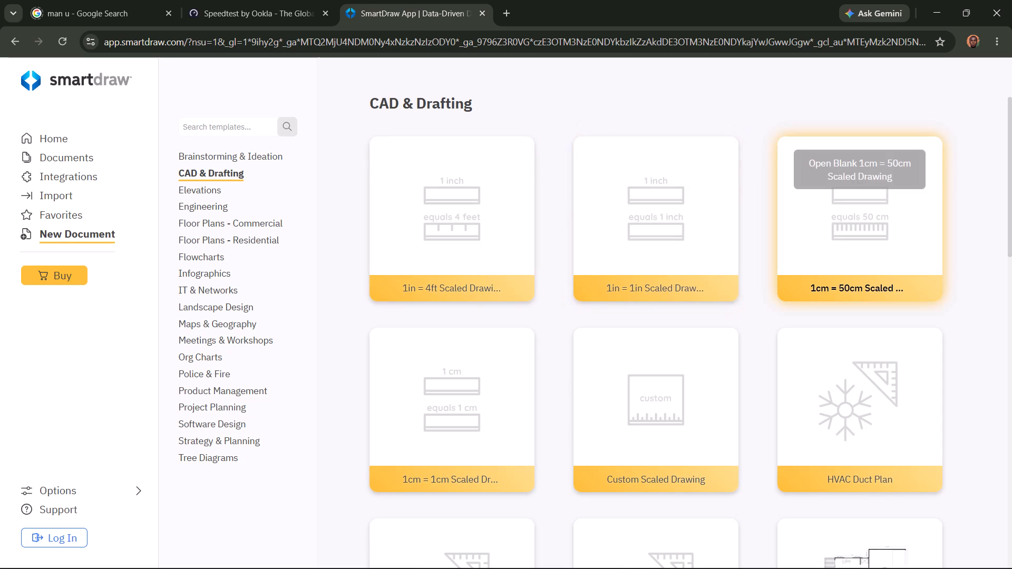
left_click(666, 276)
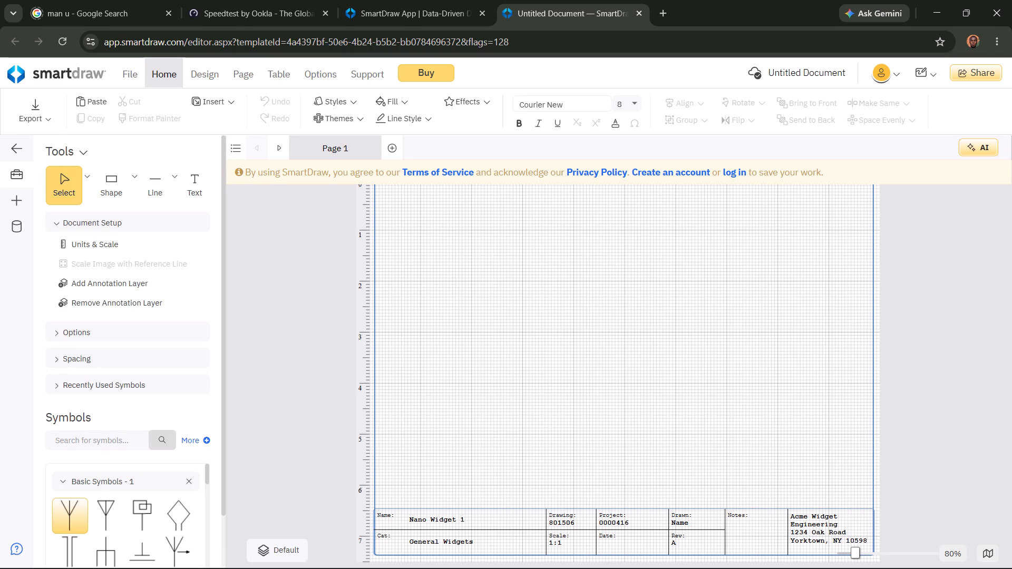
Place a rectangle near the page's upper-left corner and enlarge it to about 18.4 in wide by 9.9 in high.
left_click(99, 179)
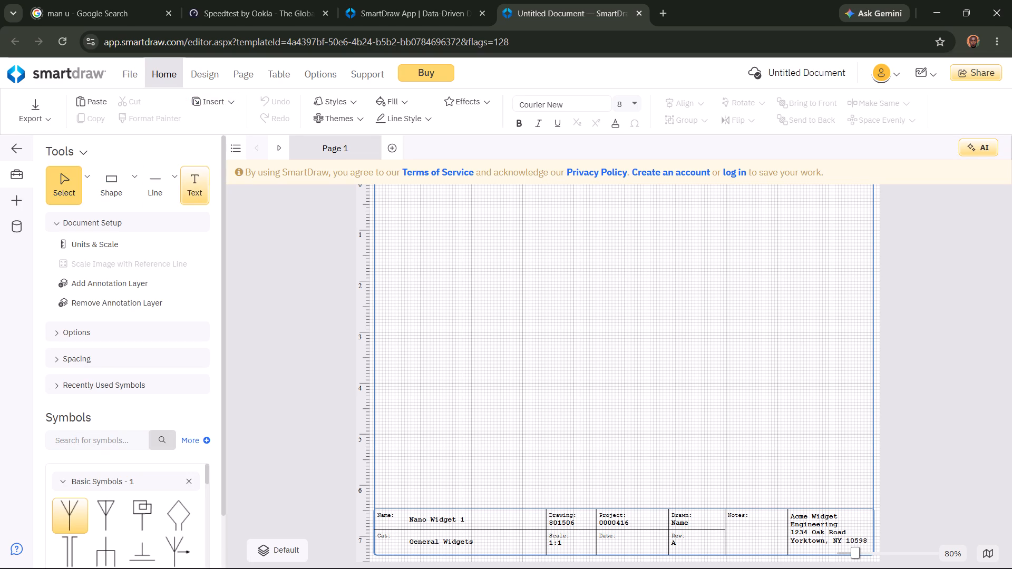
left_click(136, 192)
left_click(159, 242)
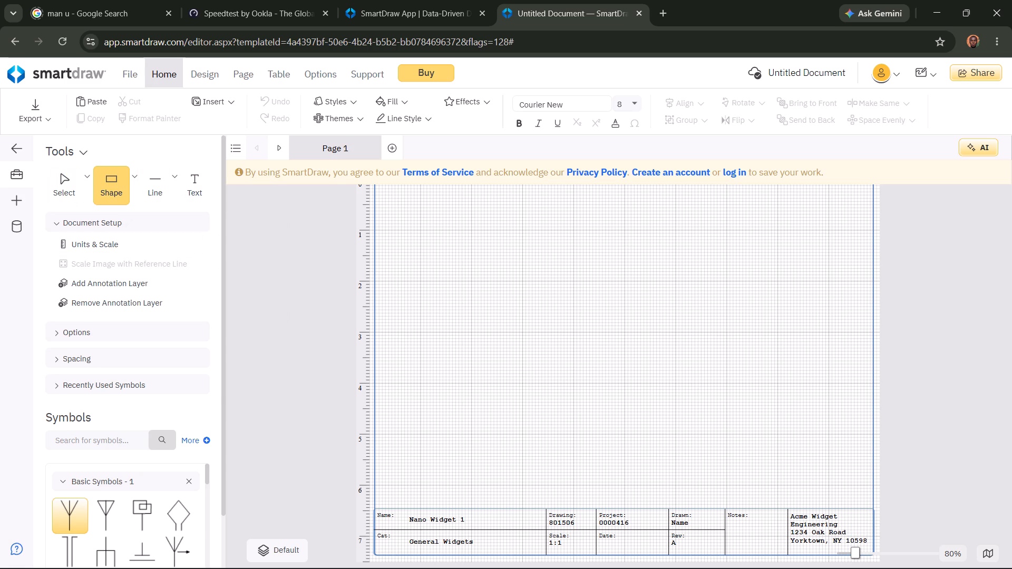
left_click(439, 218)
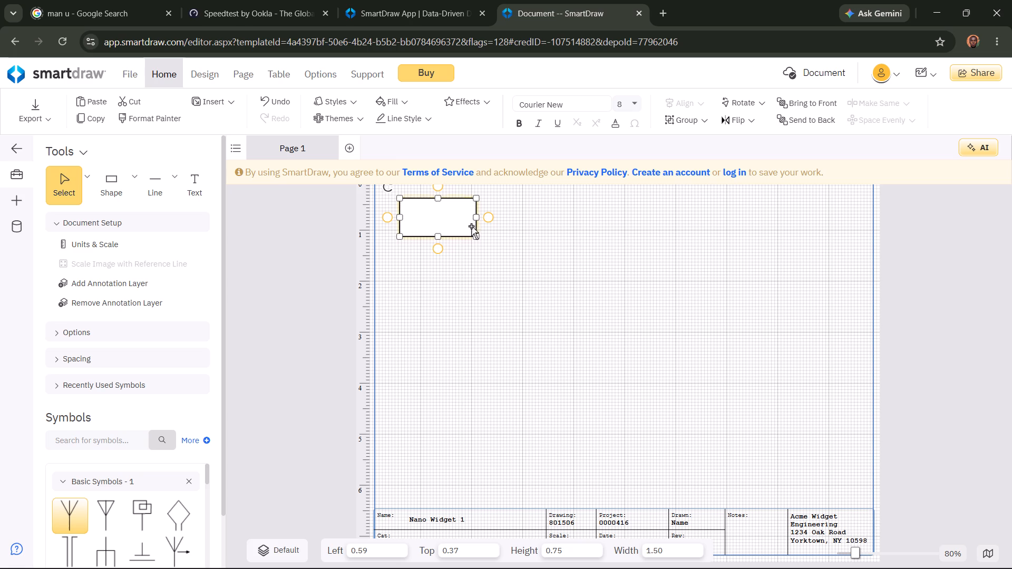
left_click_drag(478, 237, 899, 449)
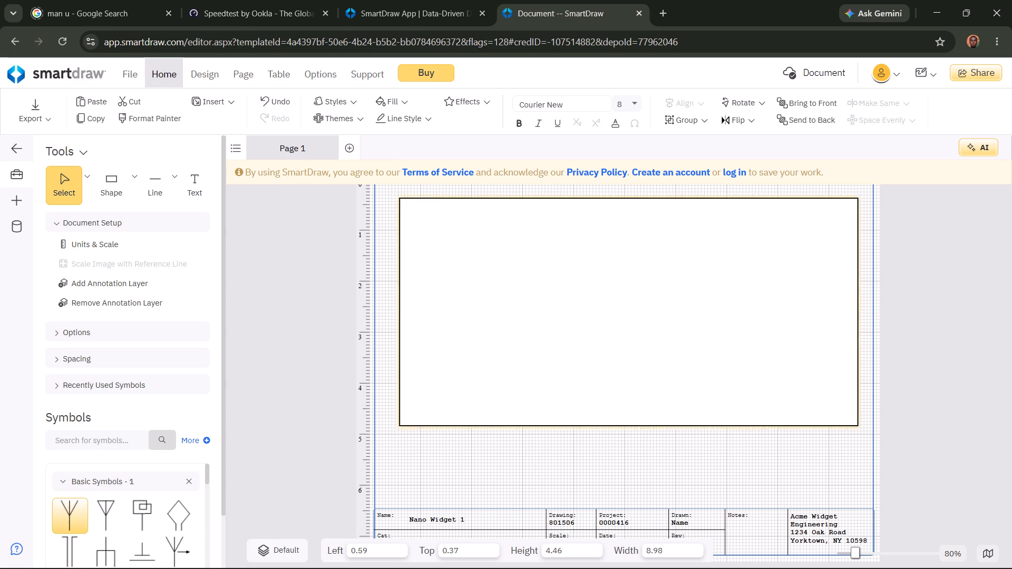
left_click_drag(899, 449, 827, 505)
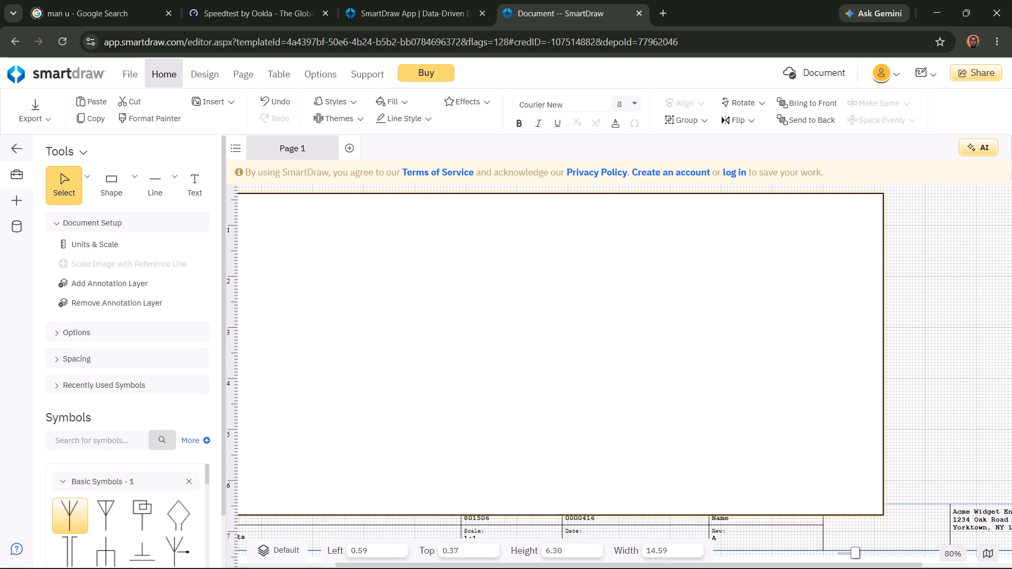
left_click_drag(827, 505, 892, 542)
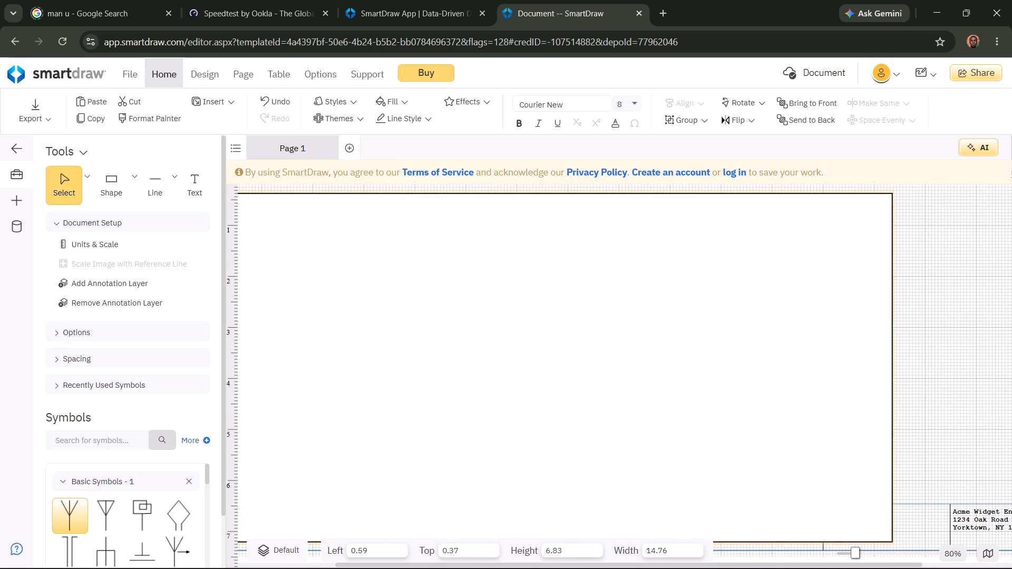
left_click_drag(762, 365, 790, 459)
left_click(758, 356)
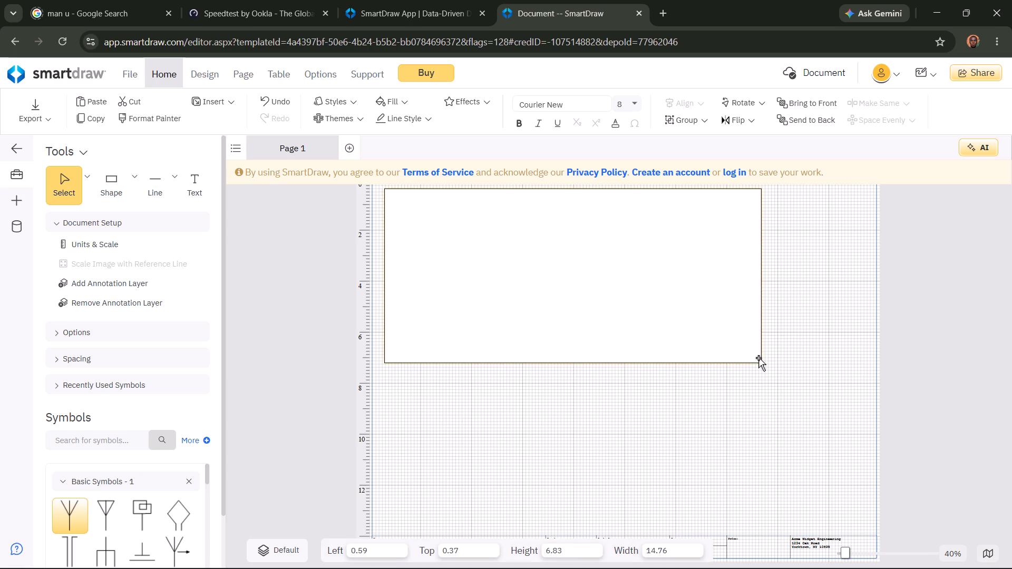
left_click_drag(761, 365, 764, 372)
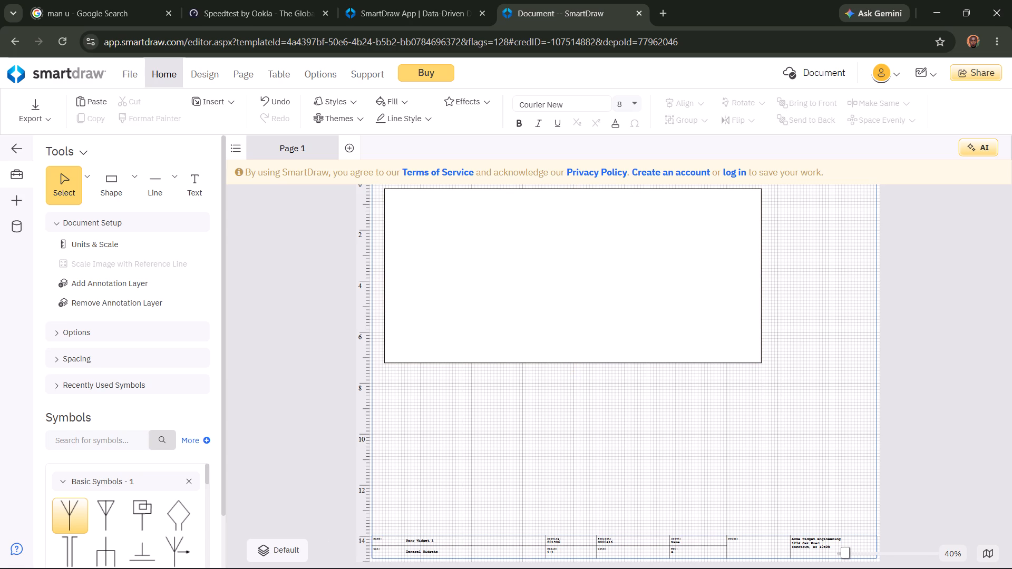
left_click(760, 362)
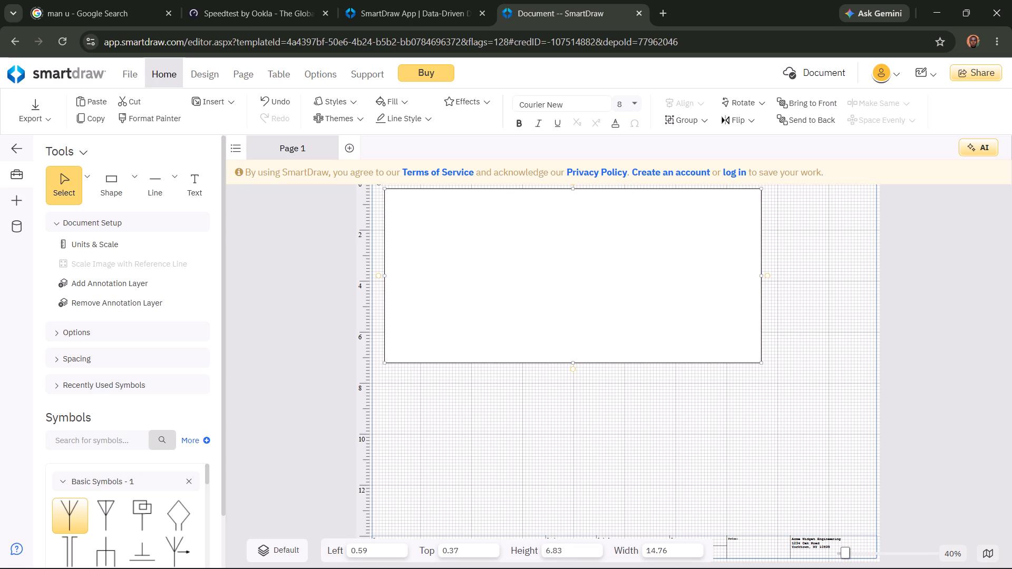
left_click_drag(762, 362, 829, 404)
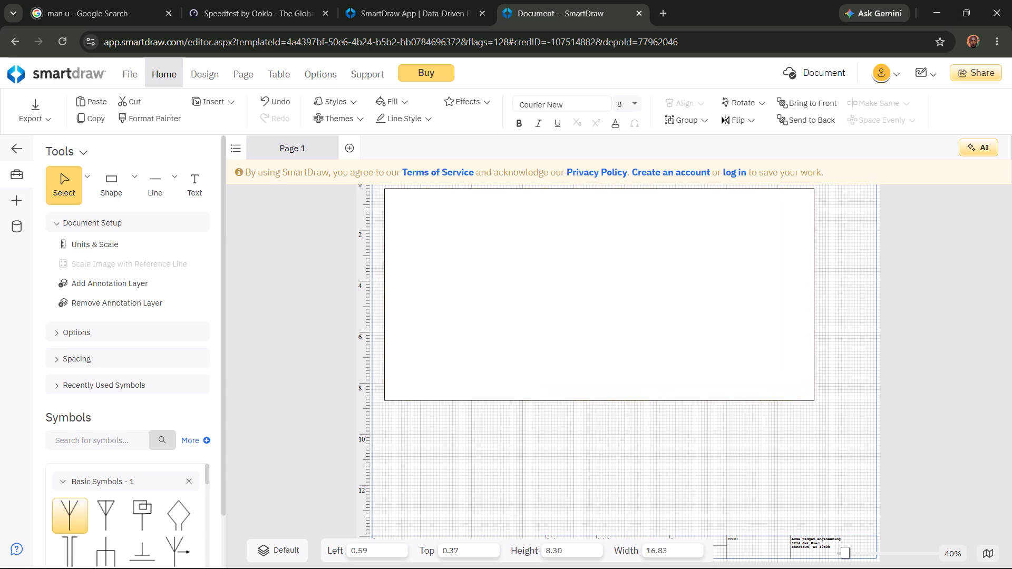
left_click_drag(829, 404, 855, 440)
Move the large rectangle to about 5.3 in from the page's left and 2.0 in from its top.
left_click(103, 182)
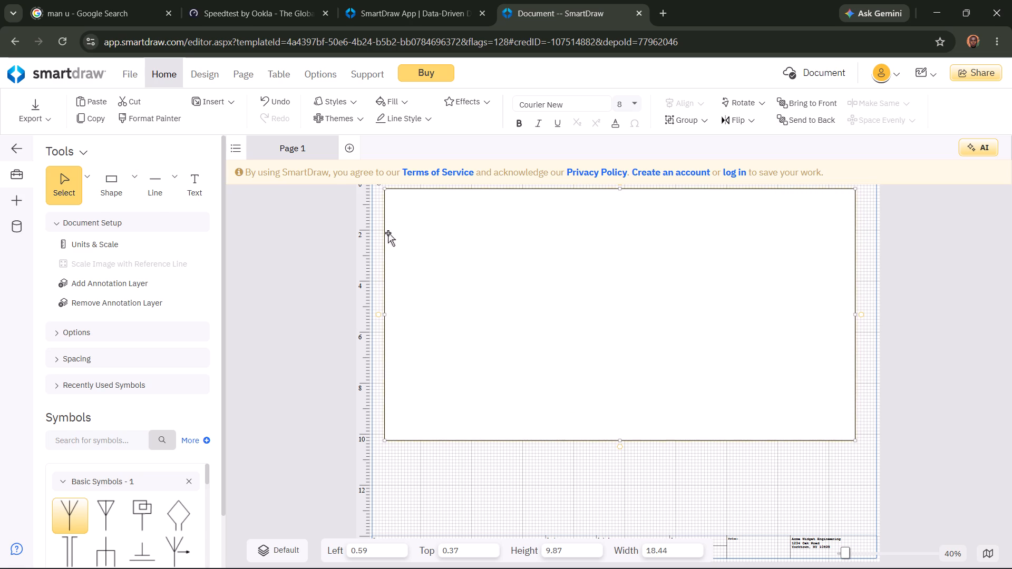
left_click_drag(418, 212, 472, 250)
left_click_drag(542, 278, 481, 281)
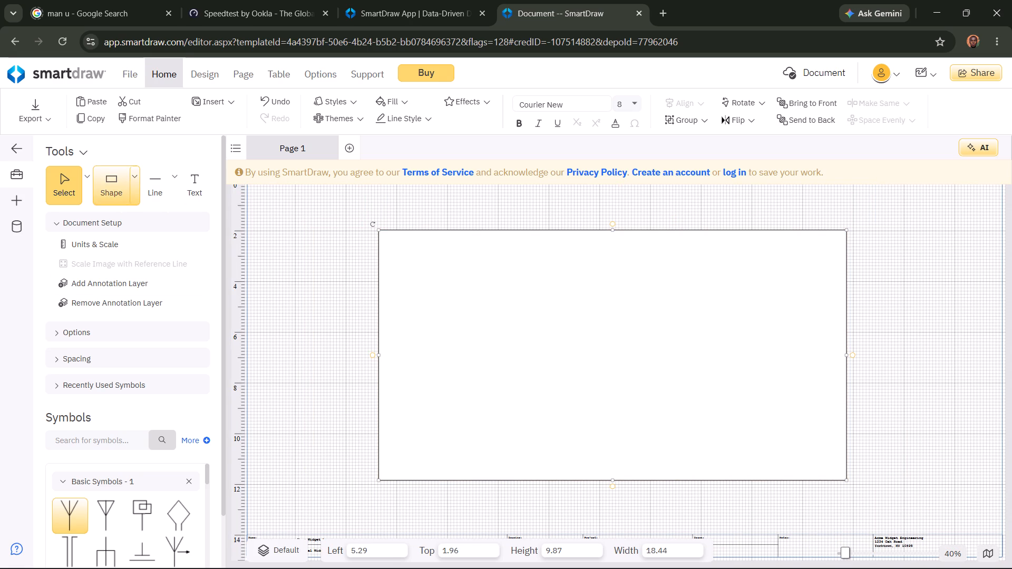
Place a second rectangle inside the large one's upper-left corner and enlarge it to about 4.2 in wide by 3.2 in high.
left_click(132, 182)
left_click(167, 232)
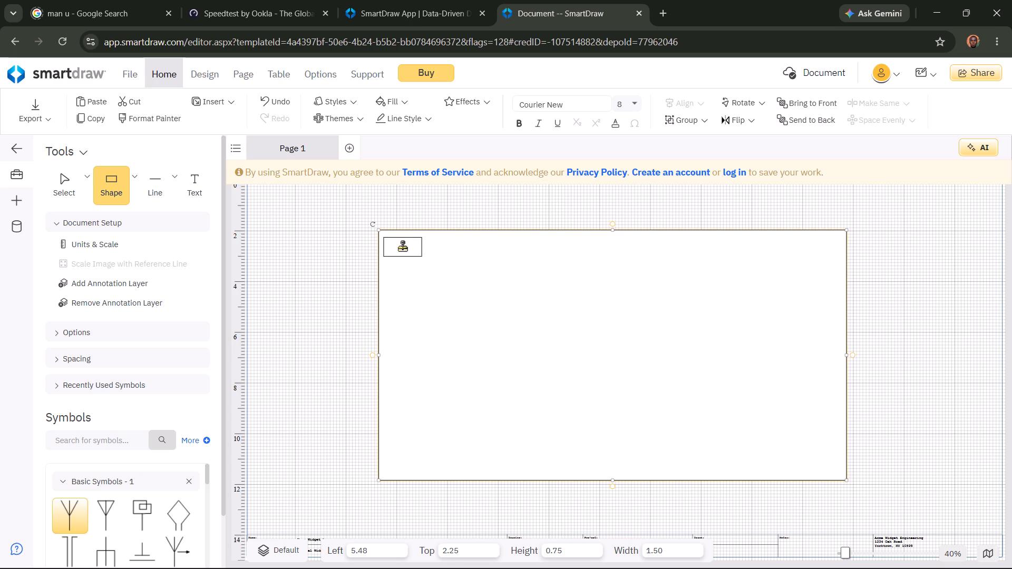
left_click(404, 248)
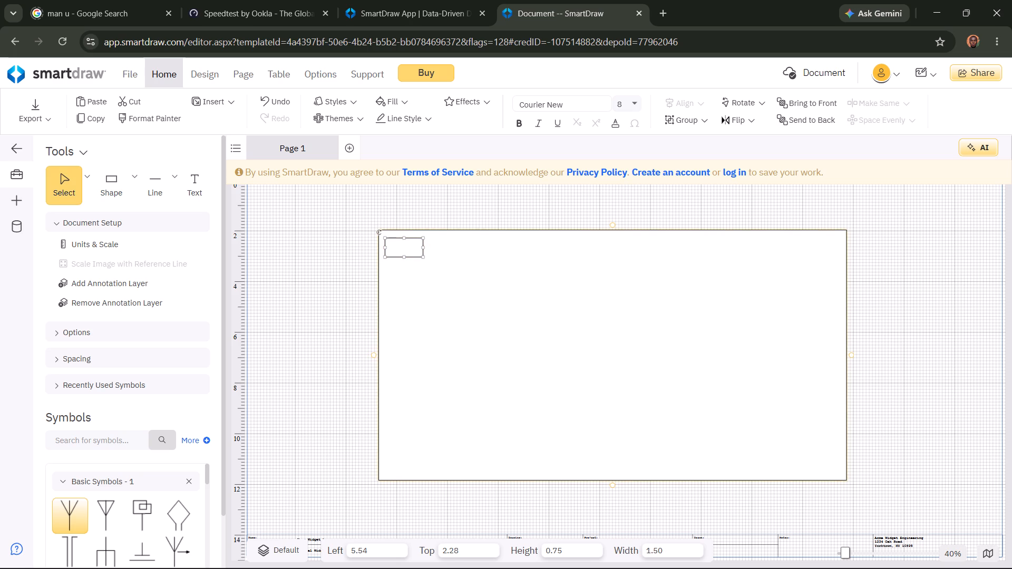
left_click_drag(422, 257, 485, 313)
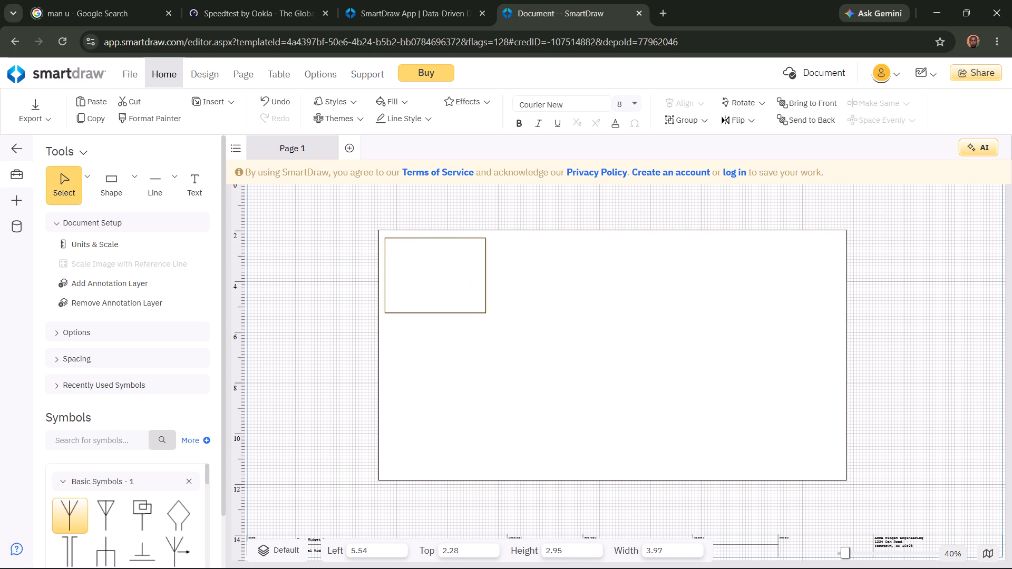
left_click_drag(485, 313, 491, 319)
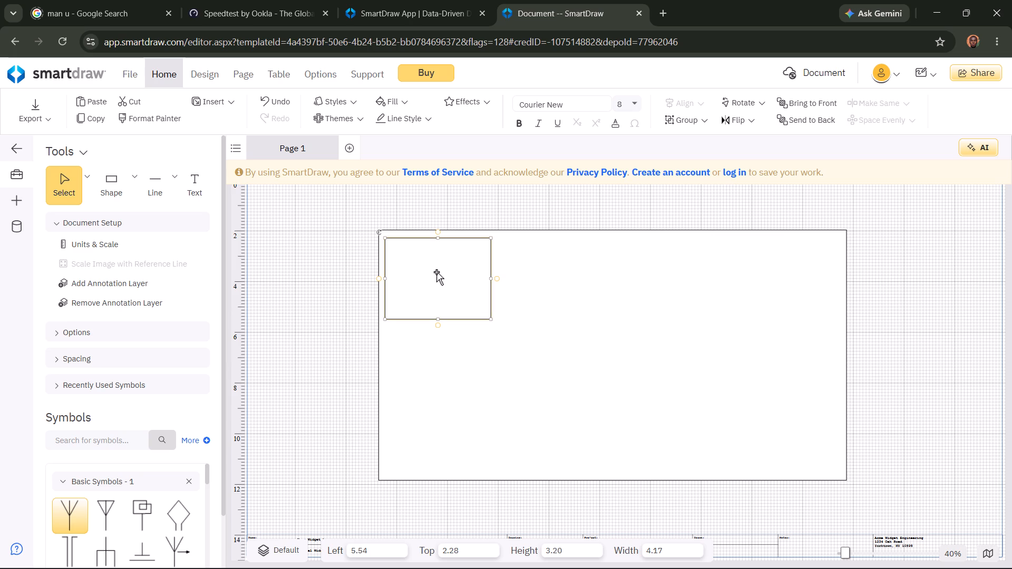
Move the small rectangle against the large one's top edge, about 7.5 in from the page's left and 2.0 in from its top.
left_click_drag(436, 272, 436, 267)
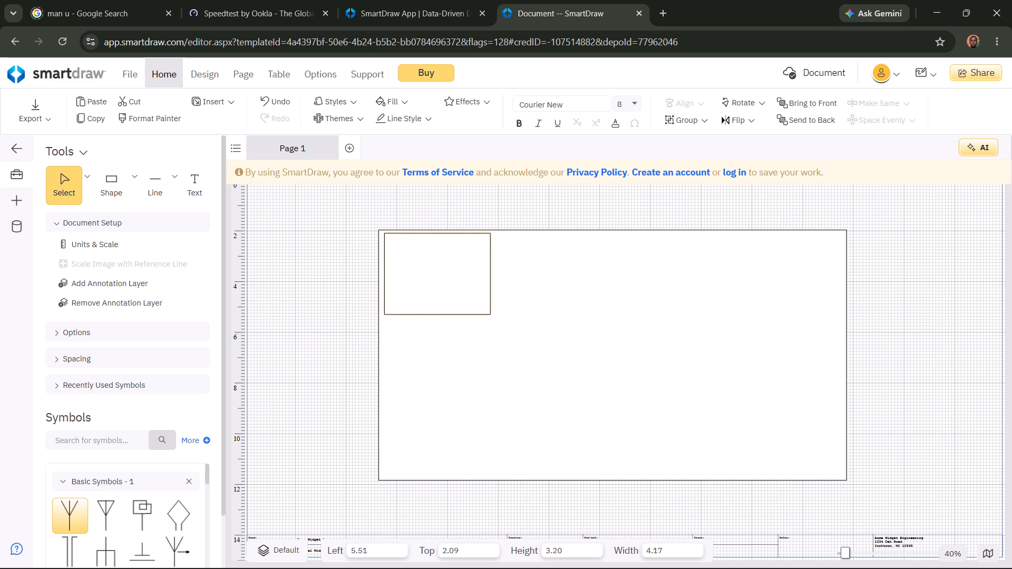
left_click_drag(436, 267, 432, 267)
left_click_drag(432, 267, 579, 351)
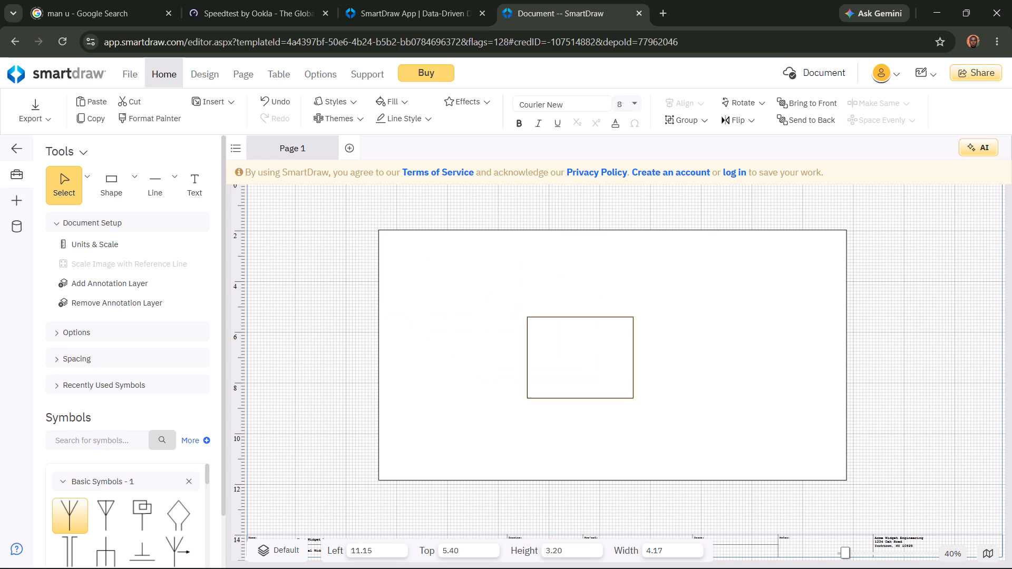
left_click_drag(579, 351, 591, 340)
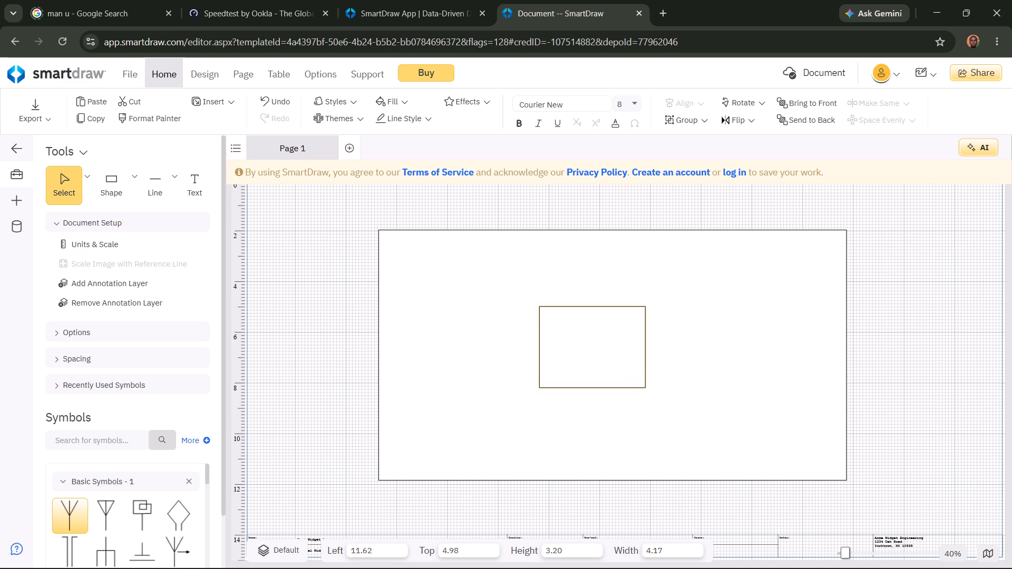
left_click_drag(591, 340, 592, 340)
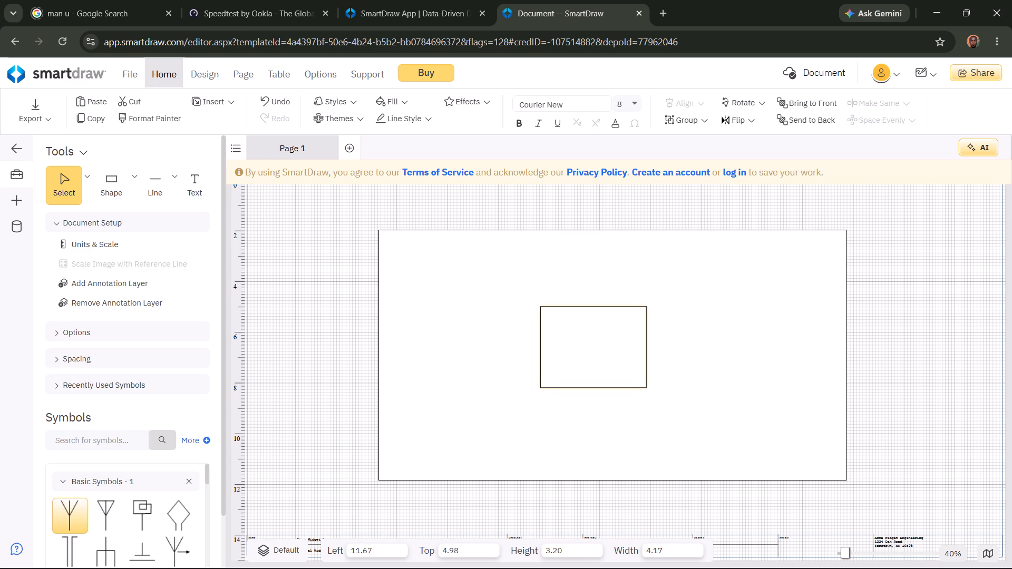
left_click_drag(592, 340, 598, 340)
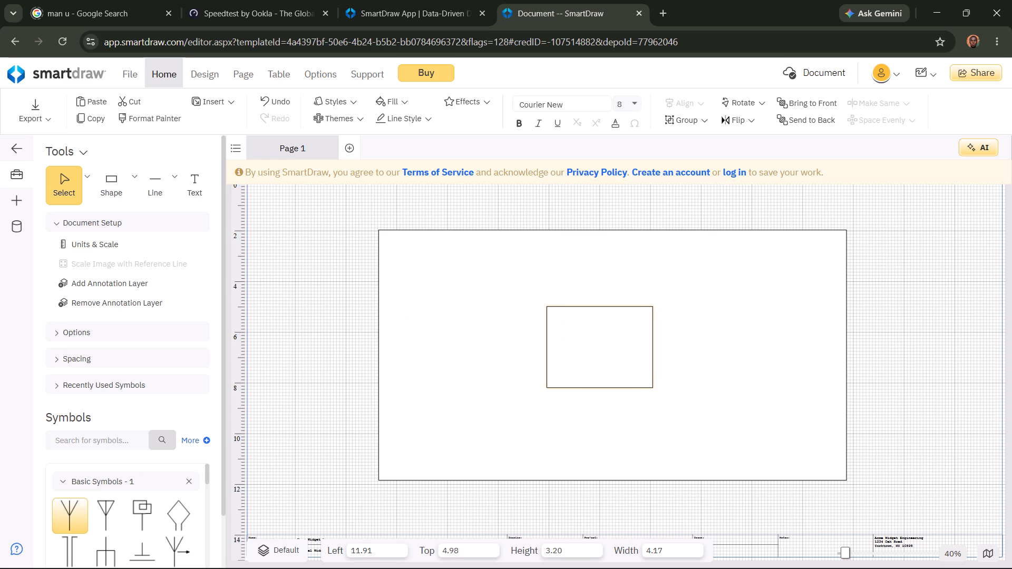
left_click_drag(598, 340, 435, 268)
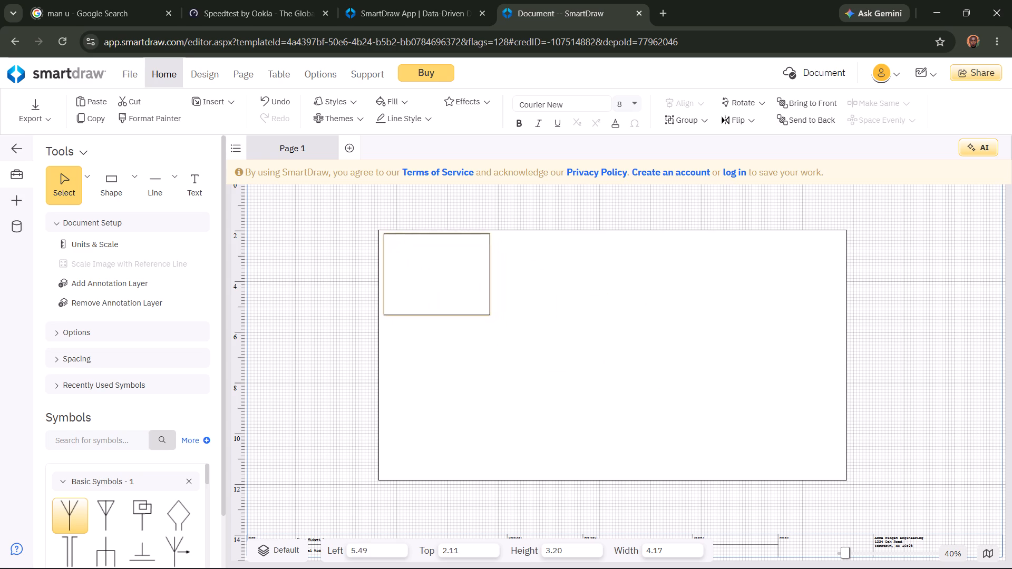
left_click_drag(435, 268, 500, 272)
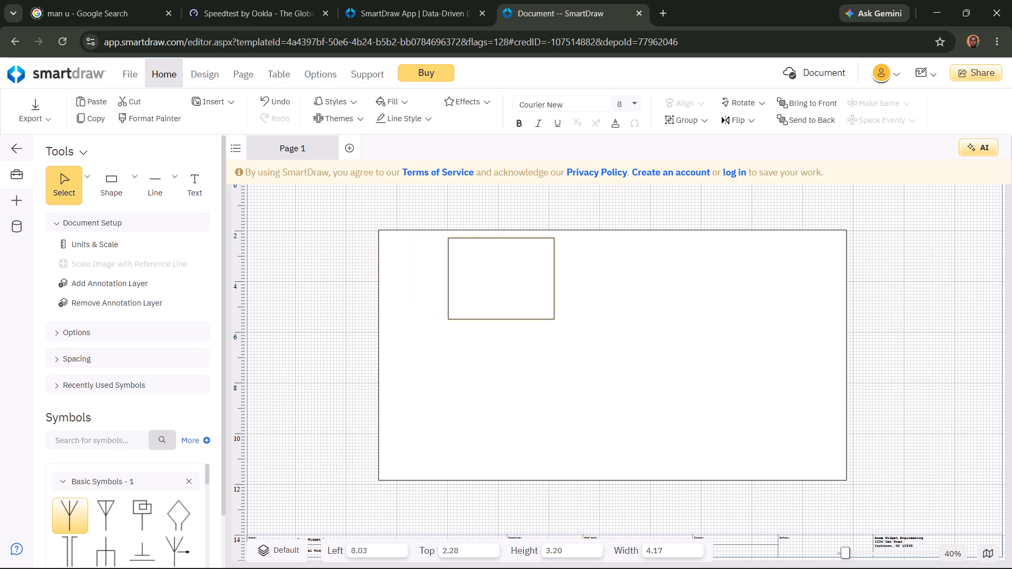
left_click_drag(500, 272, 477, 267)
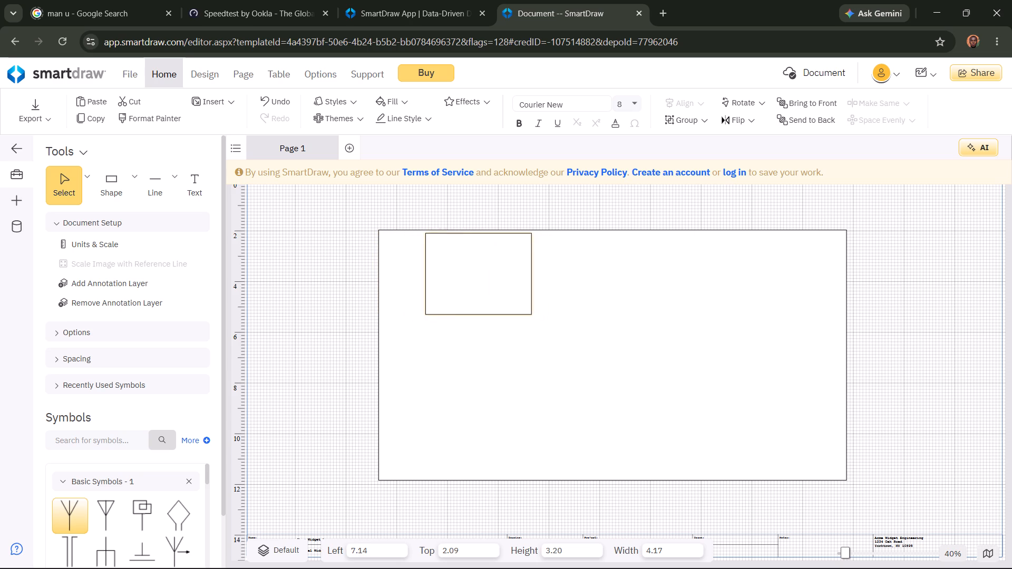
left_click_drag(477, 267, 485, 264)
Resize the small rectangle at the large one's top edge to about 2.2 in wide by 3.6 in high.
left_click_drag(540, 310, 527, 303)
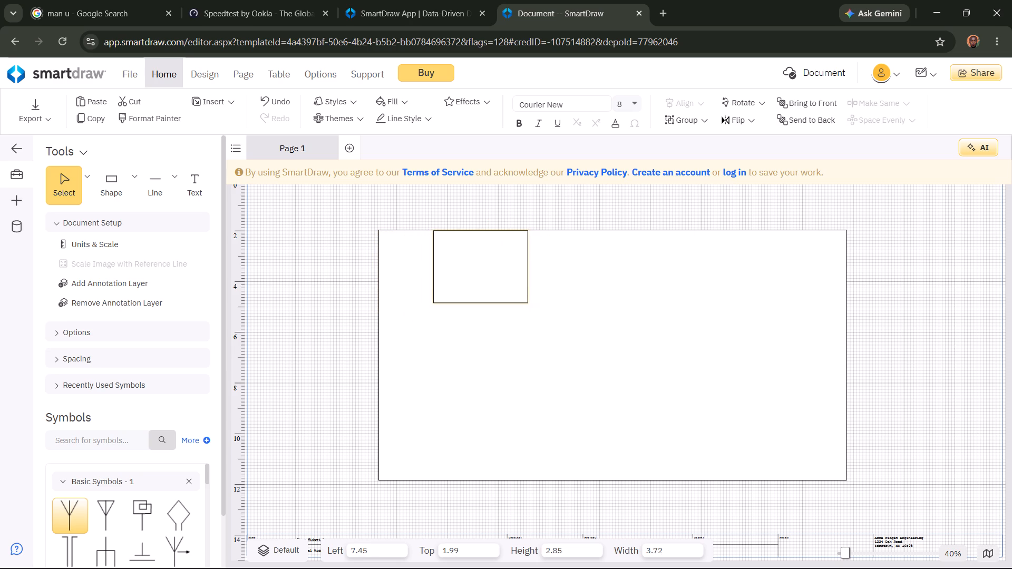
left_click_drag(527, 303, 498, 299)
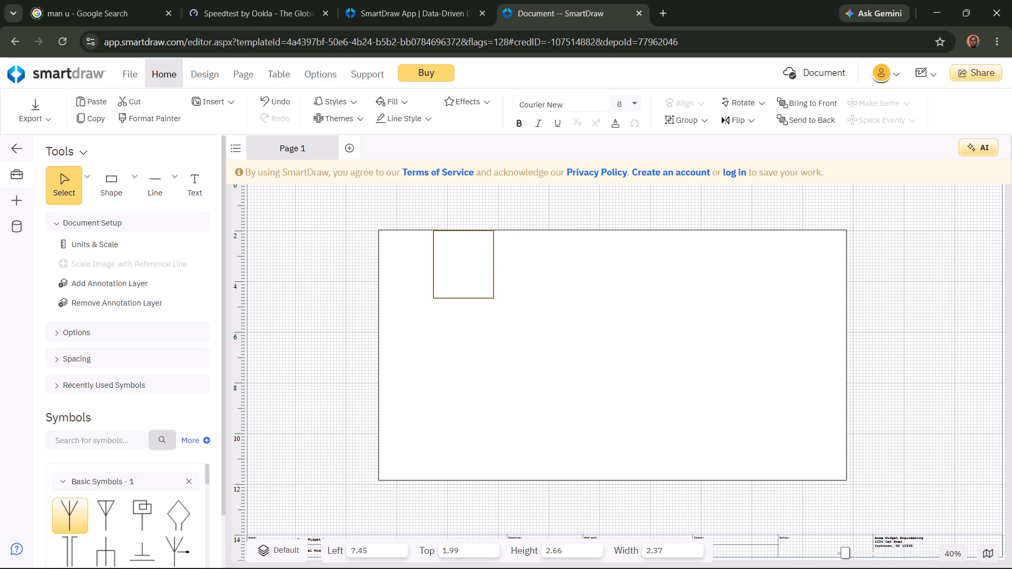
left_click_drag(498, 299, 501, 318)
left_click_drag(501, 318, 490, 322)
Place another rectangle just right of the small one and enlarge it to about 3.2 in wide by 3.6 in high.
left_click(115, 187)
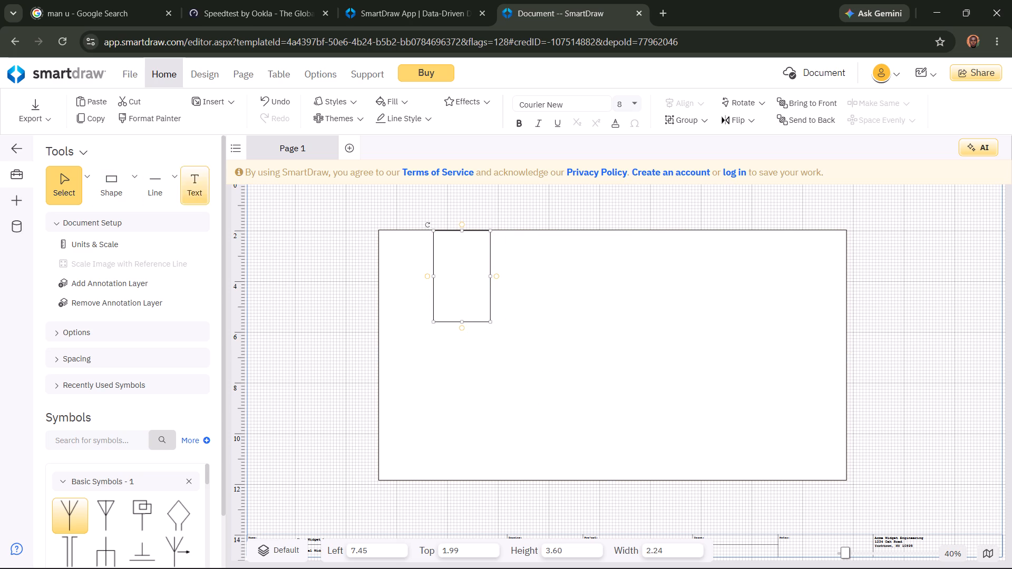
left_click(137, 195)
left_click(147, 243)
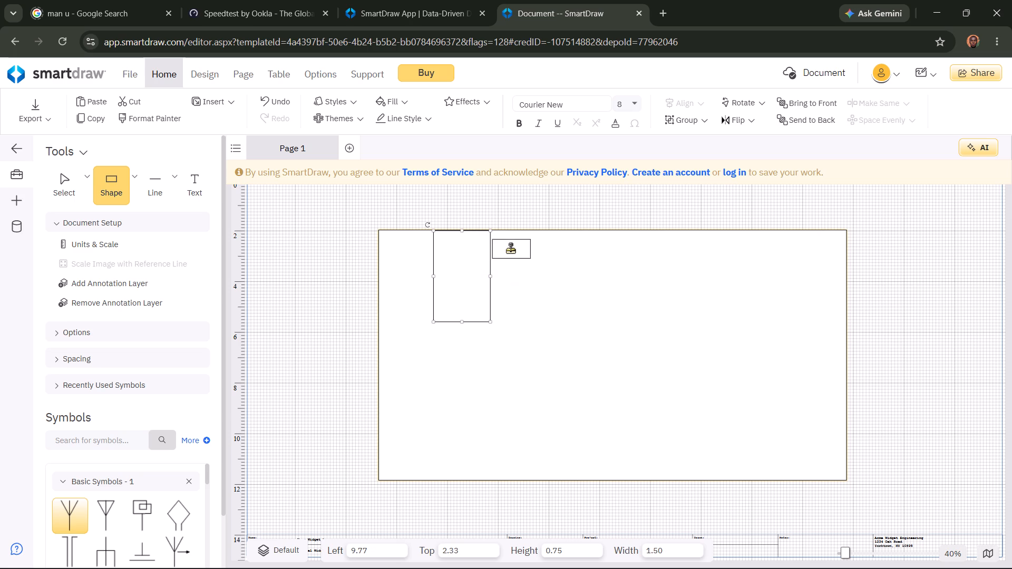
left_click(513, 243)
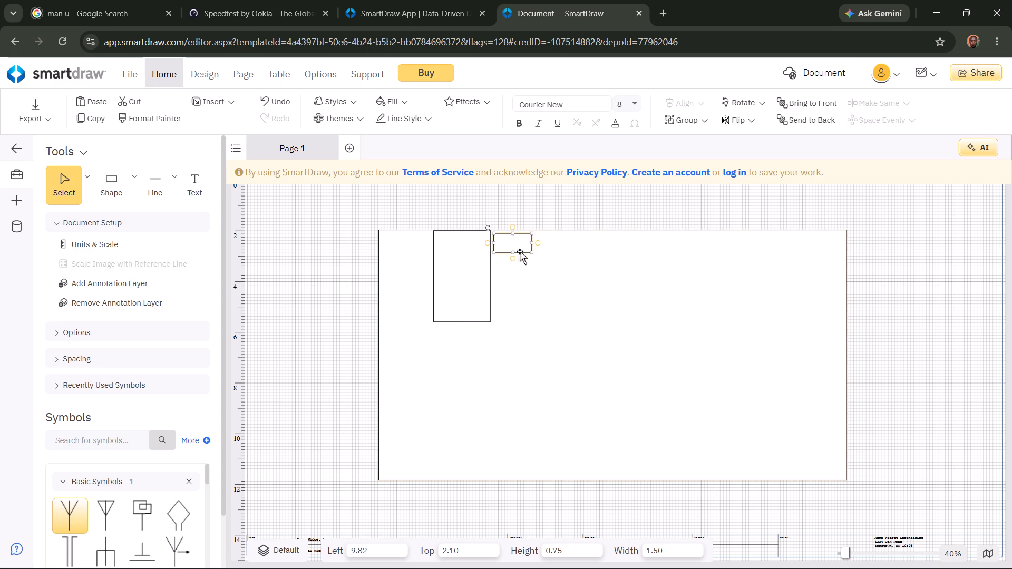
left_click_drag(512, 254, 520, 308)
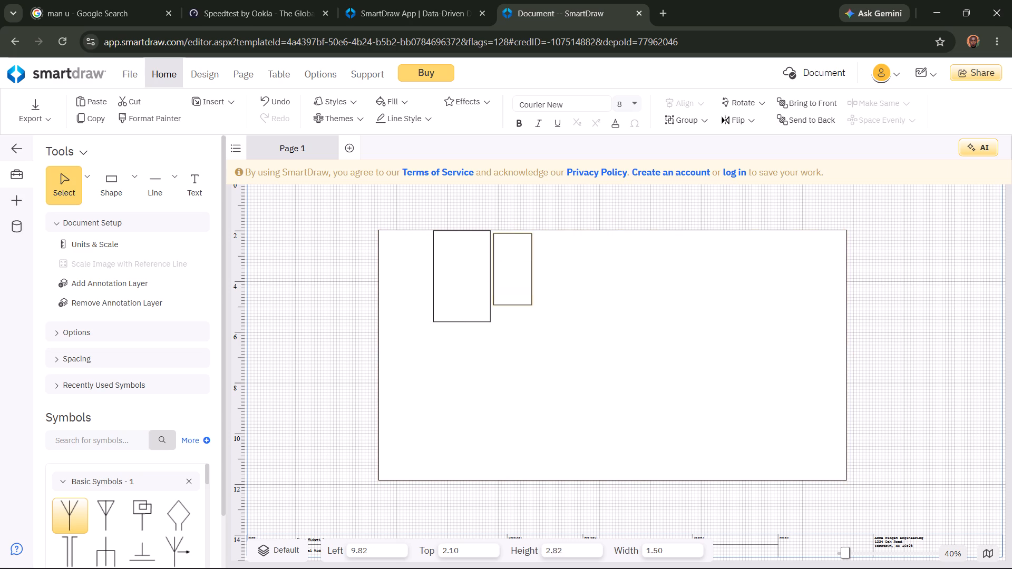
left_click_drag(520, 308, 520, 326)
left_click_drag(520, 326, 513, 318)
left_click_drag(513, 318, 511, 324)
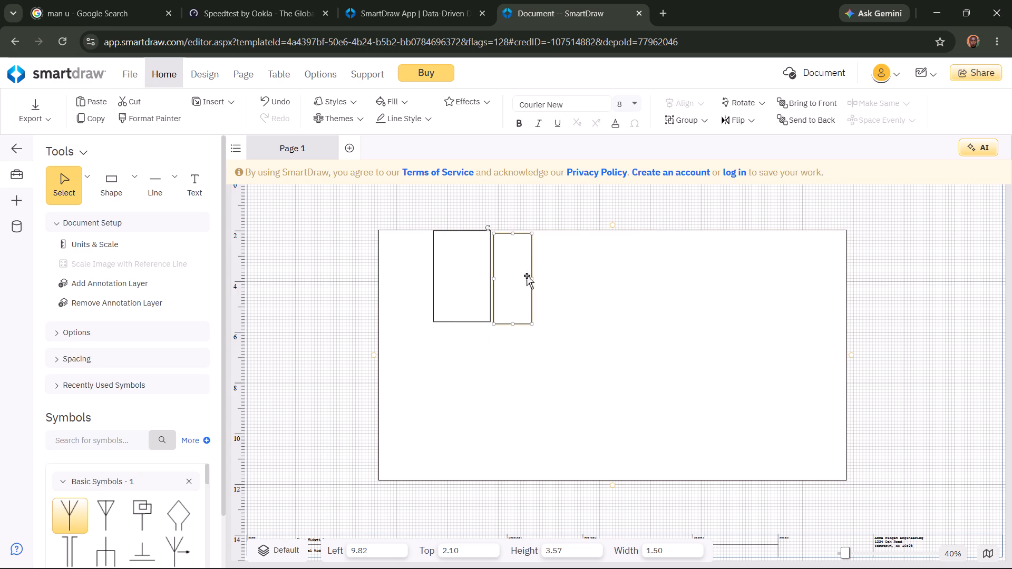
left_click_drag(531, 279, 556, 271)
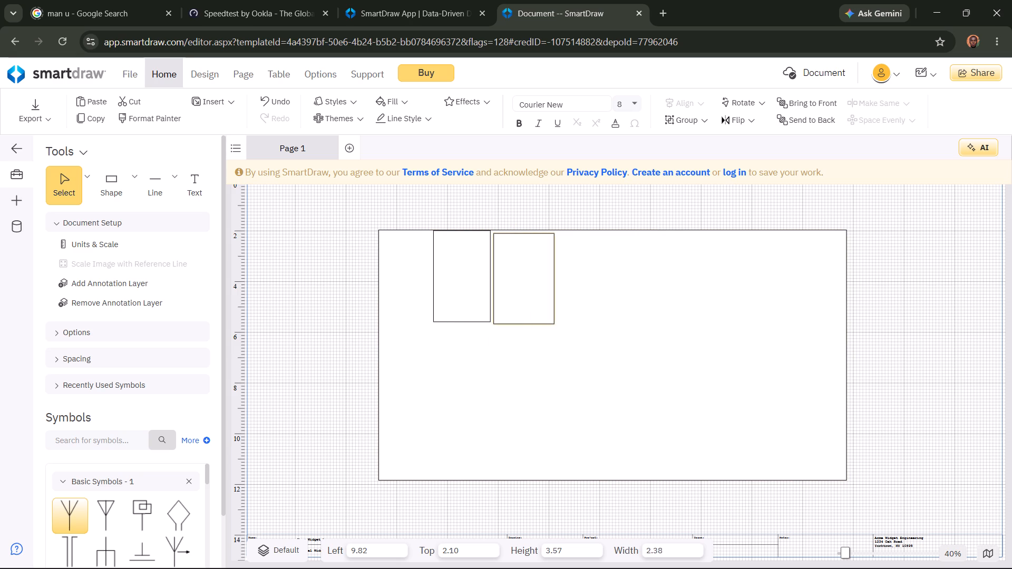
left_click_drag(556, 271, 574, 264)
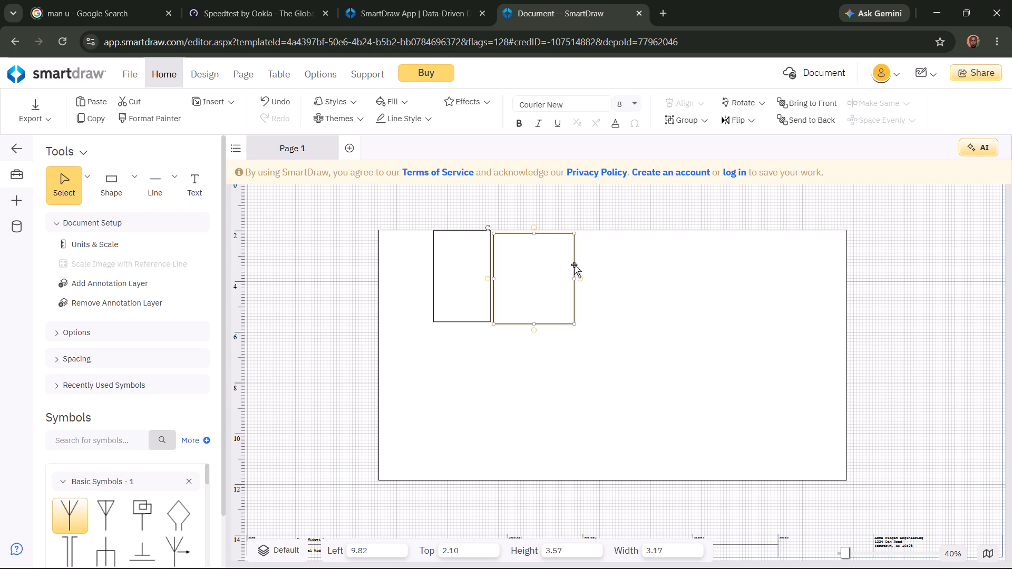
Move the new rectangle against its neighbour, about 9.7 in from the page's left and 2.0 in from its top.
left_click(538, 270)
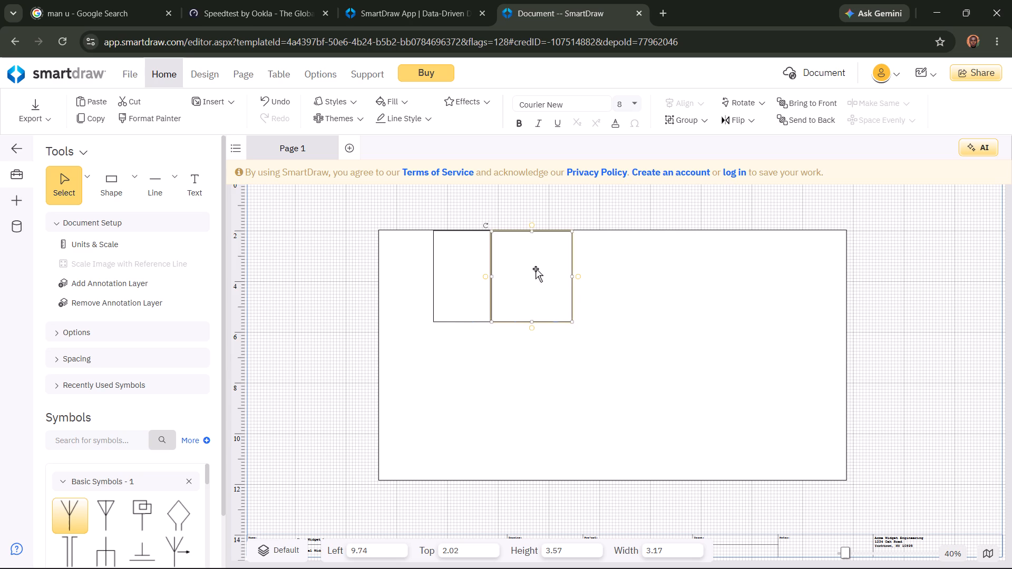
left_click(543, 362)
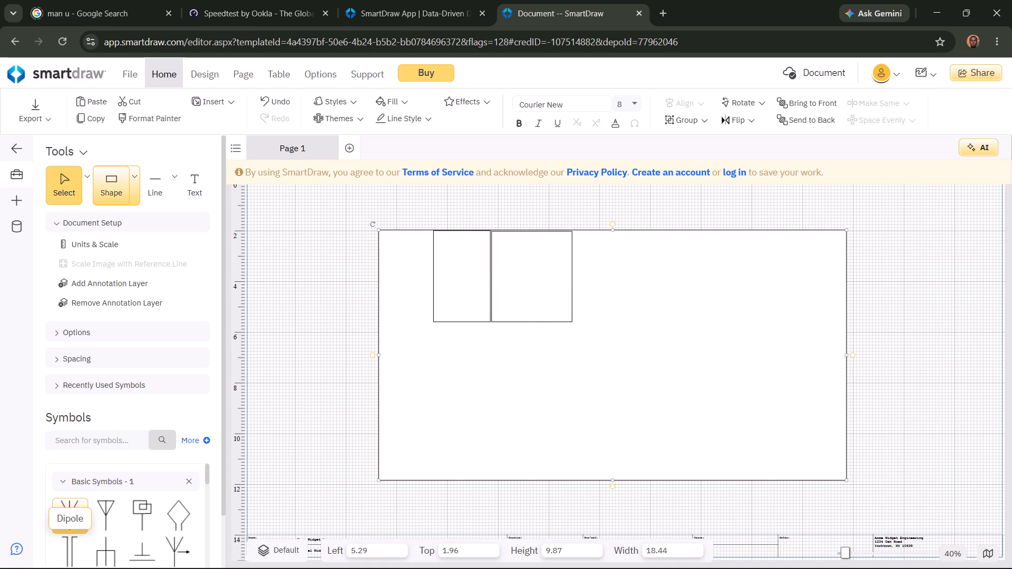
Place a 1.50 by 0.75 in rectangle directly below the wider inner one, about 9.7 in from the page's left and 5.6 in from its top.
left_click(130, 178)
left_click(157, 242)
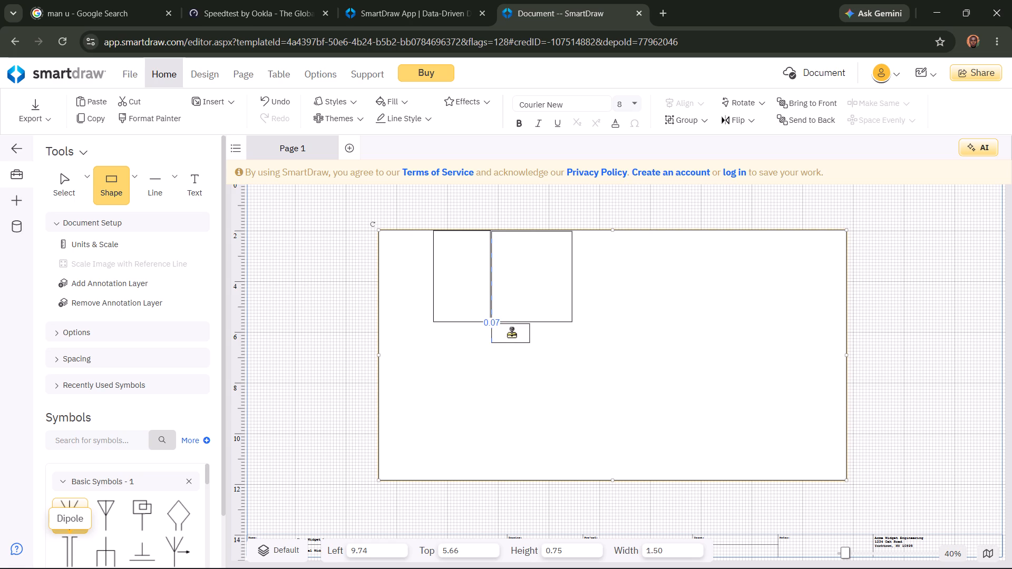
left_click(554, 390)
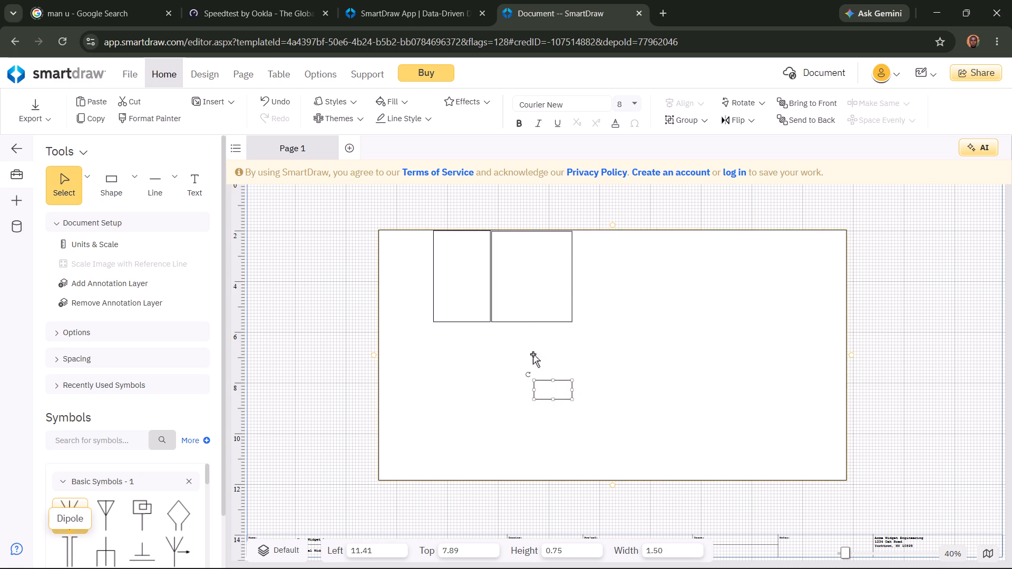
left_click_drag(552, 388, 513, 336)
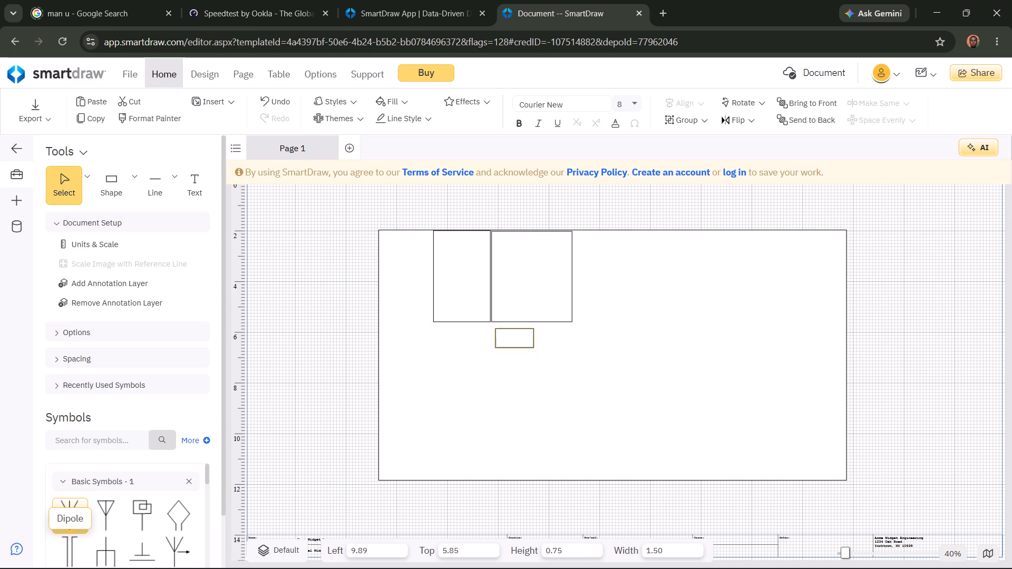
left_click_drag(513, 336, 511, 329)
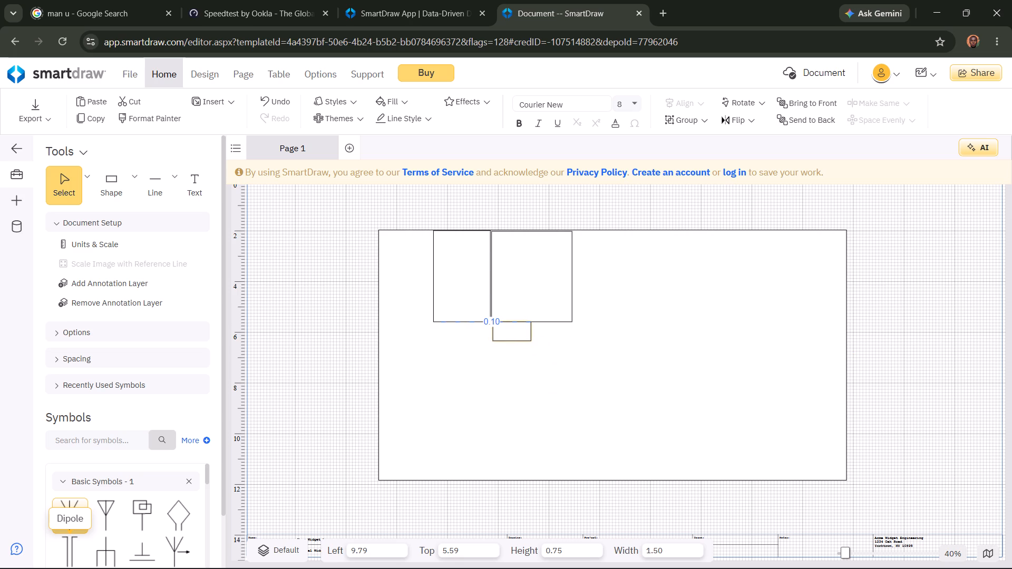
left_click_drag(511, 329, 509, 329)
left_click(522, 359)
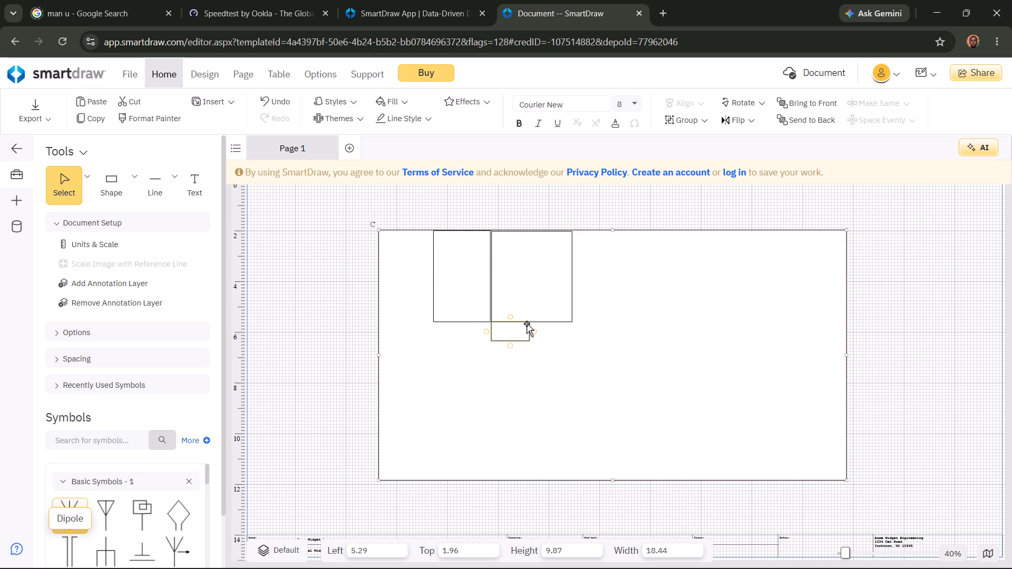
Enlarge the wider inner rectangle to about 3.4 in wide by 4.3 in high, extending it around the 1.50 in wide rectangle.
left_click(563, 307)
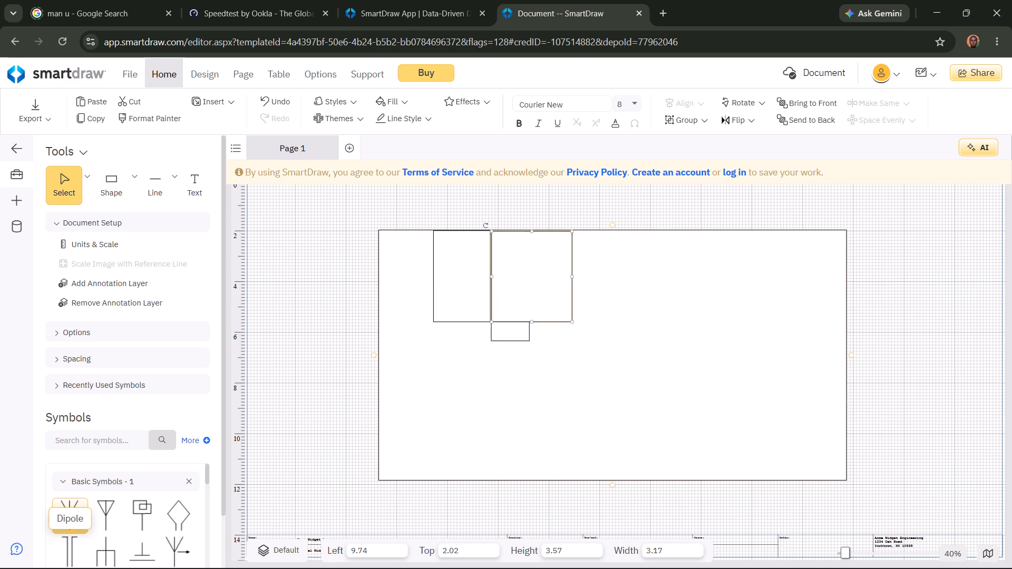
left_click(570, 321)
left_click_drag(570, 321, 581, 344)
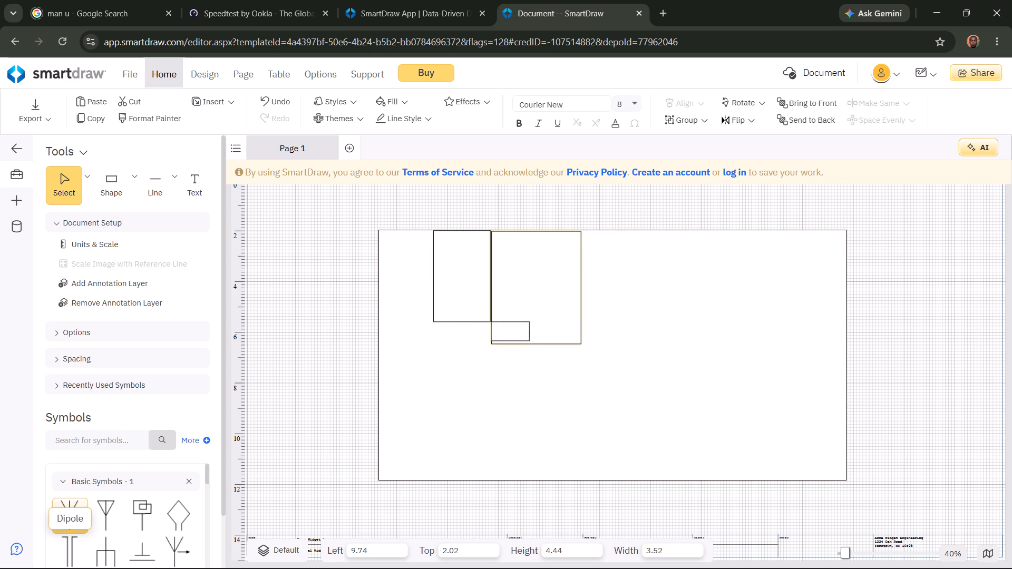
left_click_drag(581, 344, 577, 341)
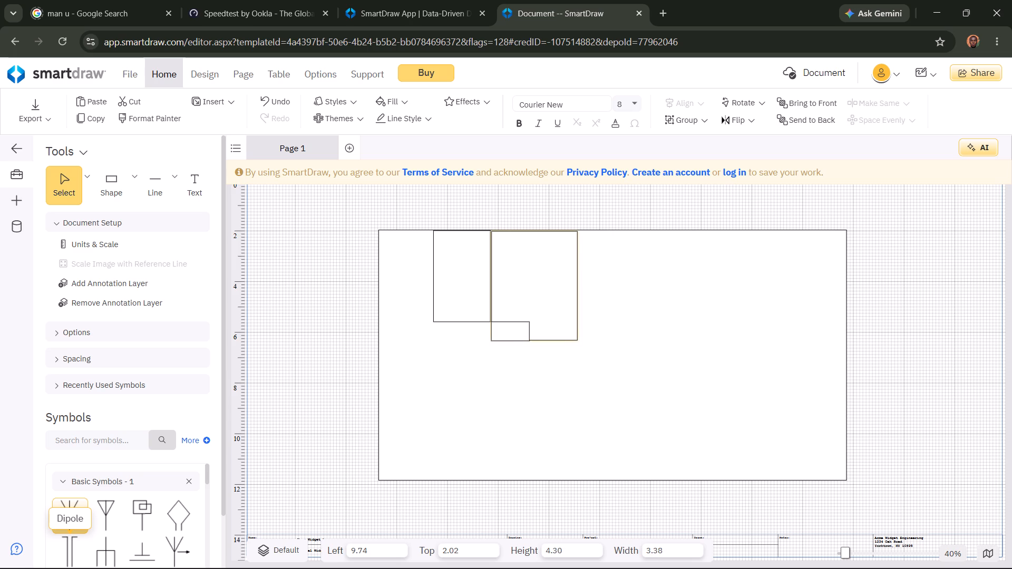
left_click_drag(577, 341, 578, 341)
left_click(567, 388)
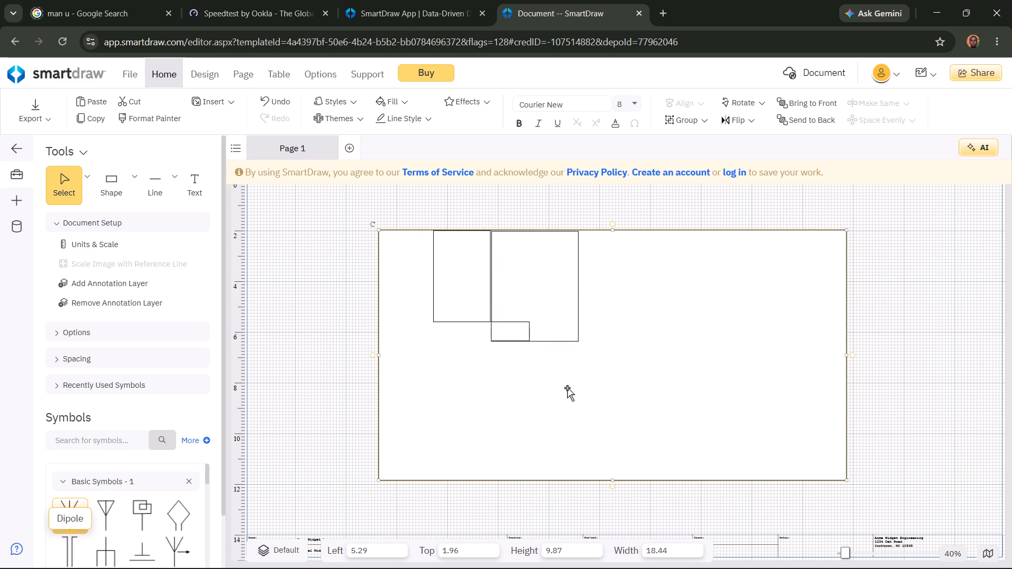
Stretch the 1.50 in wide rectangle's top edge slightly upward, making it about 0.81 in high.
left_click(521, 327)
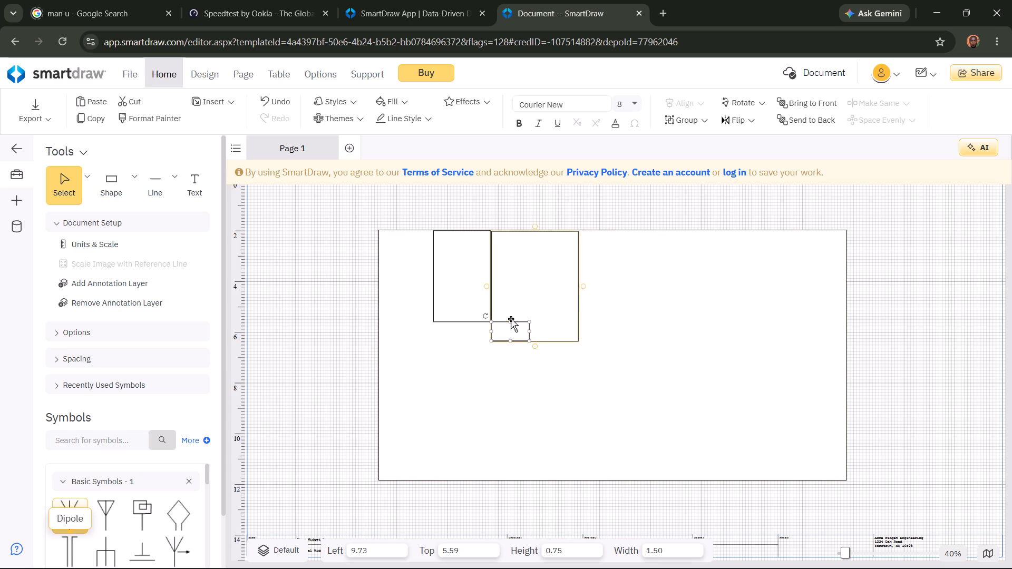
left_click(510, 321)
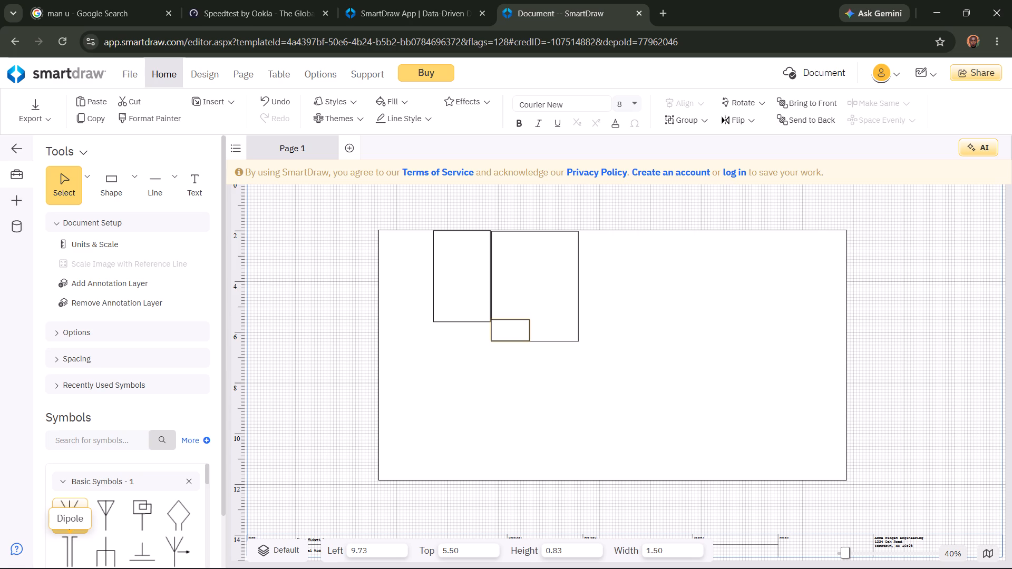
left_click(540, 378)
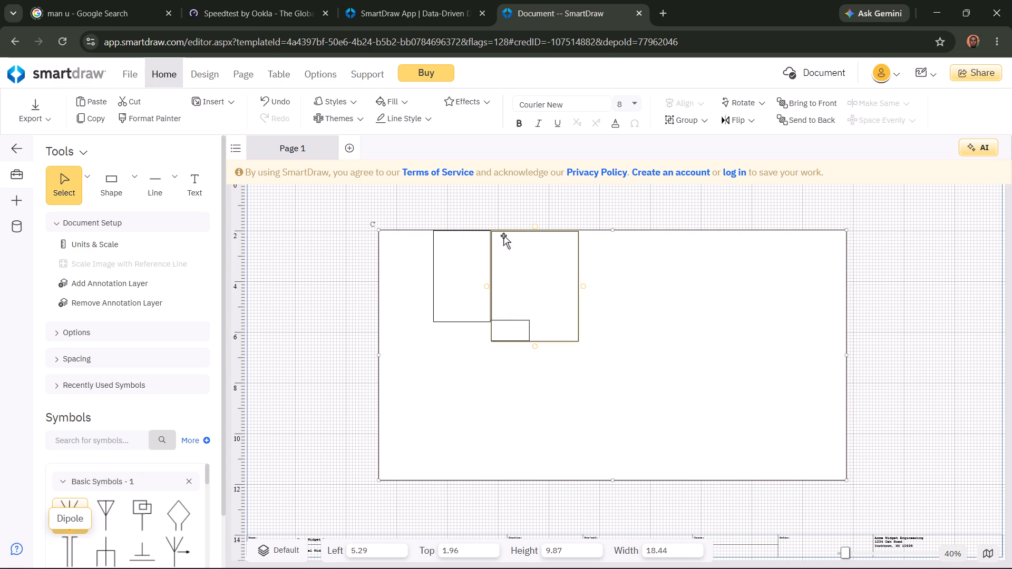
Shift the wider inner rectangle flush with its neighbour, about 9.70 in from the page's left and 1.99 in from its top.
left_click(500, 242)
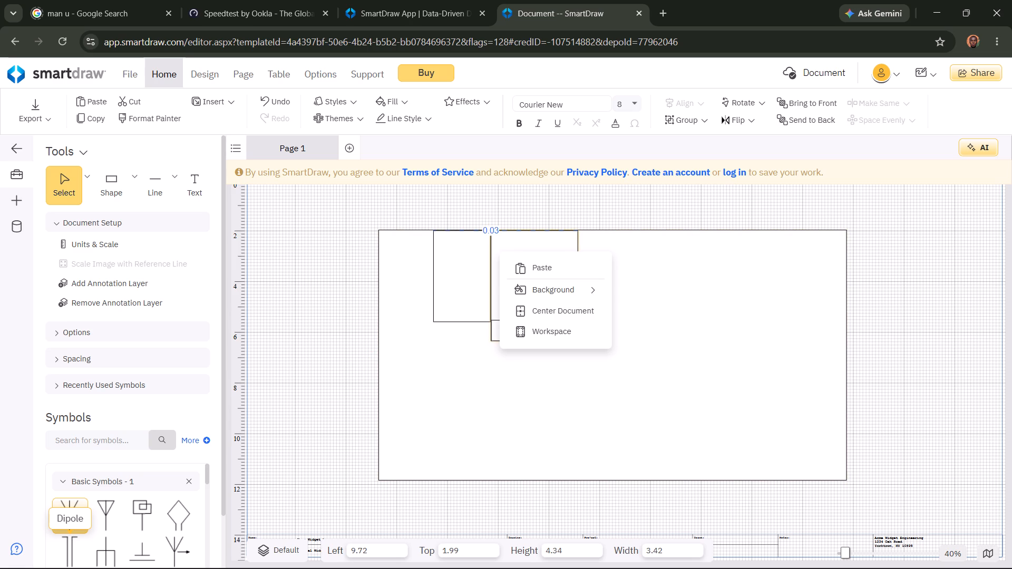
left_click(494, 362)
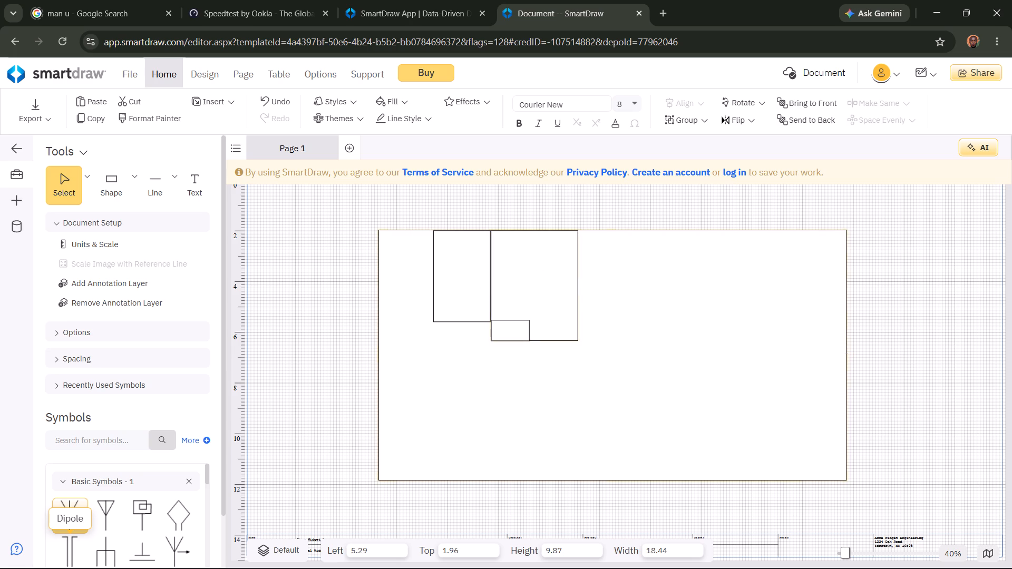
left_click(516, 269)
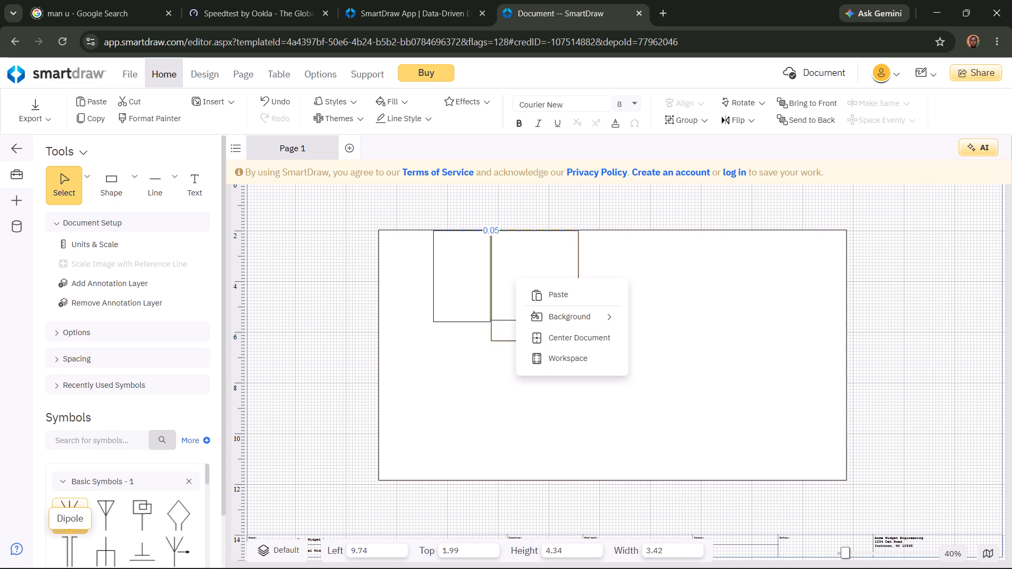
left_click(477, 449)
Move the 1.50 in wide rectangle to about 9.69 in from the page's left and 5.59 in from its top.
left_click(512, 331)
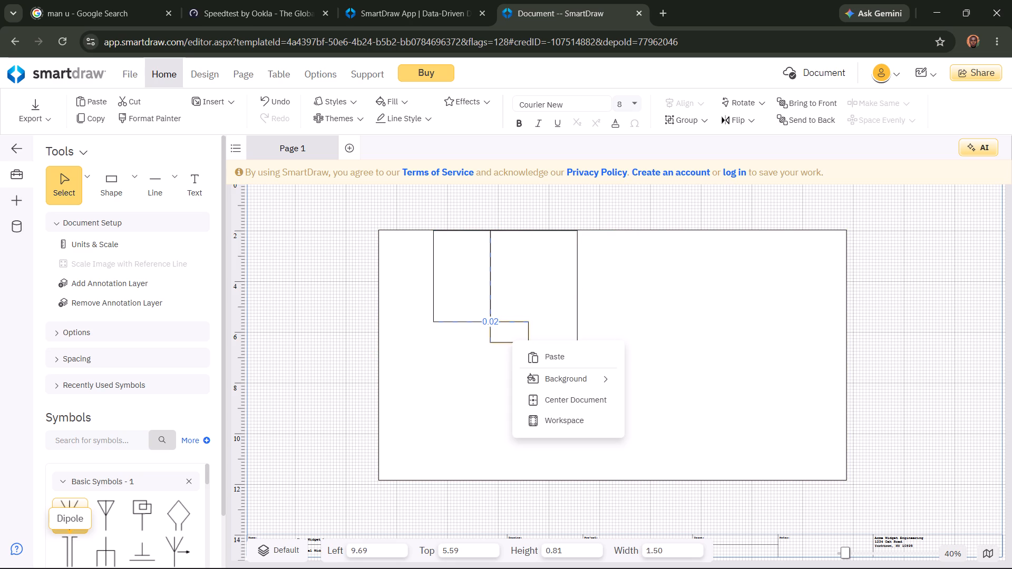
left_click(488, 405)
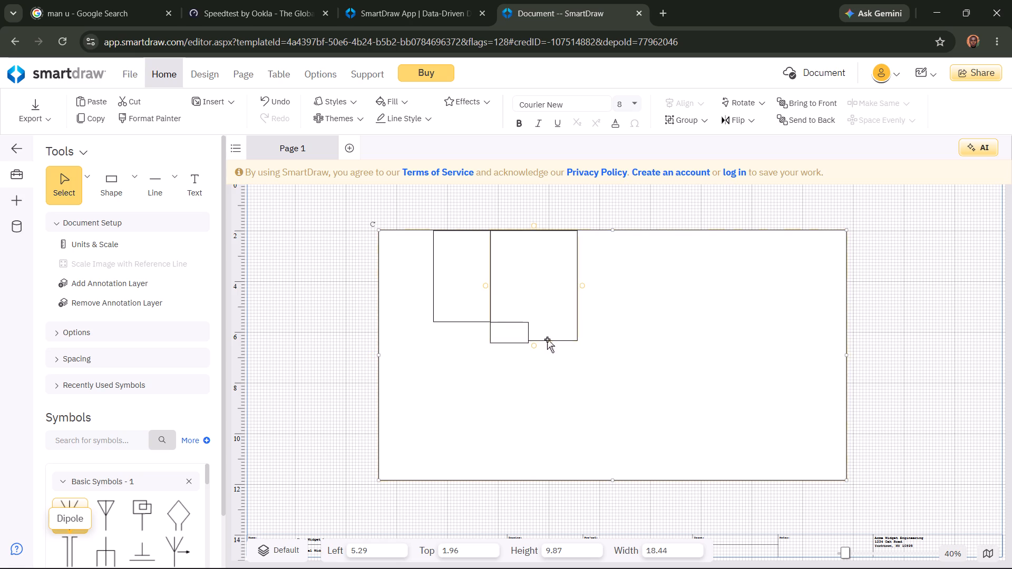
Enlarge the wider inner rectangle to about 3.48 in wide by 4.45 in high, reaching the 1.50 in wide rectangle's bottom edge.
left_click(567, 332)
left_click(577, 341)
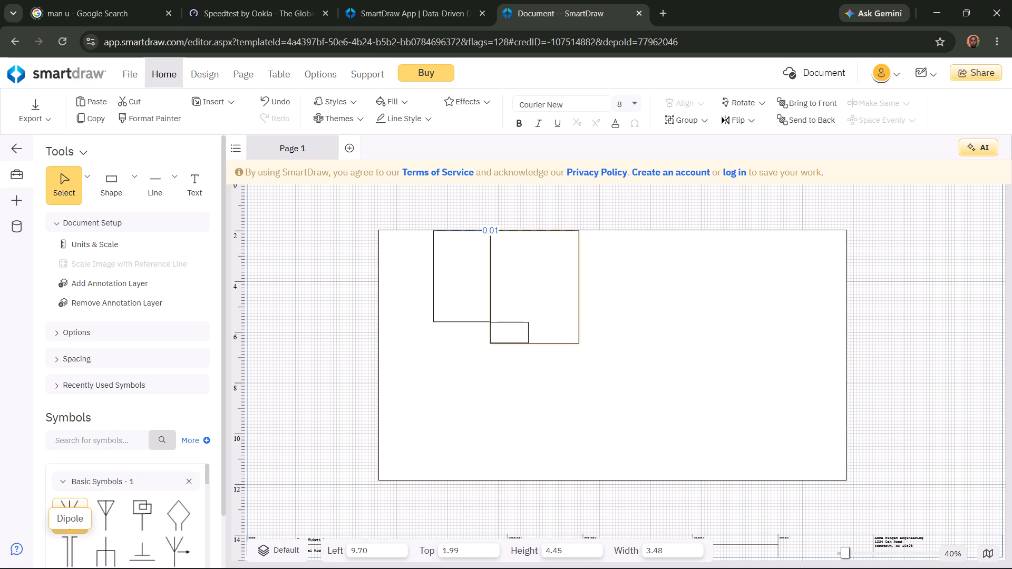
left_click(589, 365)
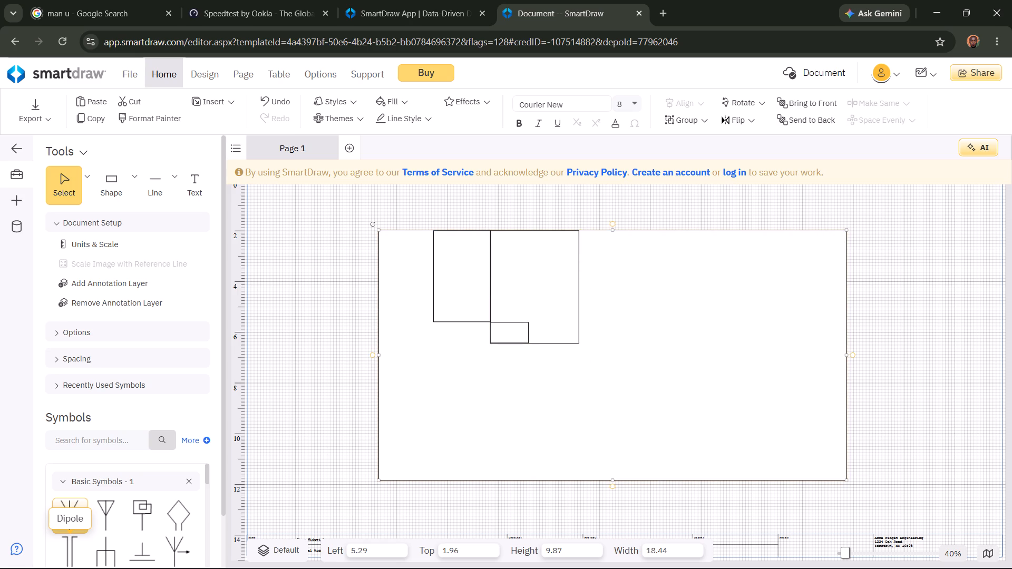
Place a 1.50 by 0.75 in rectangle in the wider inner rectangle's upper-left corner, about 9.69 in from the page's left and 2.00 in from its top.
left_click(133, 171)
left_click(149, 240)
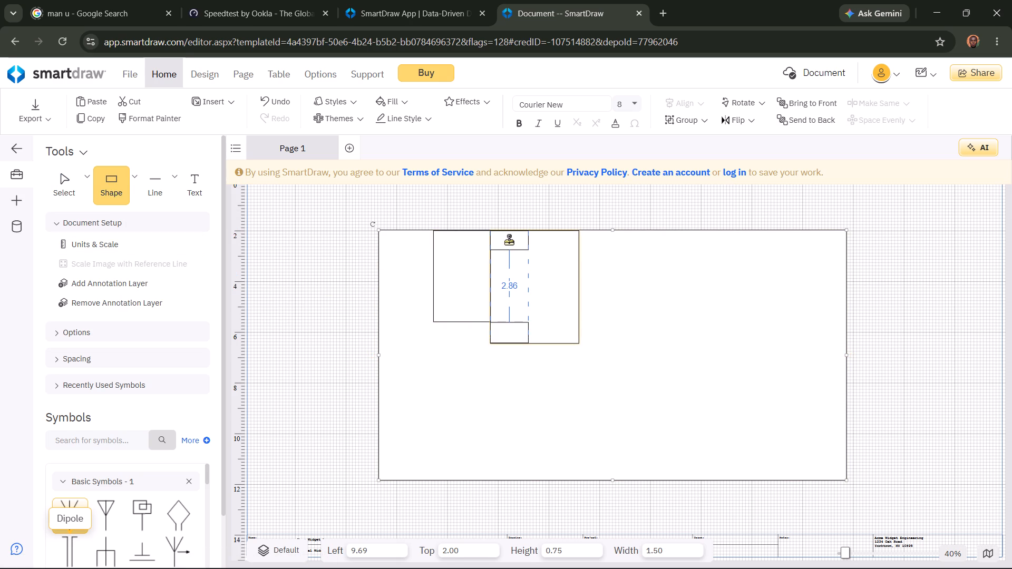
left_click(509, 241)
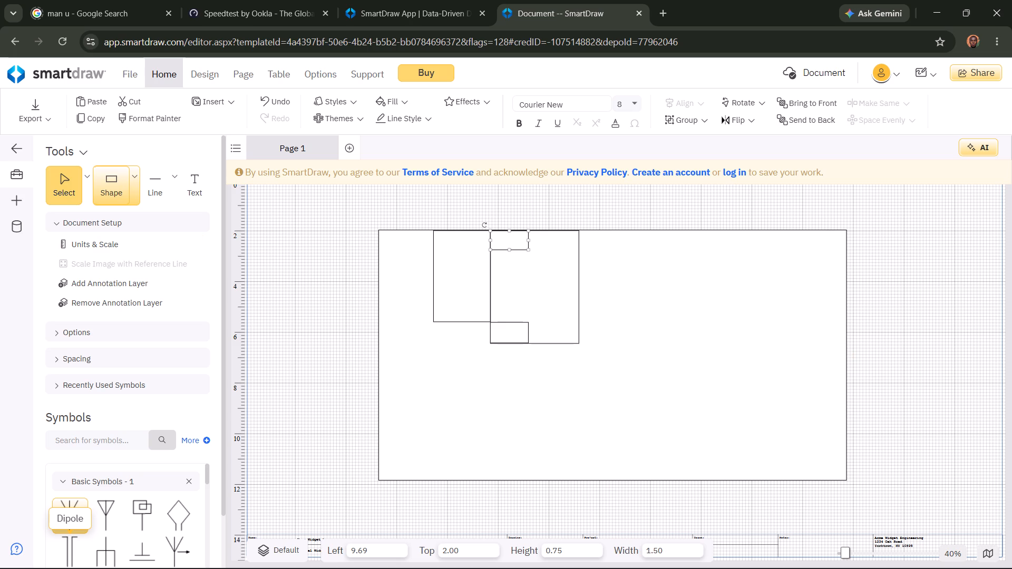
Place a second 1.50 by 0.75 in rectangle directly below the first, about 9.69 in from the page's left and 2.76 in from its top.
left_click(115, 188)
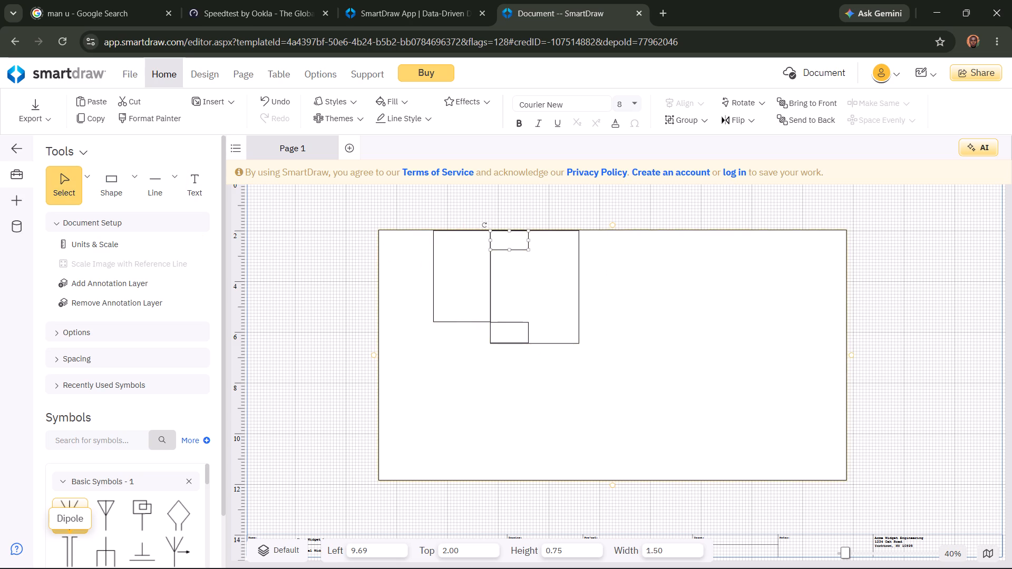
left_click(138, 192)
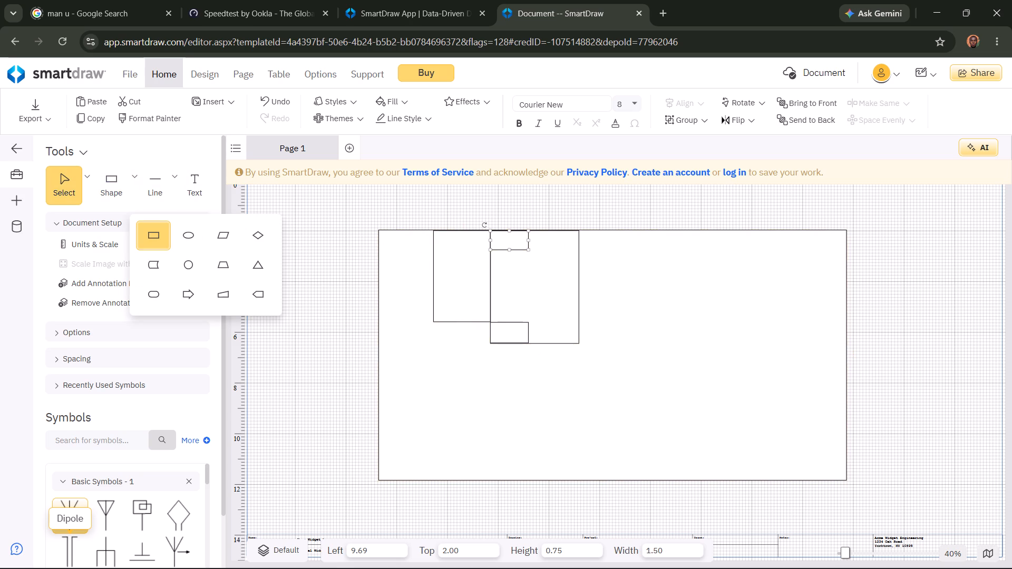
left_click_drag(158, 242, 511, 267)
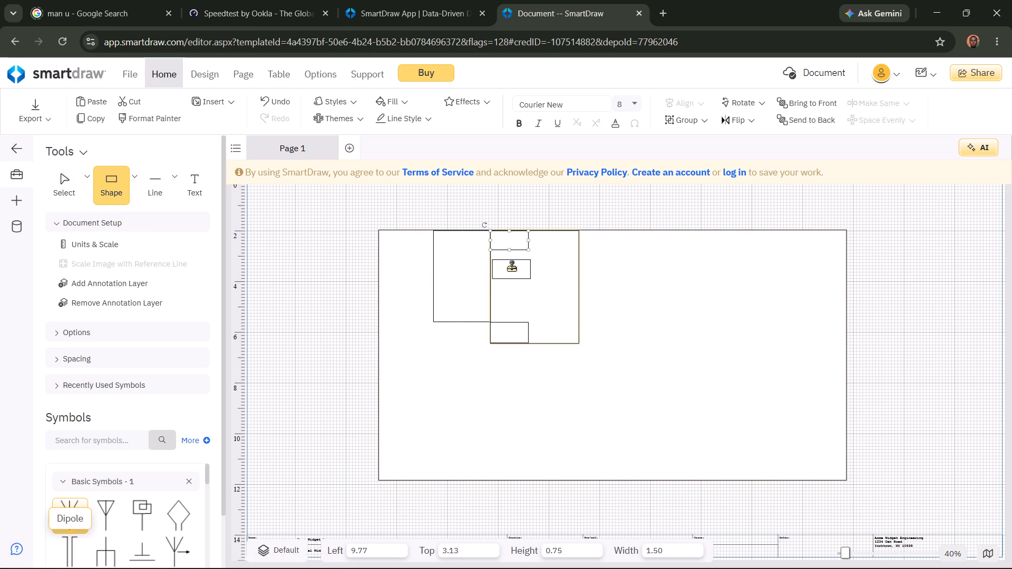
left_click_drag(511, 267, 512, 264)
left_click_drag(512, 264, 509, 260)
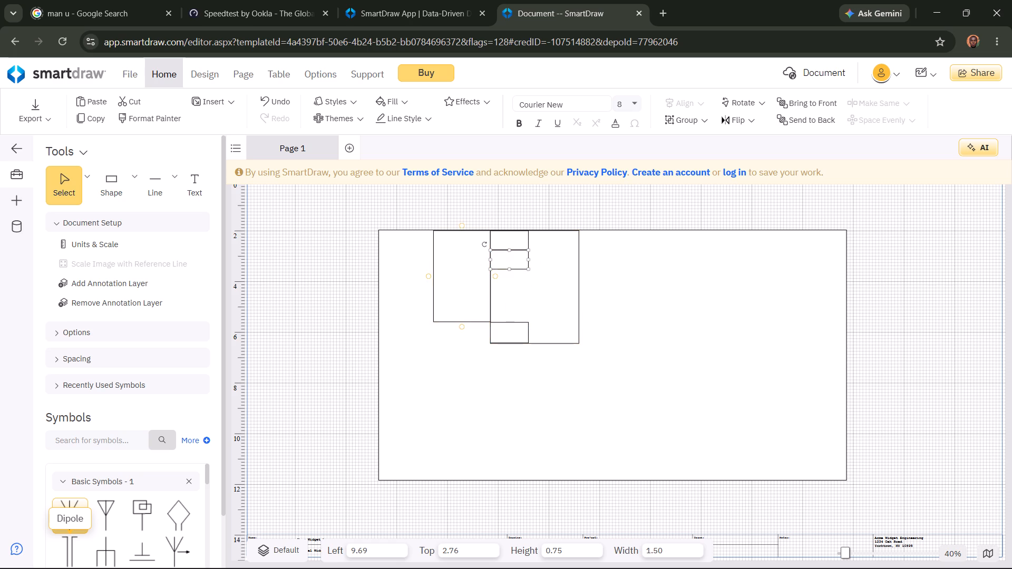
Place a third 1.50 by 0.75 in rectangle under the second, about 9.69 in from the page's left and 3.55 in from its top.
left_click(134, 190)
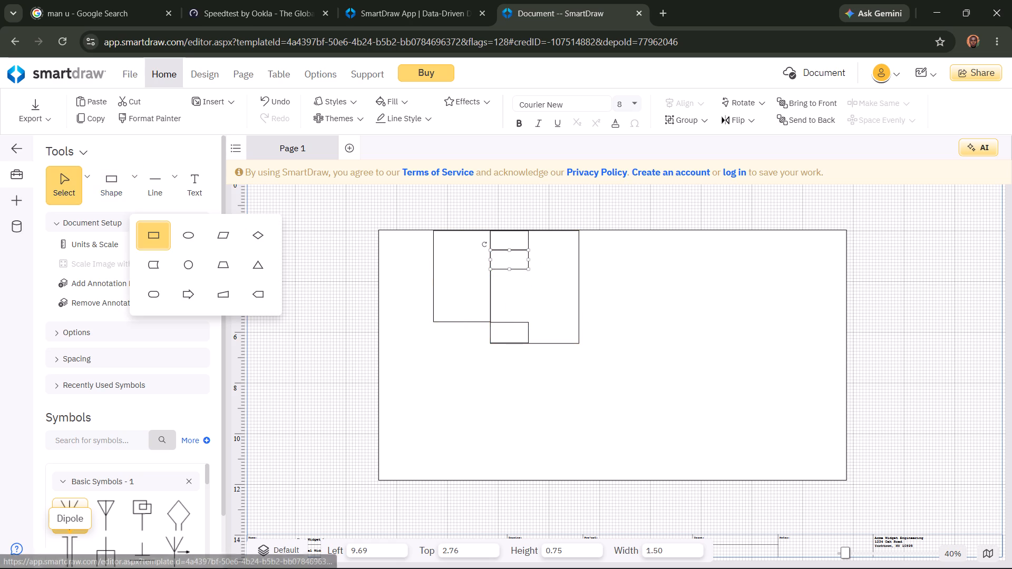
left_click_drag(153, 239, 510, 283)
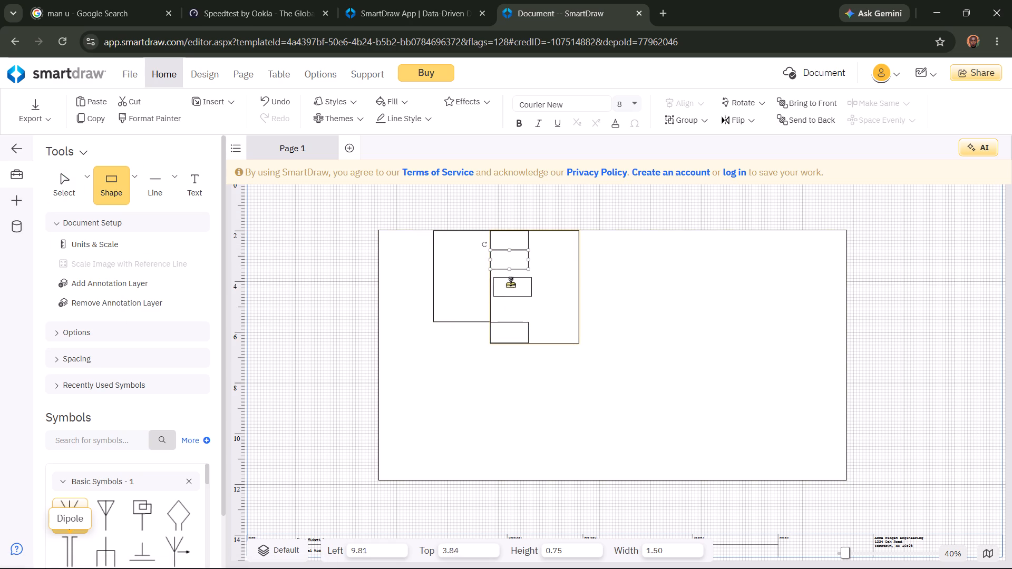
left_click_drag(510, 283, 509, 280)
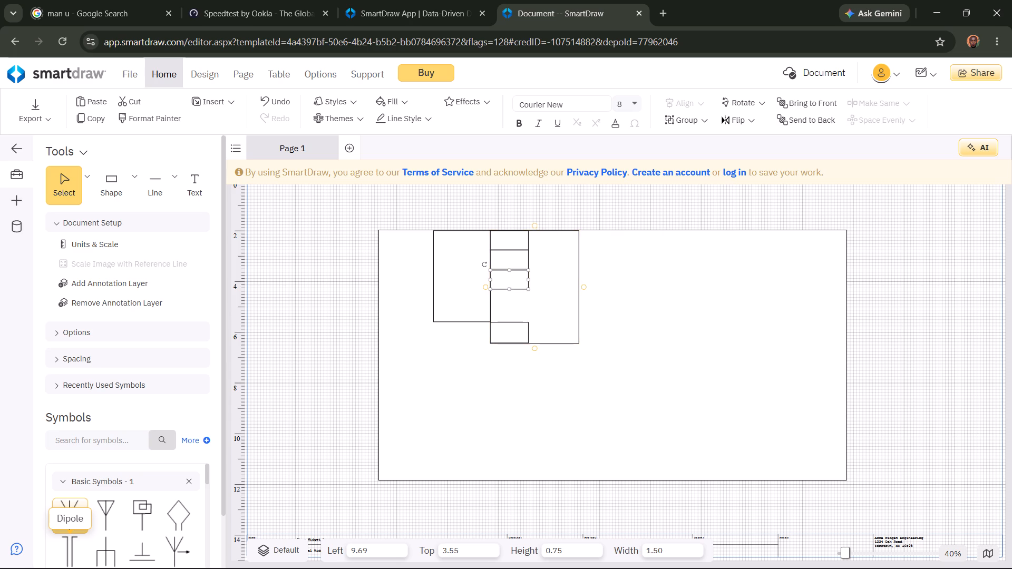
Stretch the third small rectangle to about 0.96 in high and seat it on the bottom one, about 4.63 in from the page's top.
left_click_drag(508, 288, 508, 295)
left_click_drag(508, 283, 510, 293)
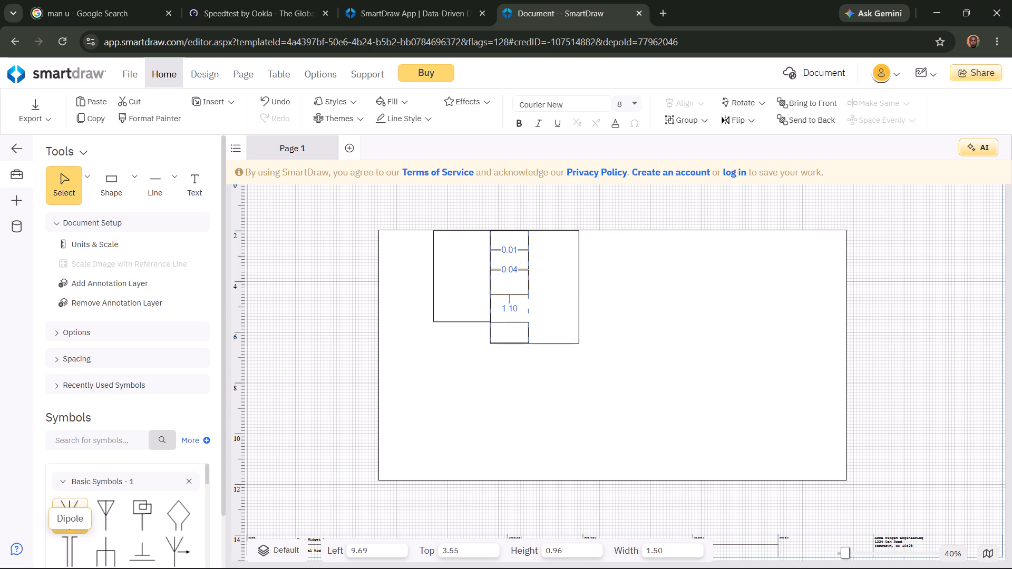
left_click_drag(510, 293, 510, 308)
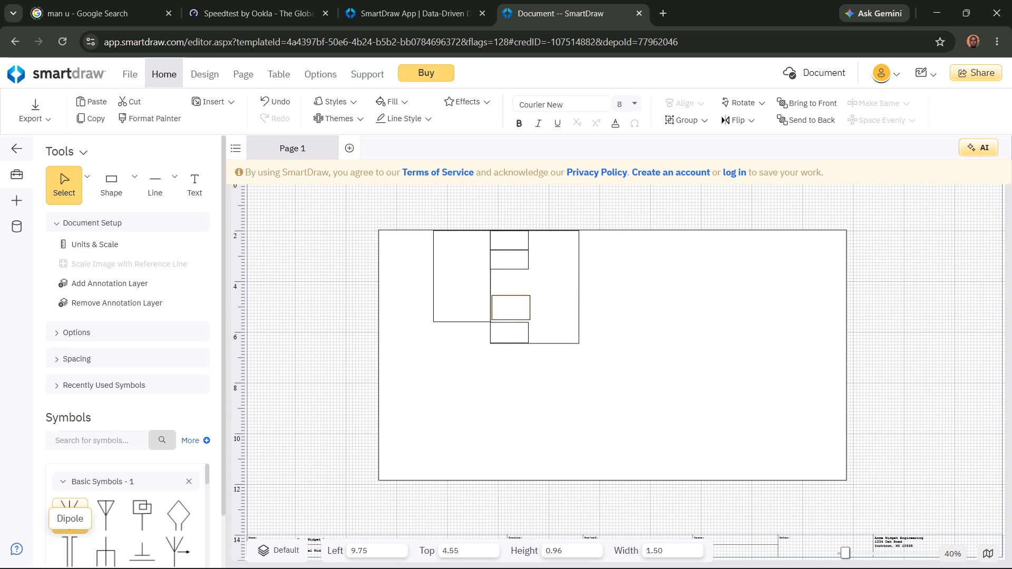
left_click_drag(510, 308, 508, 310)
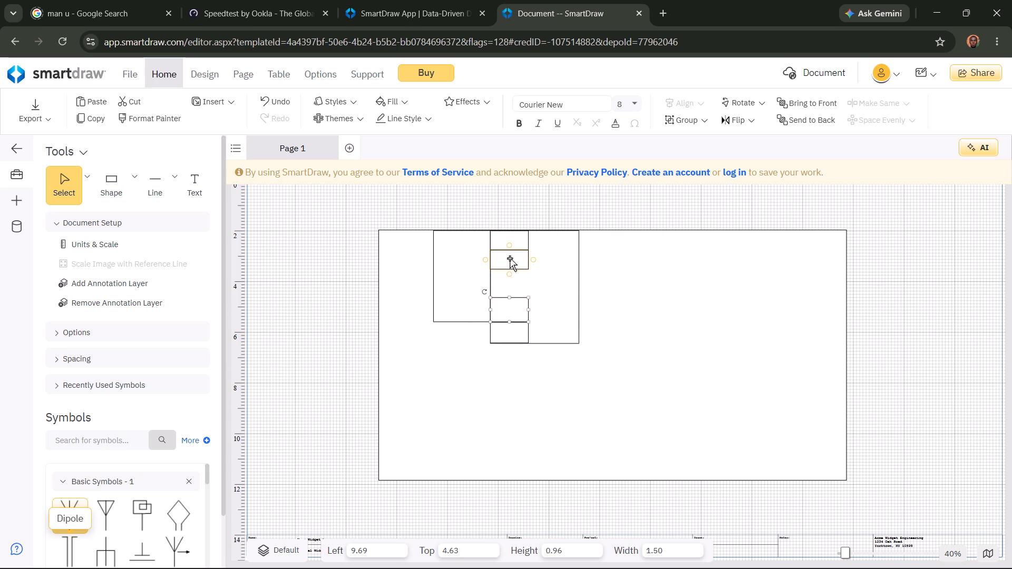
Move the second small rectangle down onto the third and stretch it upward to about 0.98 in high, top at about 3.61 in.
left_click_drag(510, 258, 511, 283)
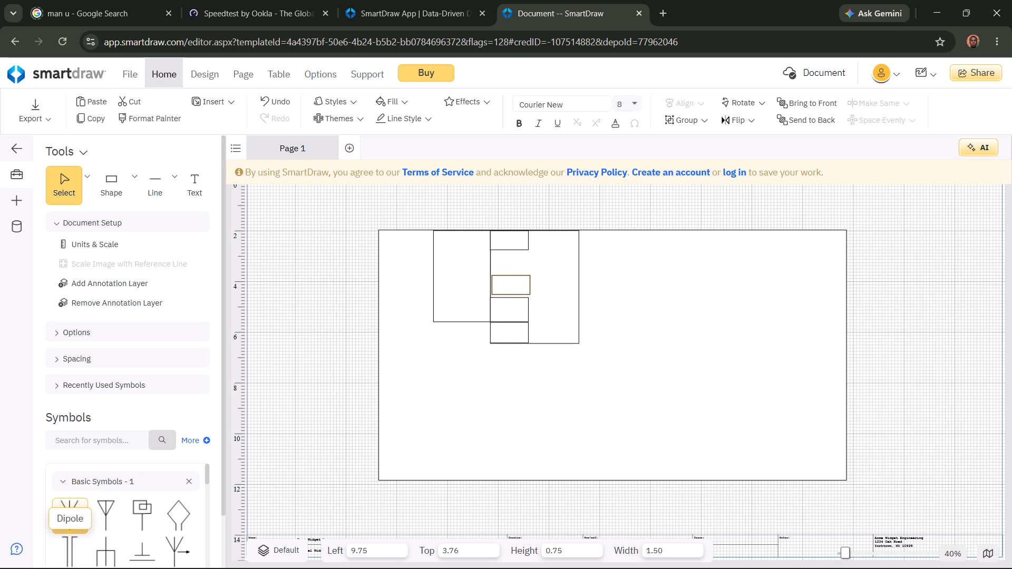
left_click_drag(511, 283, 510, 286)
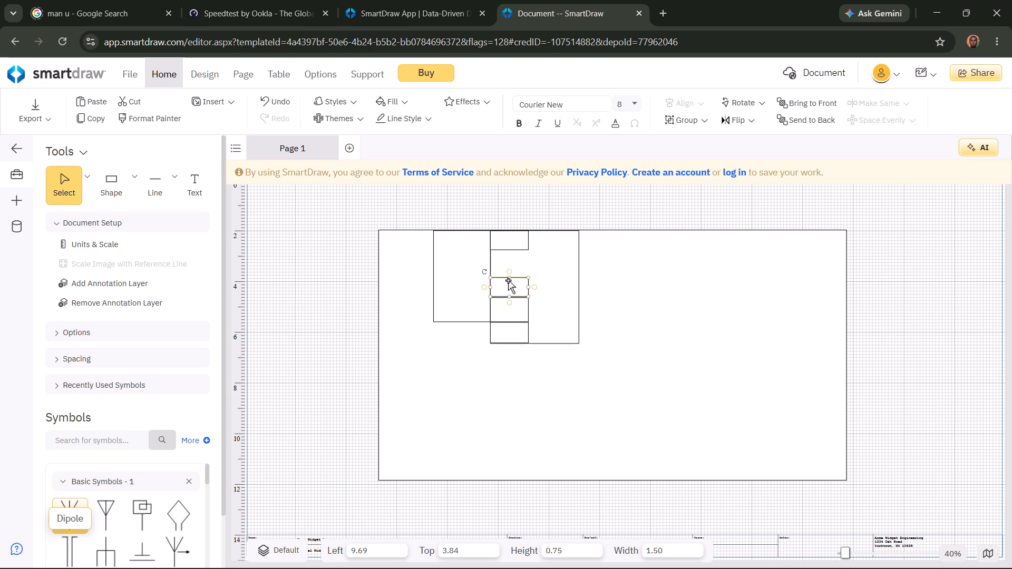
left_click_drag(508, 277, 508, 272)
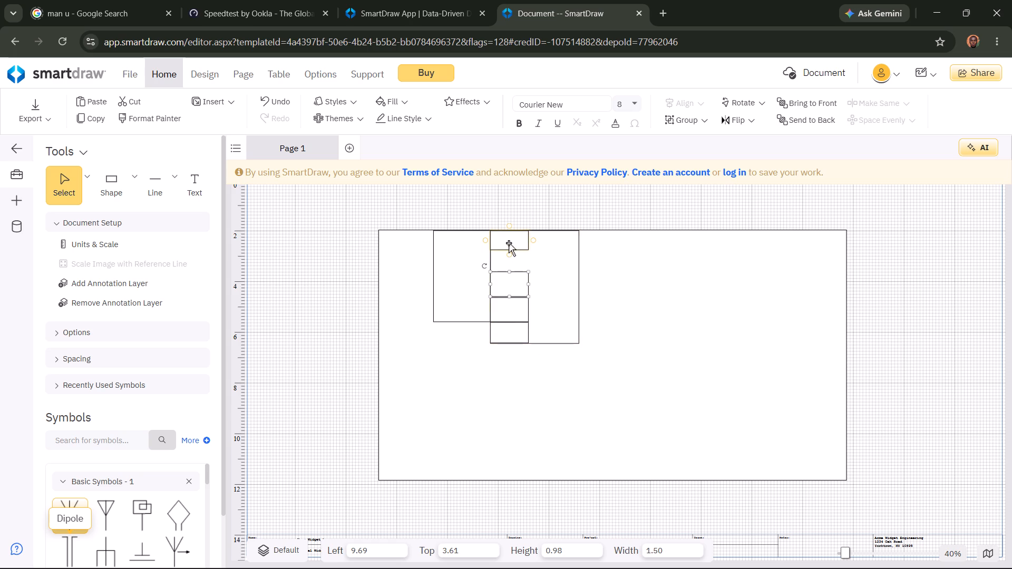
Move the topmost small rectangle down onto the stack, about 2.87 in from the page's top, and extend its top edge slightly upward.
left_click_drag(509, 243, 509, 265)
left_click(508, 250)
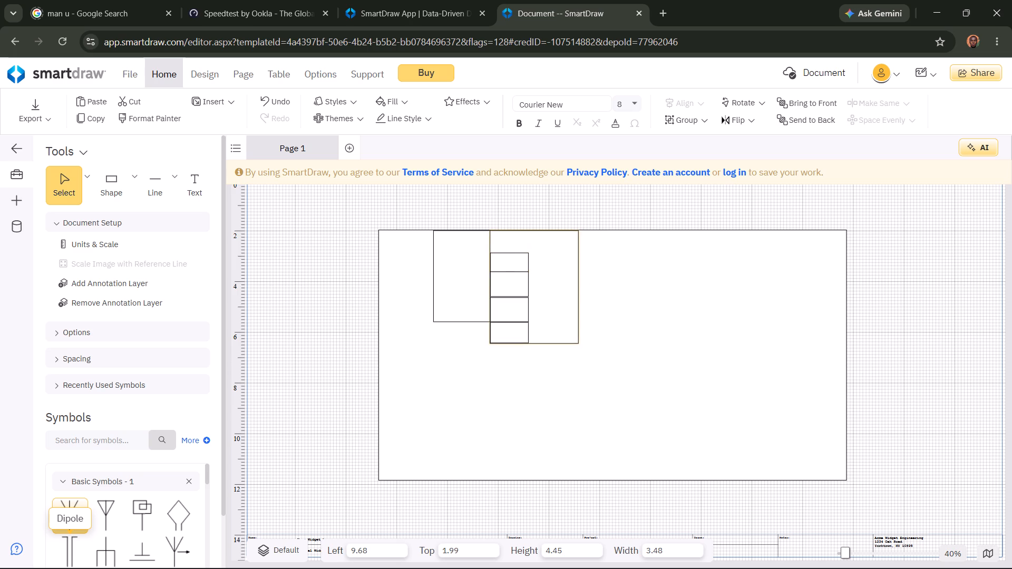
left_click(509, 258)
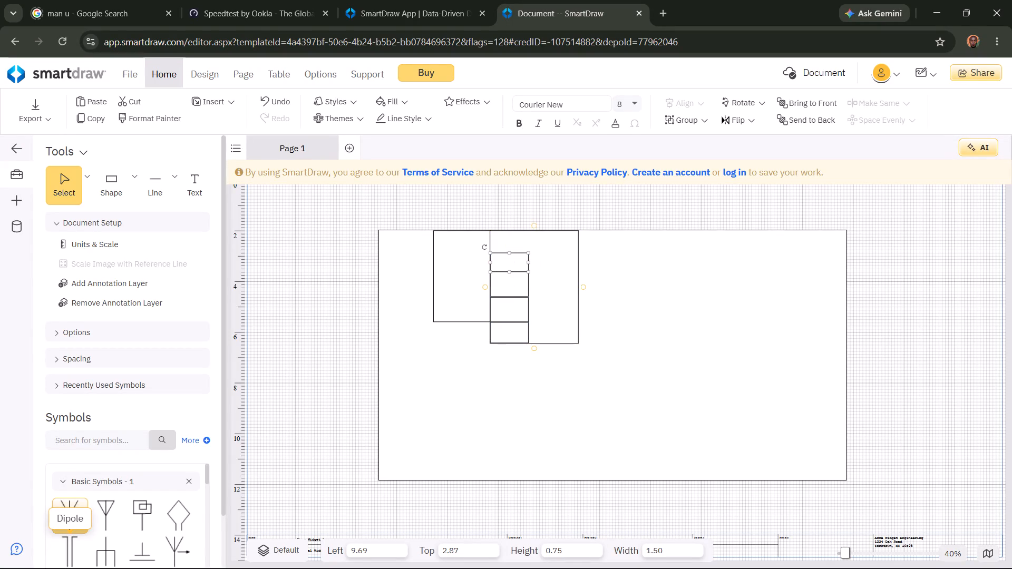
left_click_drag(509, 253, 509, 248)
left_click(664, 252)
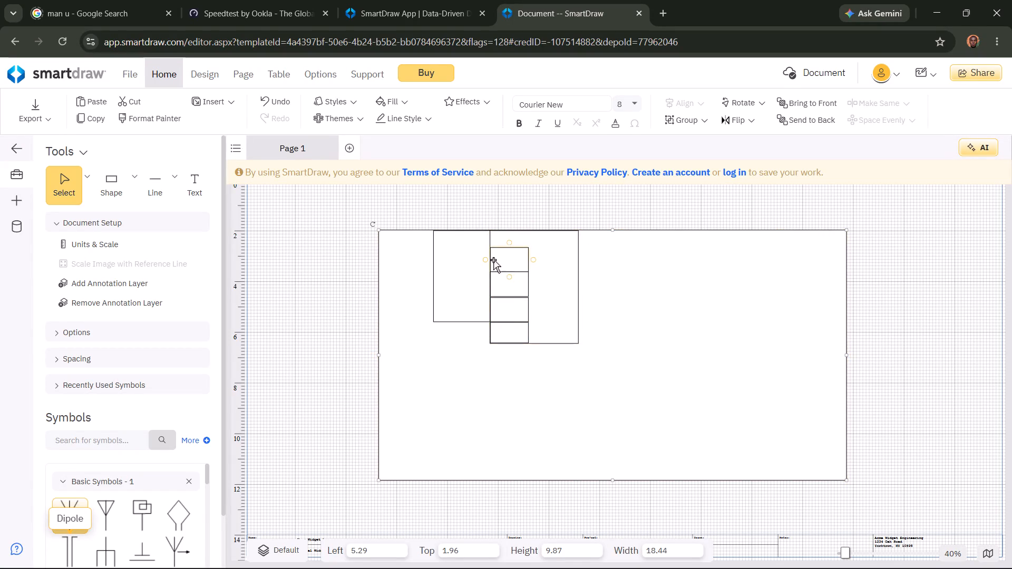
left_click(734, 335)
Shrink the inner rectangle beside the stack to about 1.41 in wide by 3.06 in high, keeping its upper-right corner in place.
left_click(463, 321)
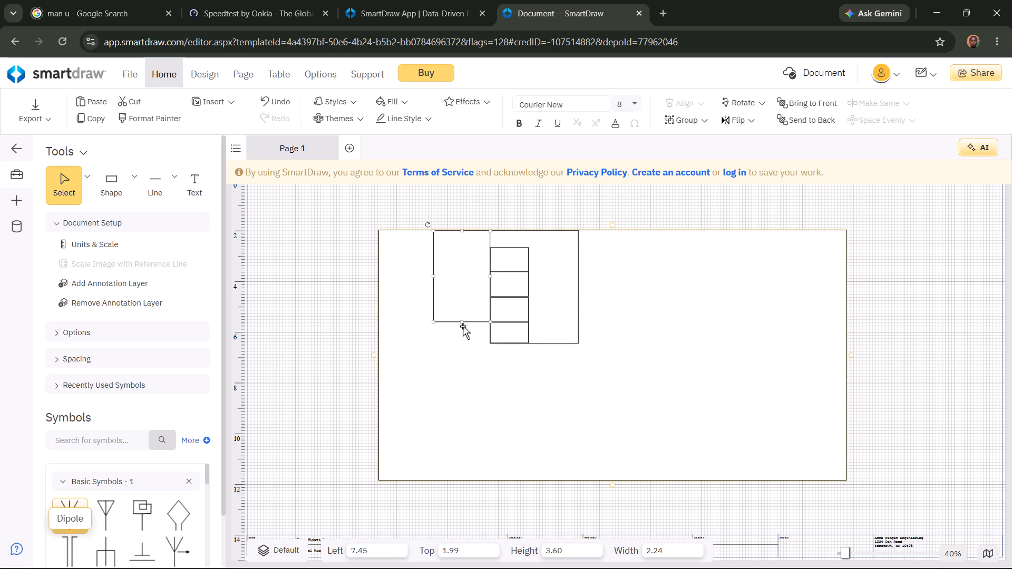
left_click_drag(462, 320, 458, 273)
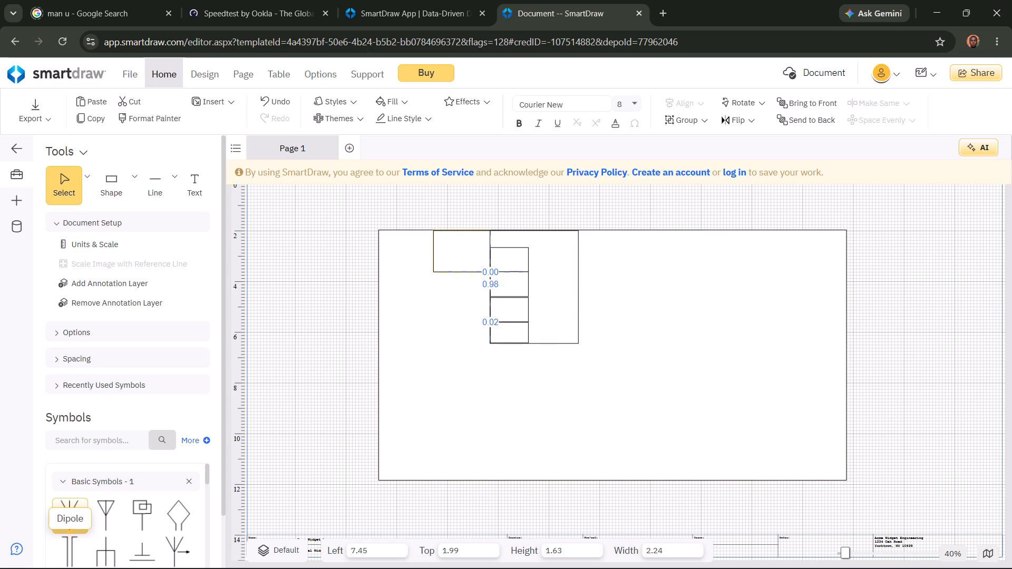
left_click_drag(458, 273, 463, 291)
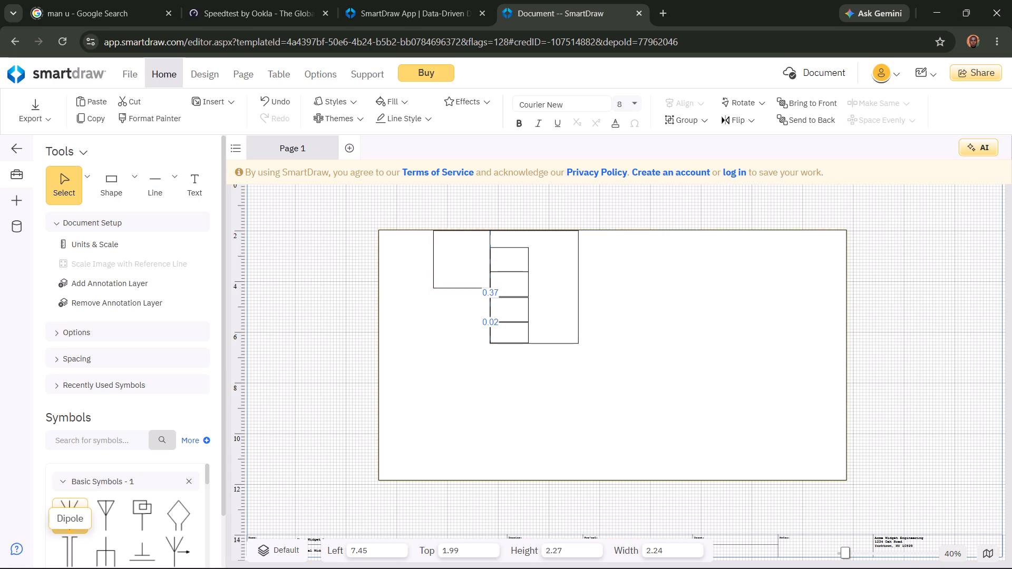
left_click_drag(463, 291, 467, 316)
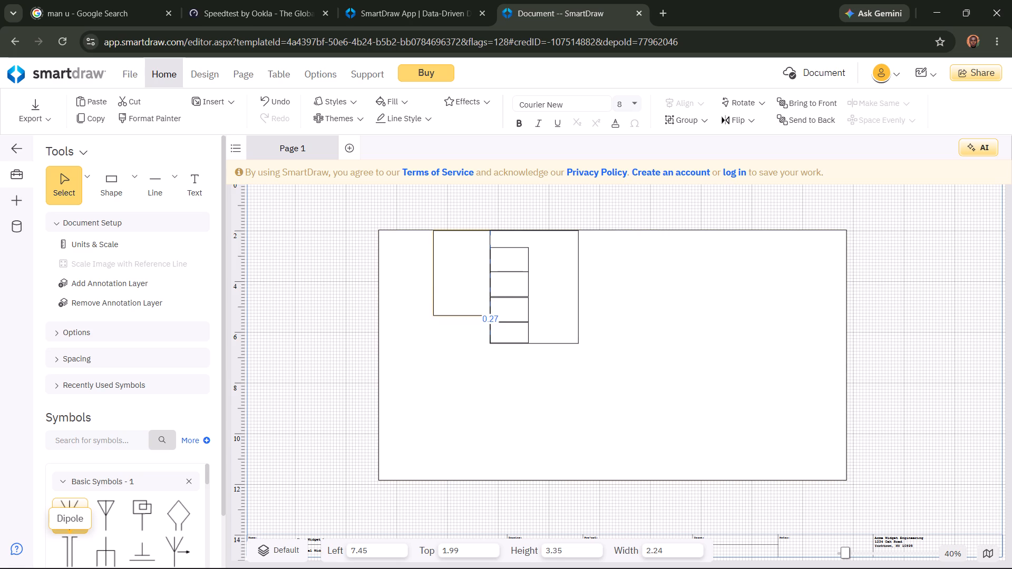
left_click_drag(467, 316, 465, 316)
left_click_drag(465, 316, 465, 315)
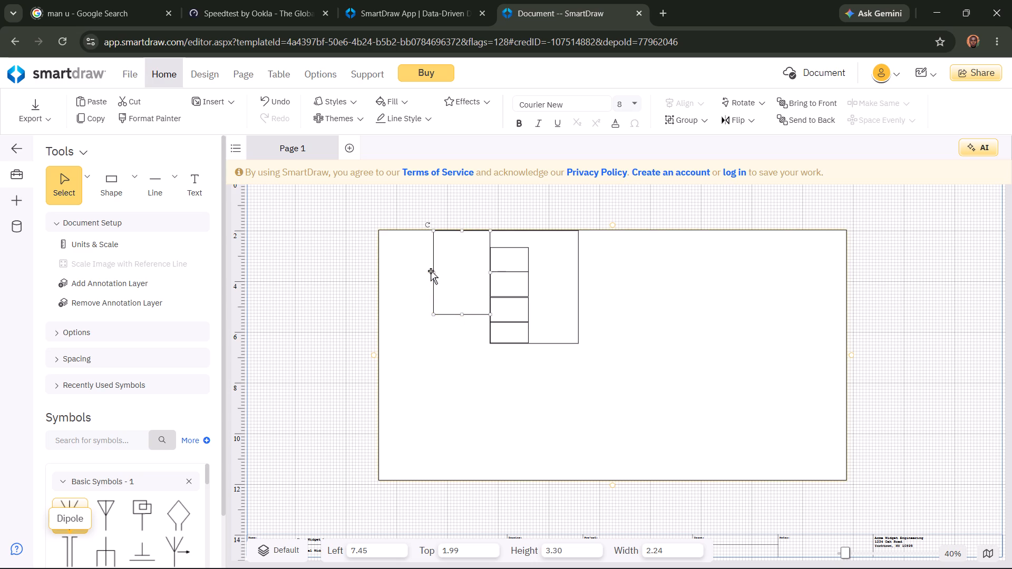
left_click(434, 271)
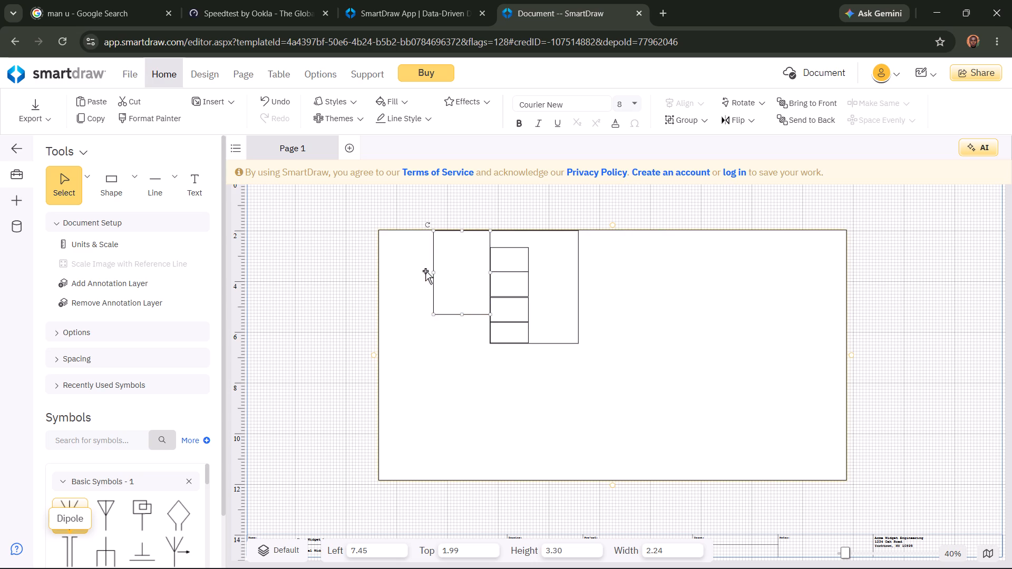
left_click(432, 271)
left_click_drag(433, 314, 453, 309)
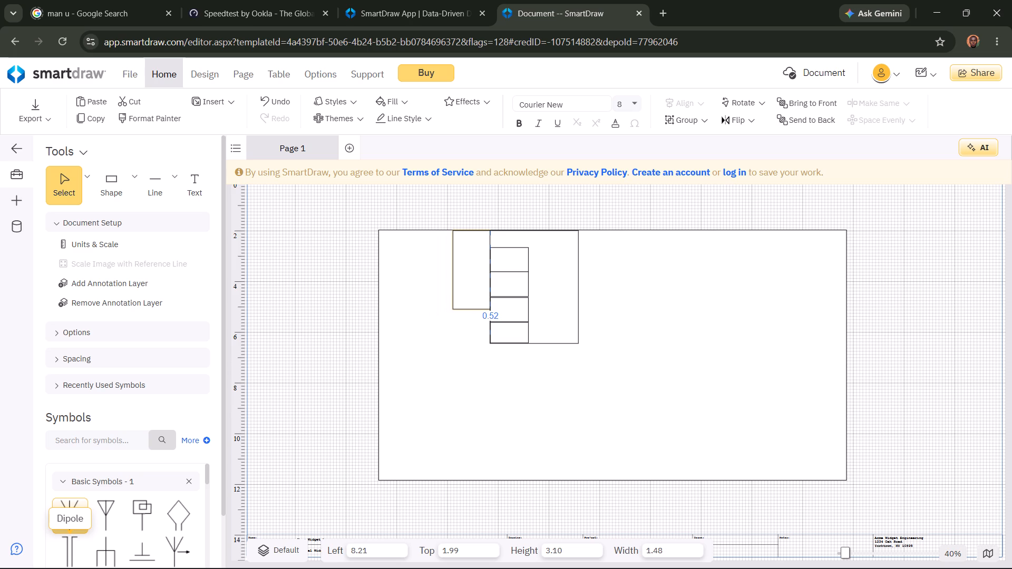
left_click_drag(453, 309, 454, 308)
left_click(585, 398)
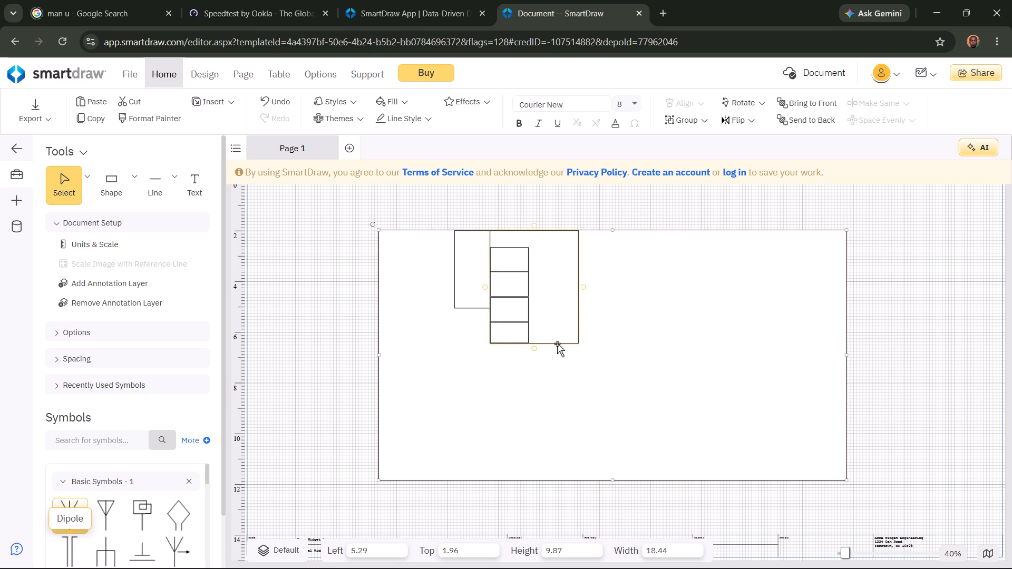
Label the 1.41 in wide rectangle "ladies washroom".
double_click(471, 258)
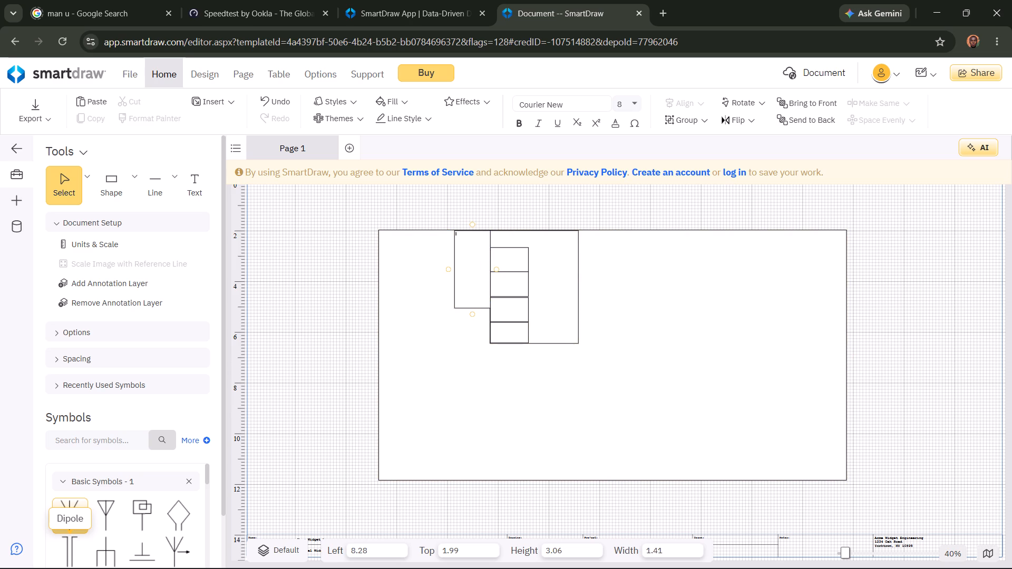
type("ladies washrr")
key("BackSpace")
key("BackSpace")
type("room")
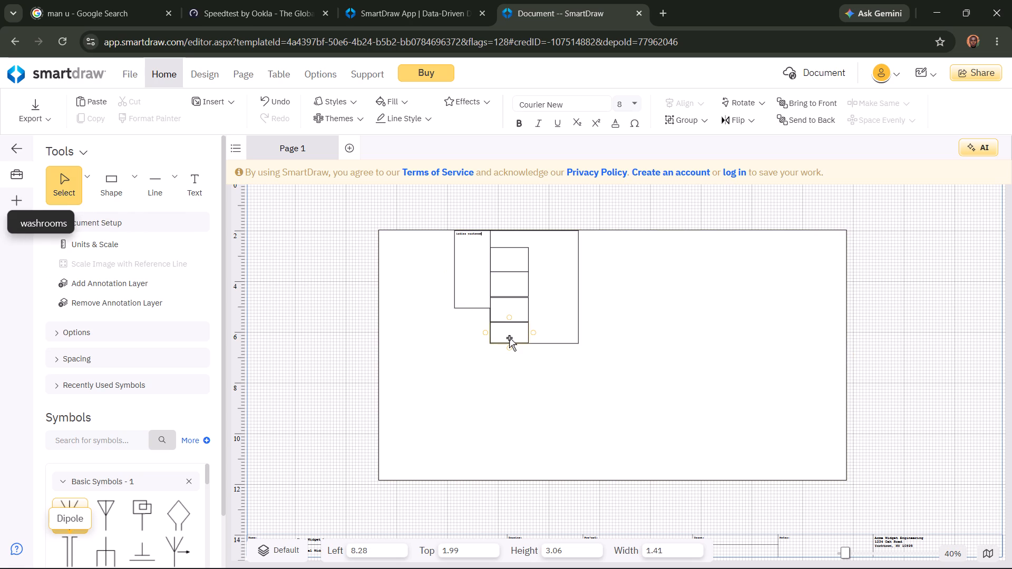
Label the bottom small rectangle of the stack "2ladiesw washroom".
double_click(509, 338)
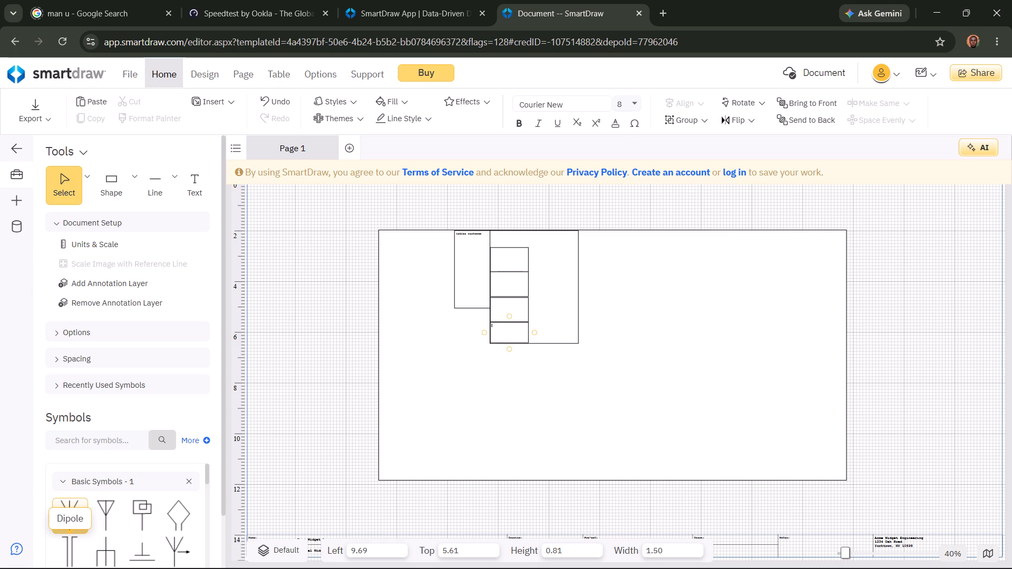
type("2l")
type("adiesw")
key("space")
key("BackSpace")
key("space")
type("washroom")
left_click(547, 404)
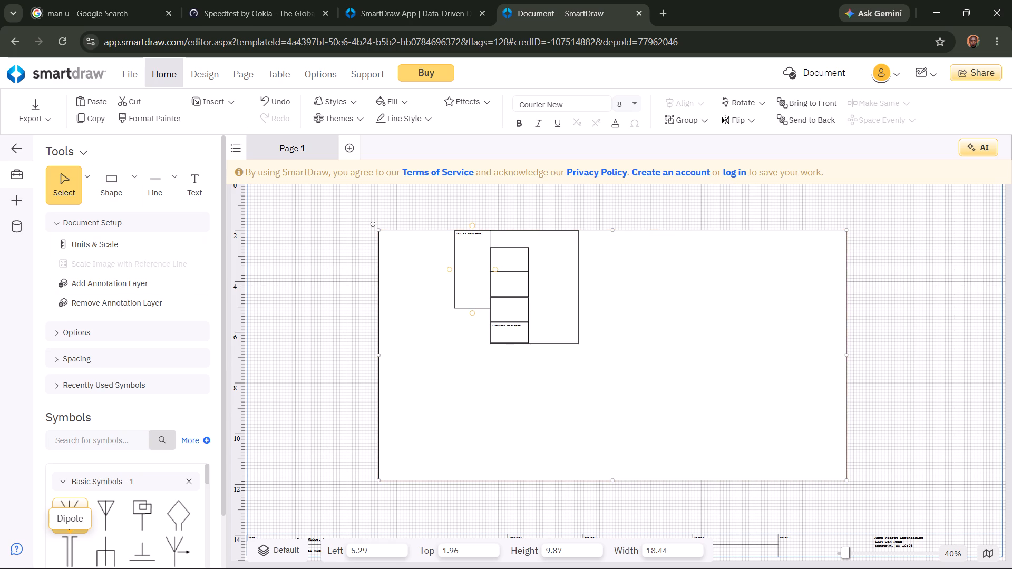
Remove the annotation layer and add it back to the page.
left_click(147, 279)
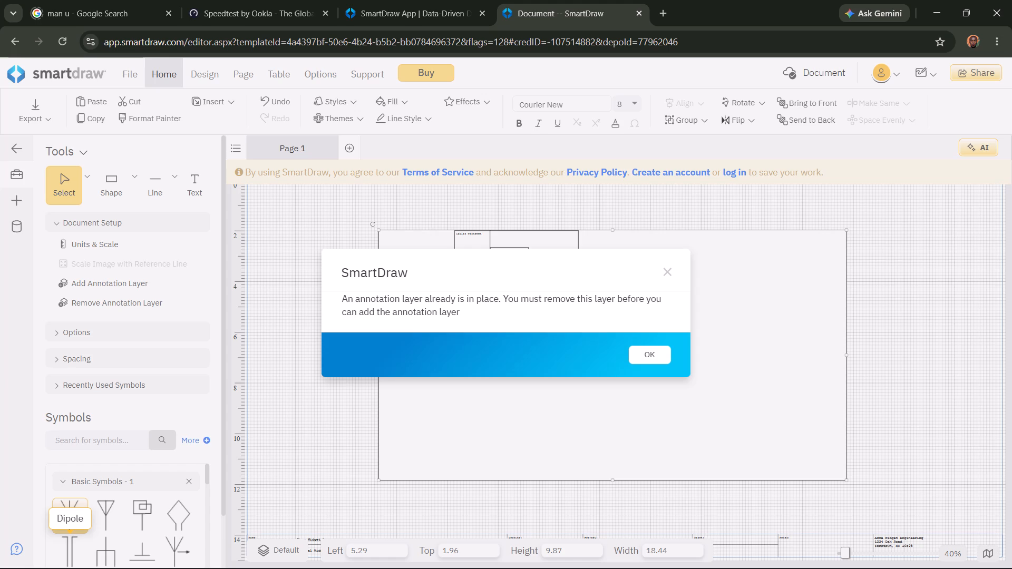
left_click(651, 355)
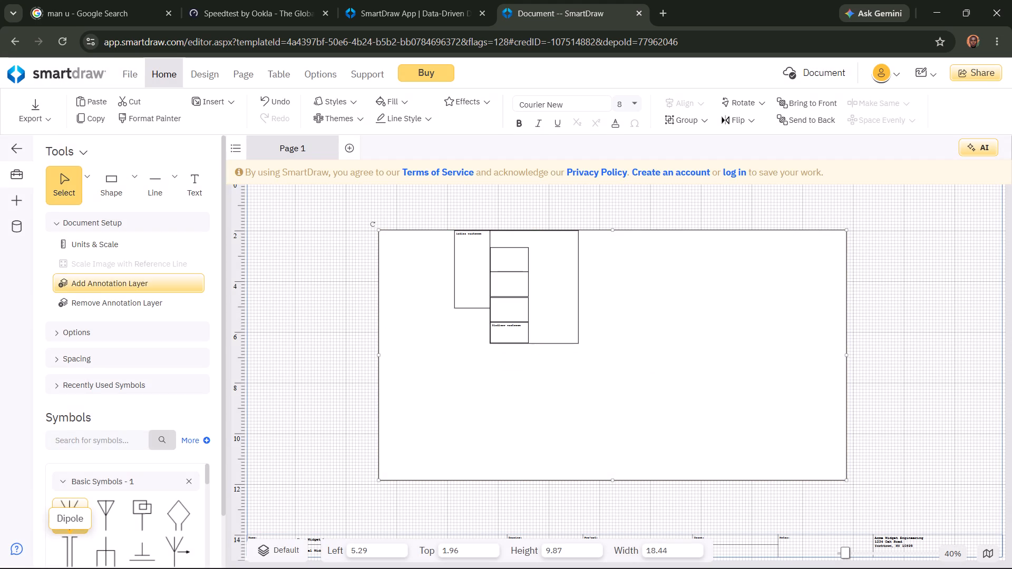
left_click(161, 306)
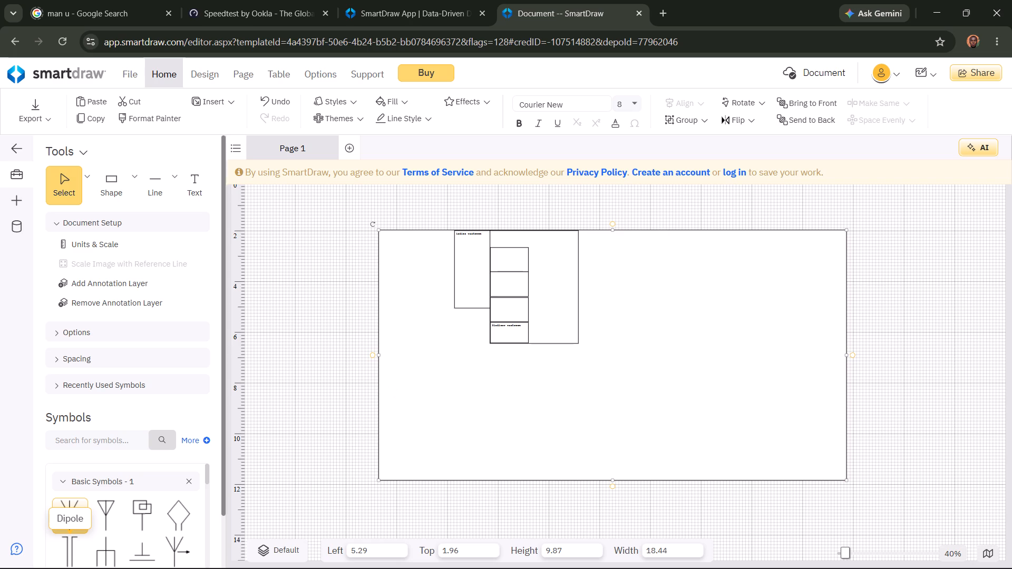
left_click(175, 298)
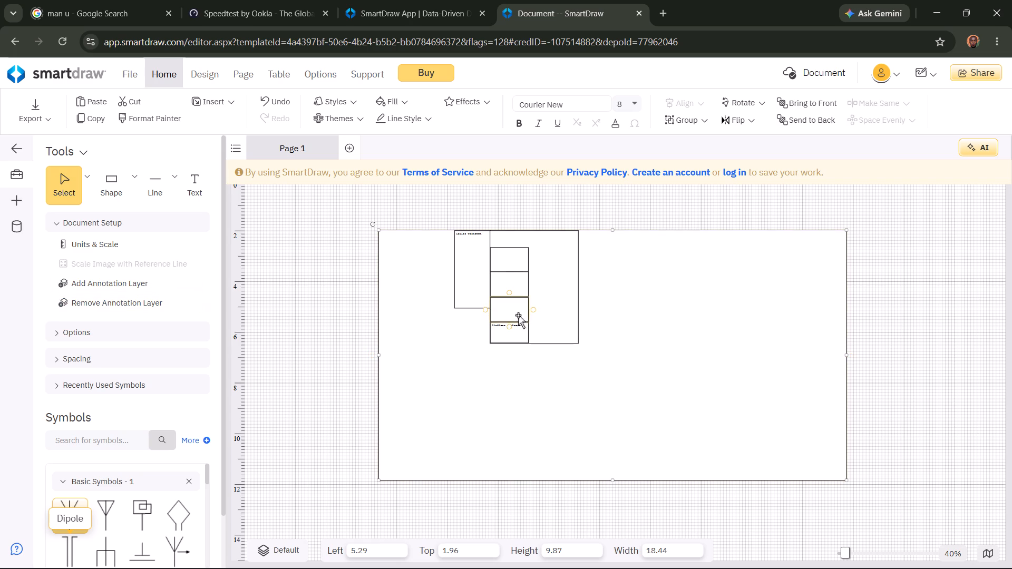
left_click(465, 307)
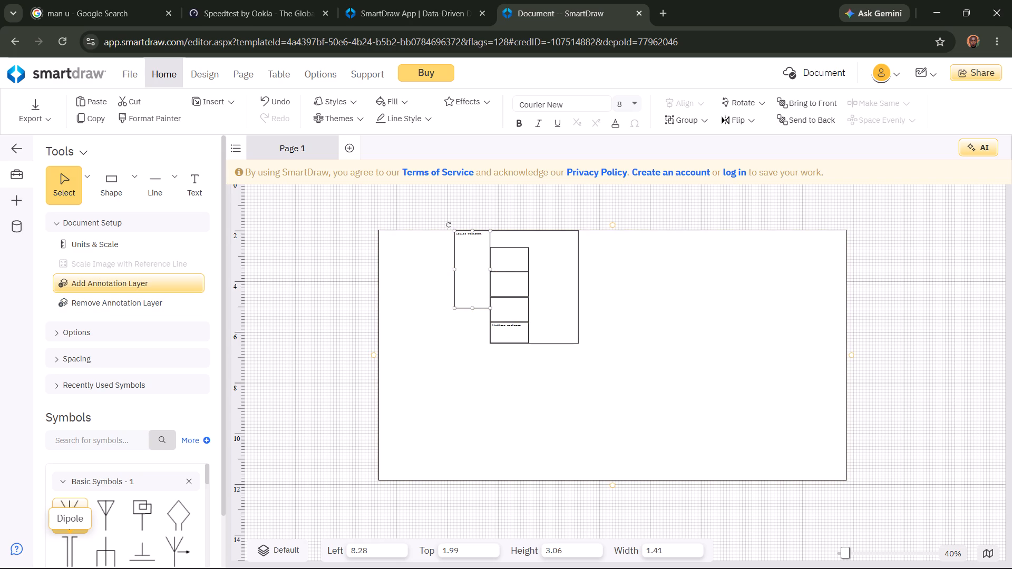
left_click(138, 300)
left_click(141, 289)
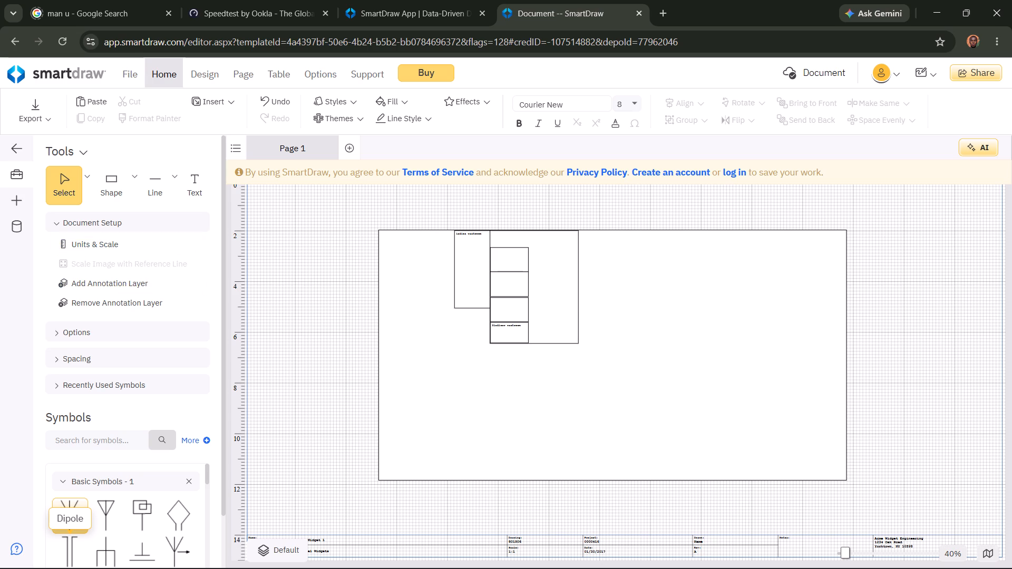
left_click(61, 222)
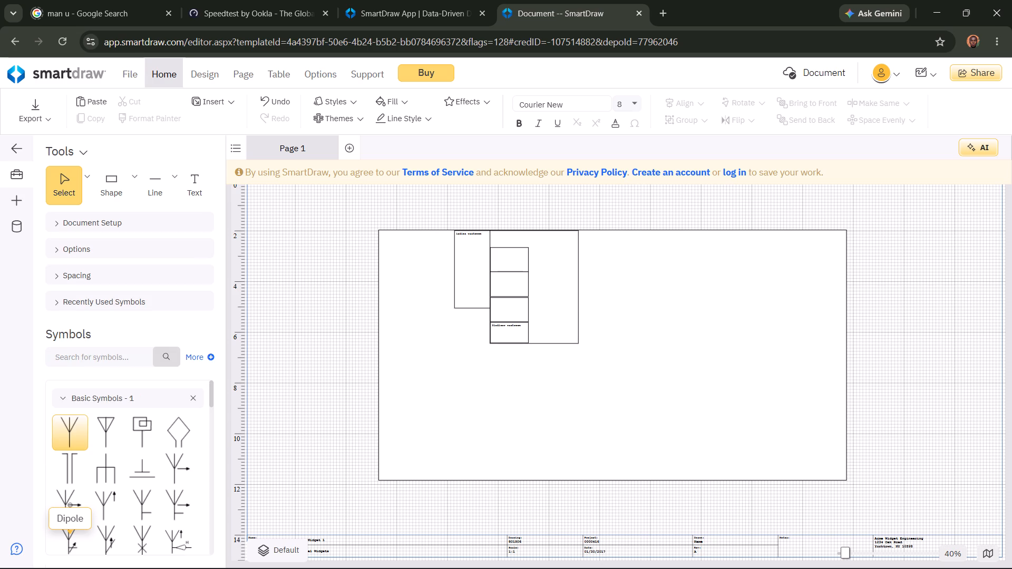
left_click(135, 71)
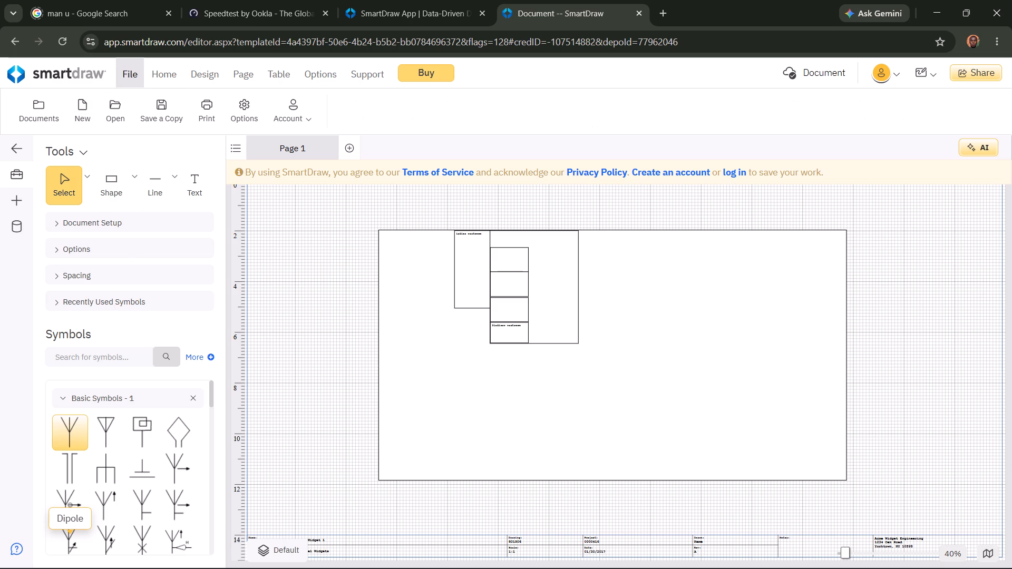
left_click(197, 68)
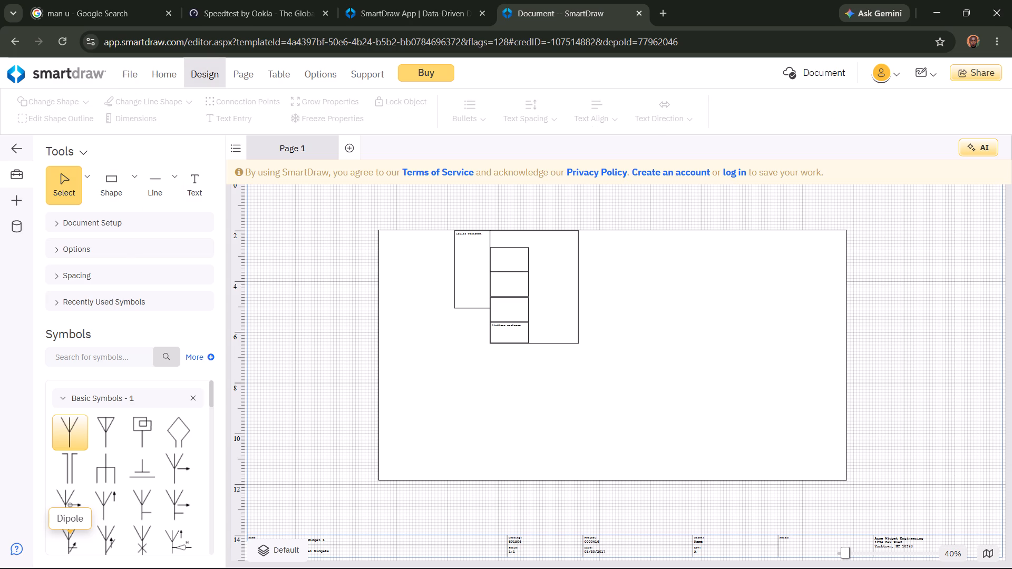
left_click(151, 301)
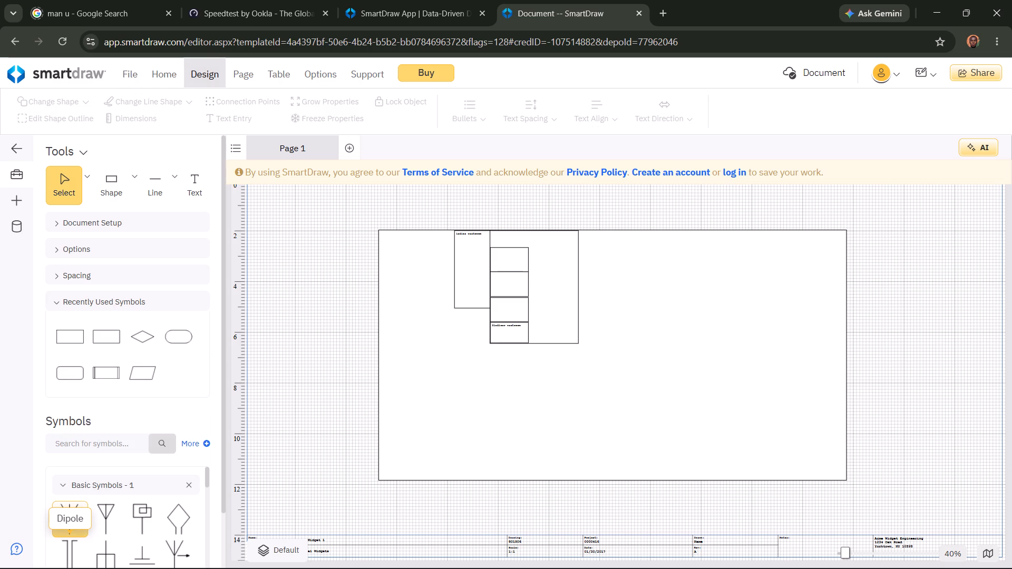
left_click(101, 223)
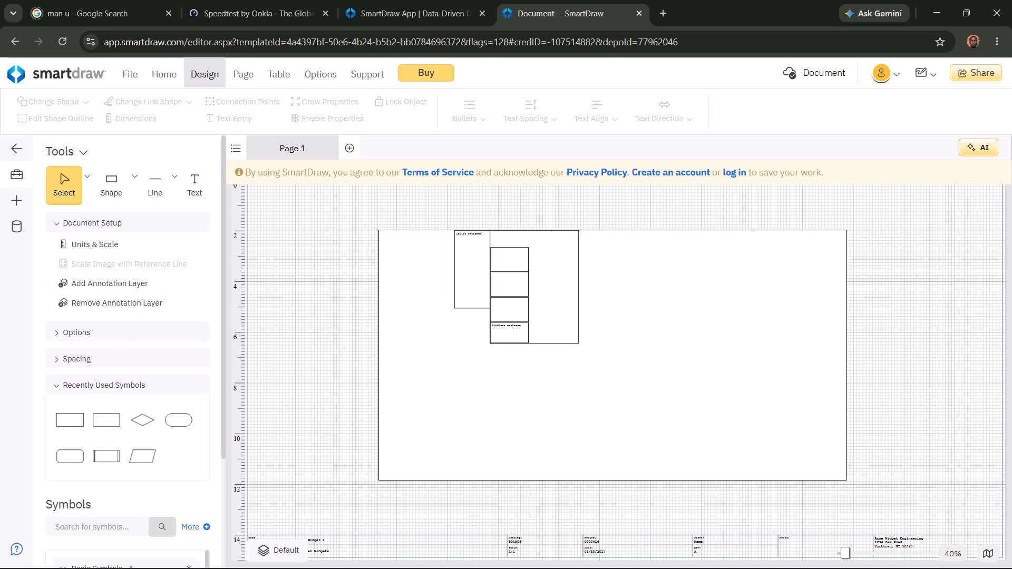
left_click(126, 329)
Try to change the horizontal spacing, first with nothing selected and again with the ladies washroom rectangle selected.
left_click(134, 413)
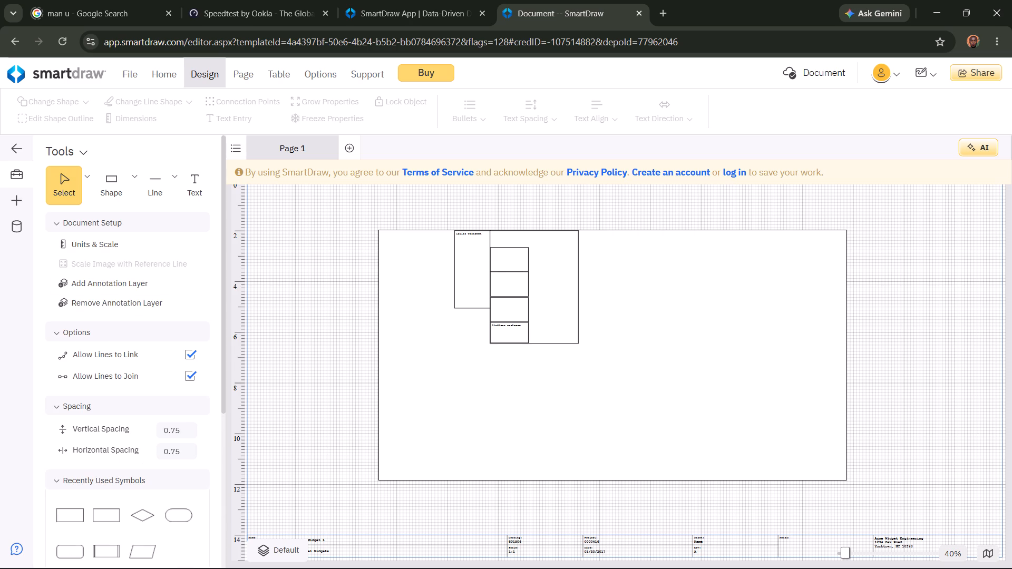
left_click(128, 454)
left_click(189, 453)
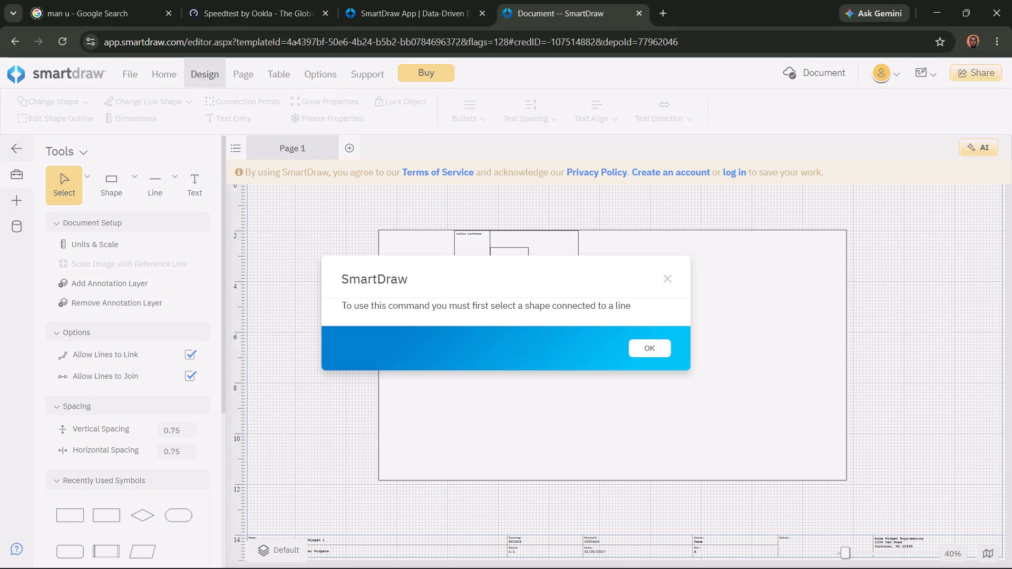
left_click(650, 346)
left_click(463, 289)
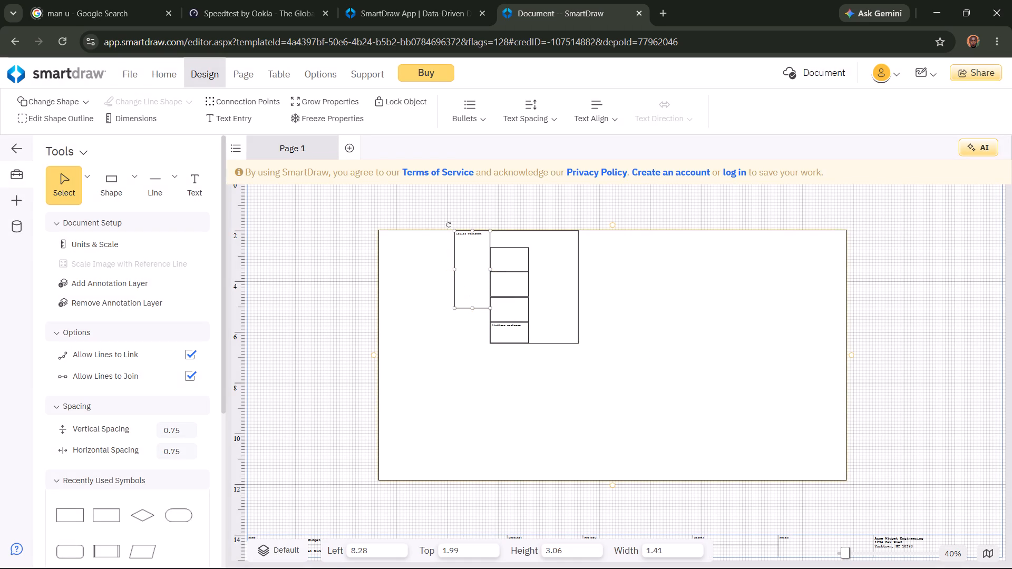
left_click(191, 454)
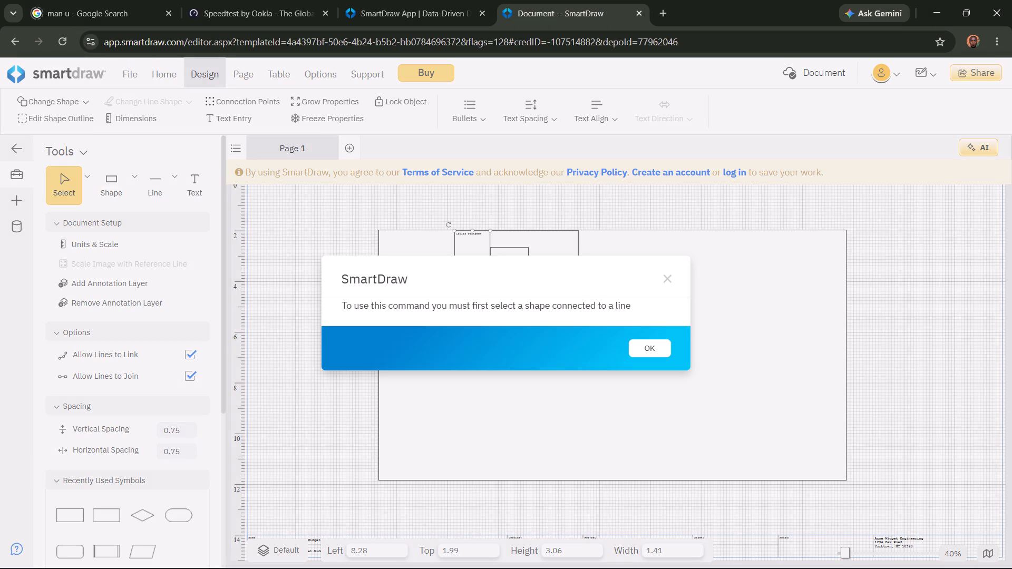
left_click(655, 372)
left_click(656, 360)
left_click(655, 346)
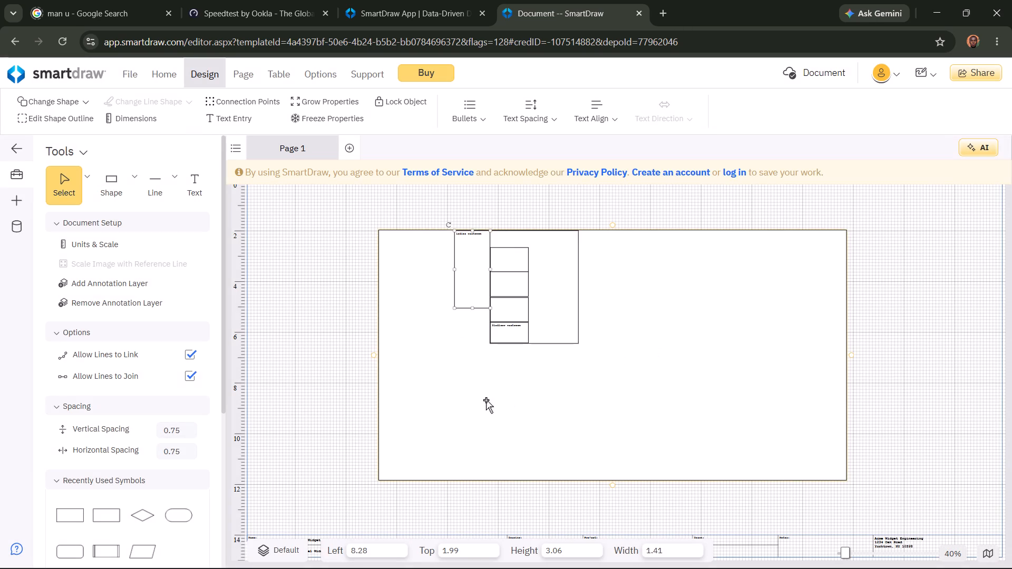
Extend the top edge of the rectangle enclosing the stack slightly upward, to about 1.97 in top and 4.47 in height.
left_click(447, 389)
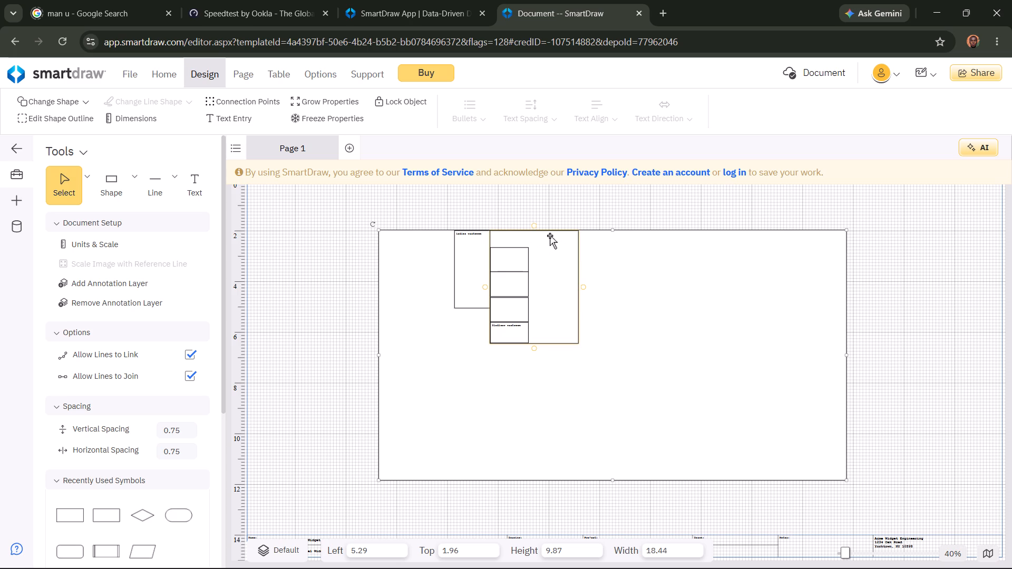
left_click(535, 230)
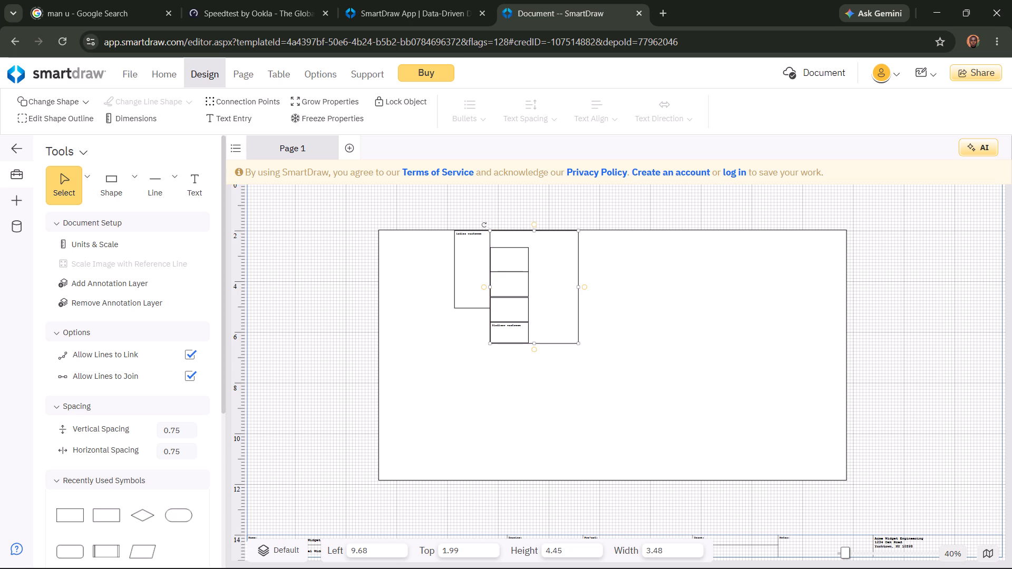
left_click(534, 231)
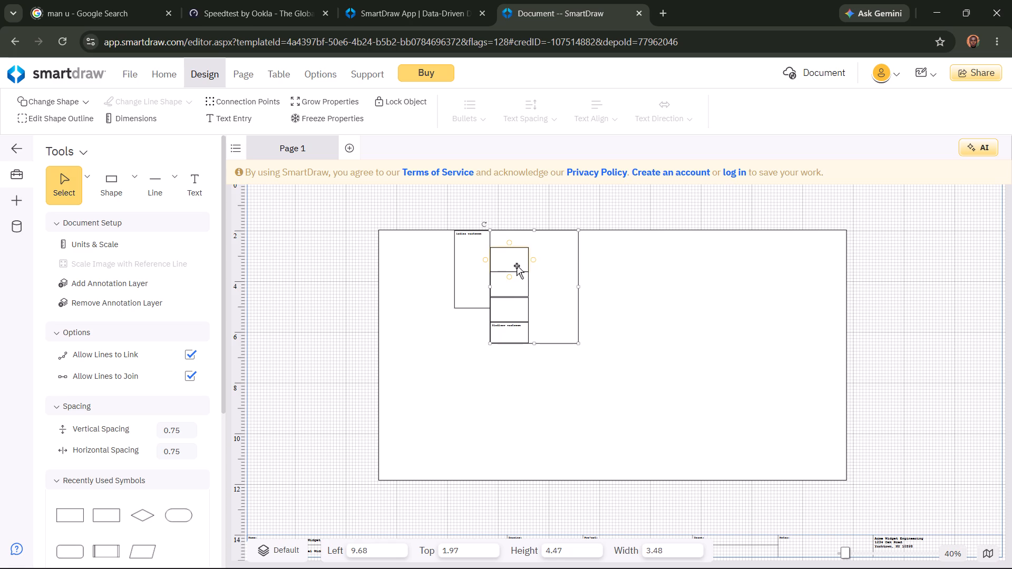
Move the three unlabelled small rectangles up to the enclosing rectangle's top edge, the first at about 1.89 in and second at about 2.84 in.
left_click_drag(517, 266, 515, 248)
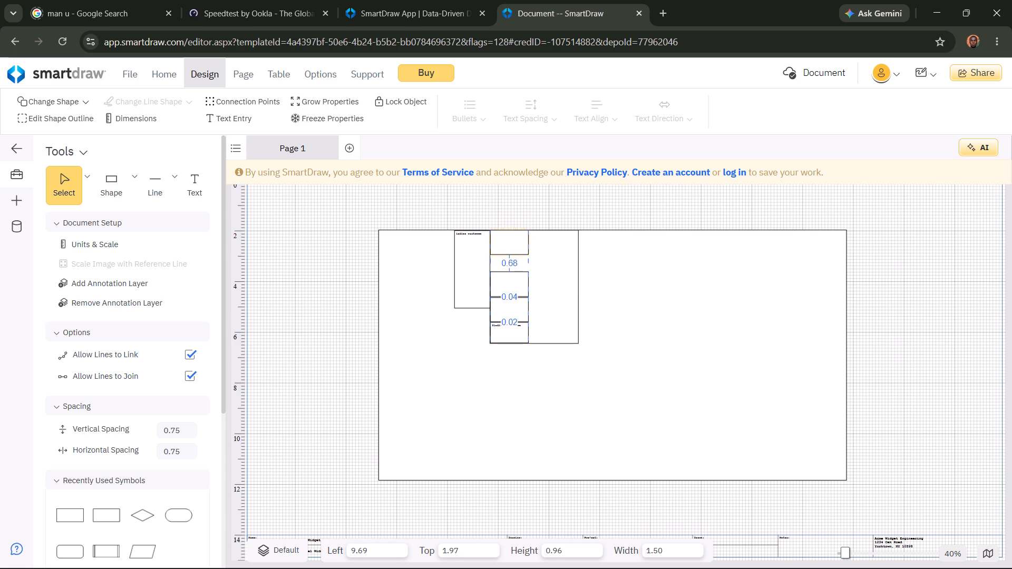
left_click_drag(515, 248, 517, 246)
left_click_drag(512, 279, 511, 262)
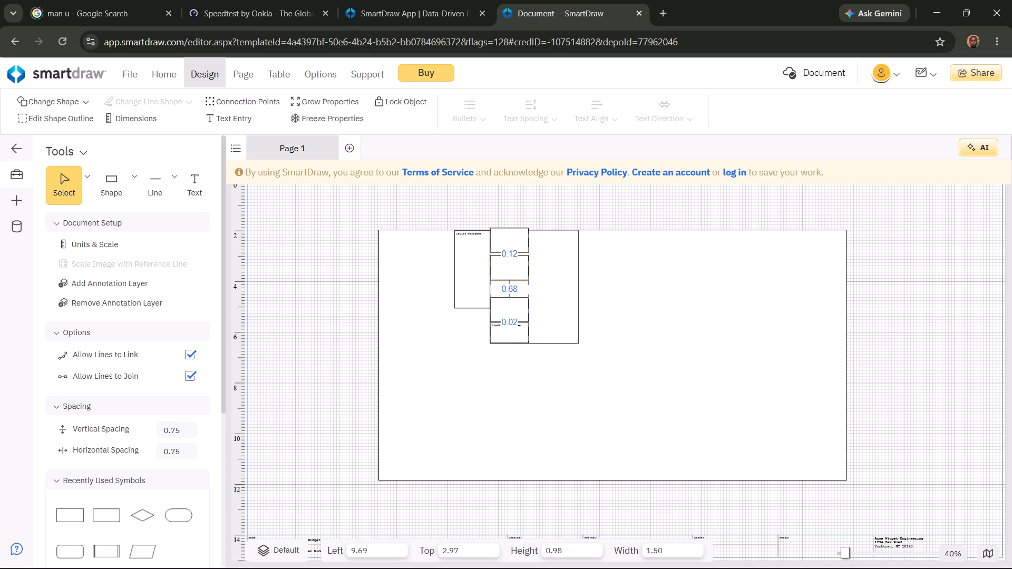
left_click_drag(511, 262, 513, 259)
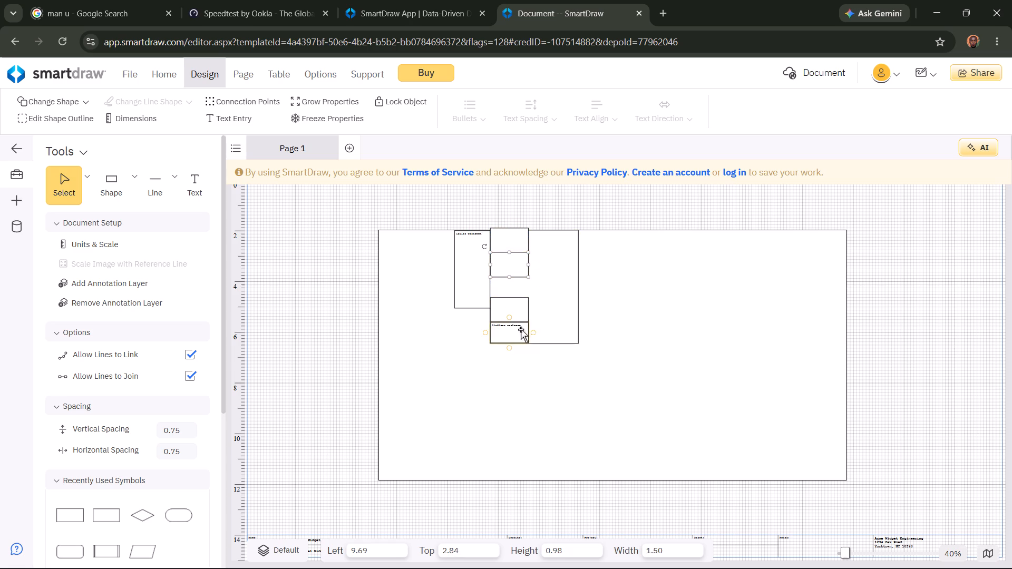
left_click_drag(507, 307, 507, 289)
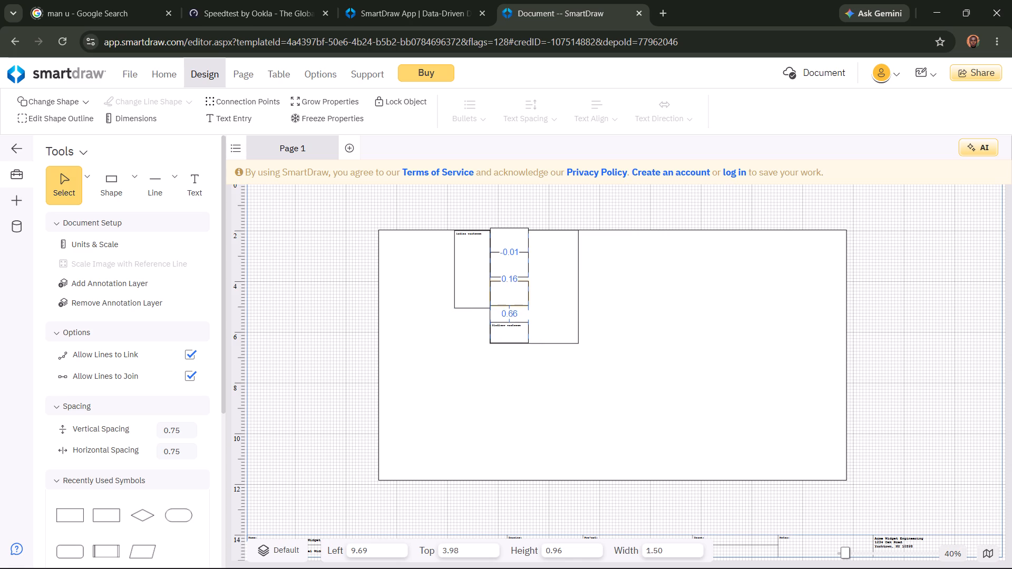
left_click_drag(507, 289, 507, 288)
Lower the topmost small rectangle to about 1.97 in from the page's top, flush with the enclosing rectangle's top edge.
left_click(510, 239)
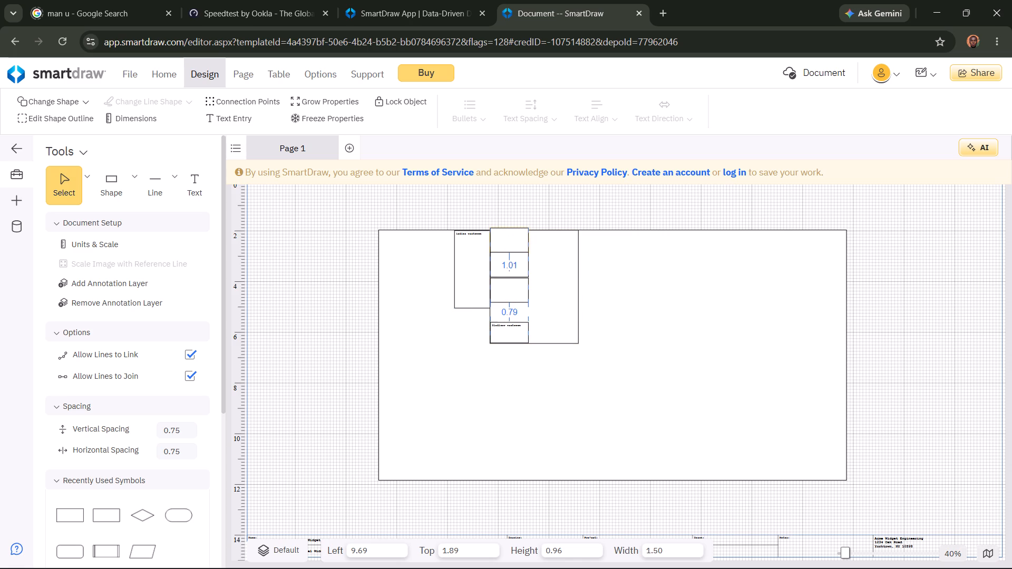
left_click(667, 310)
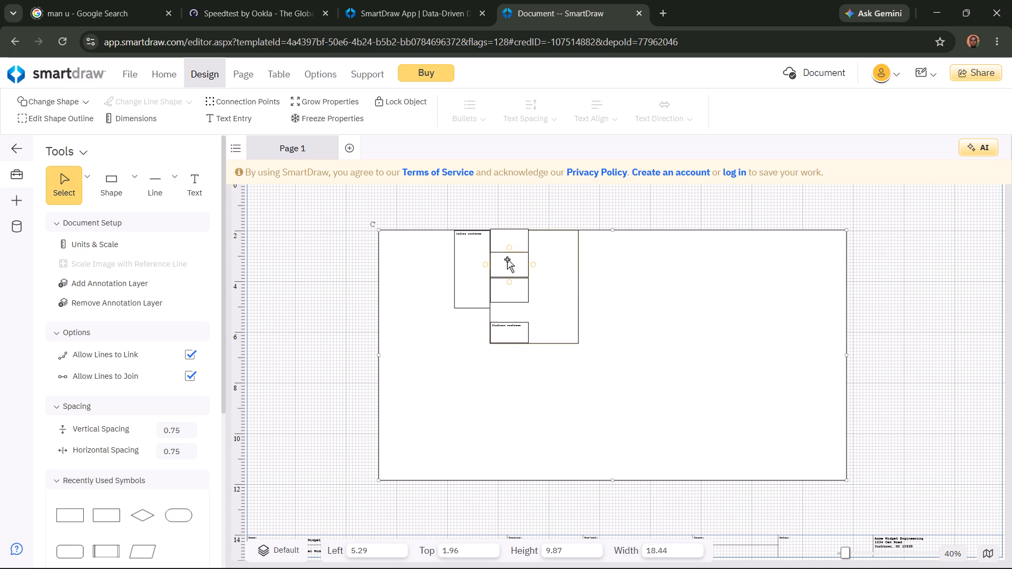
left_click(504, 235)
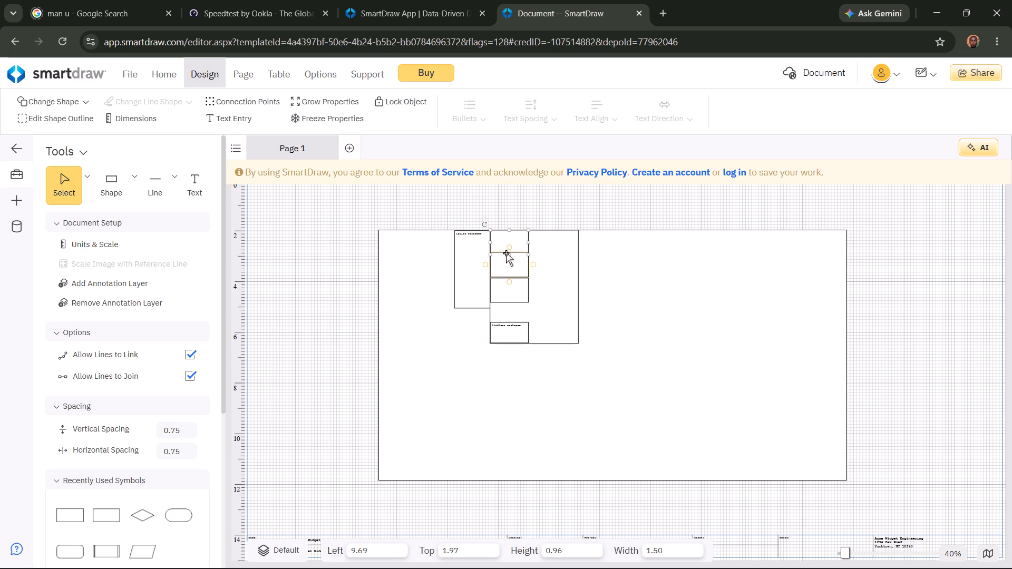
left_click(614, 327)
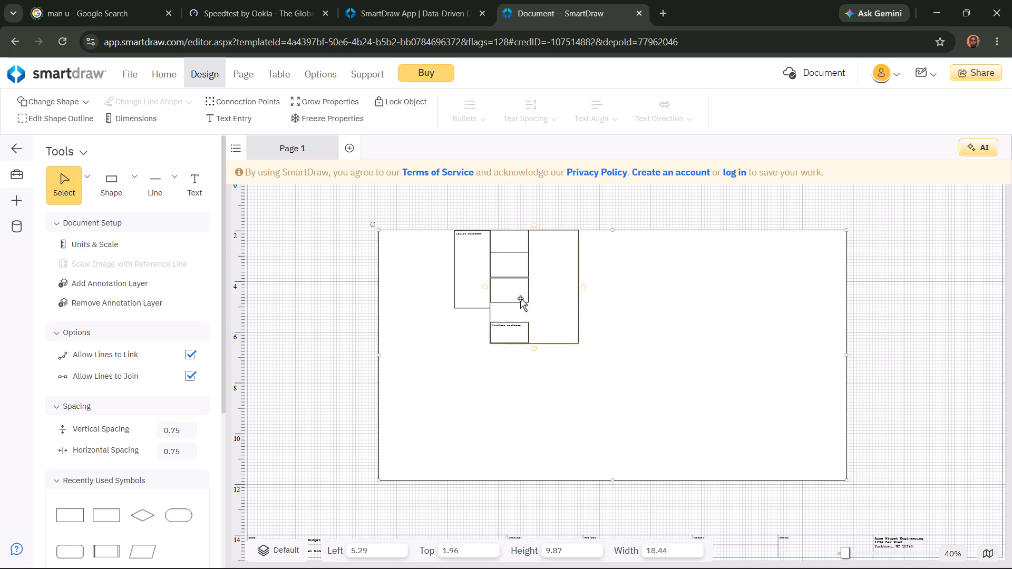
Nudge the third small rectangle up against the bottom edge of the second.
left_click(517, 289)
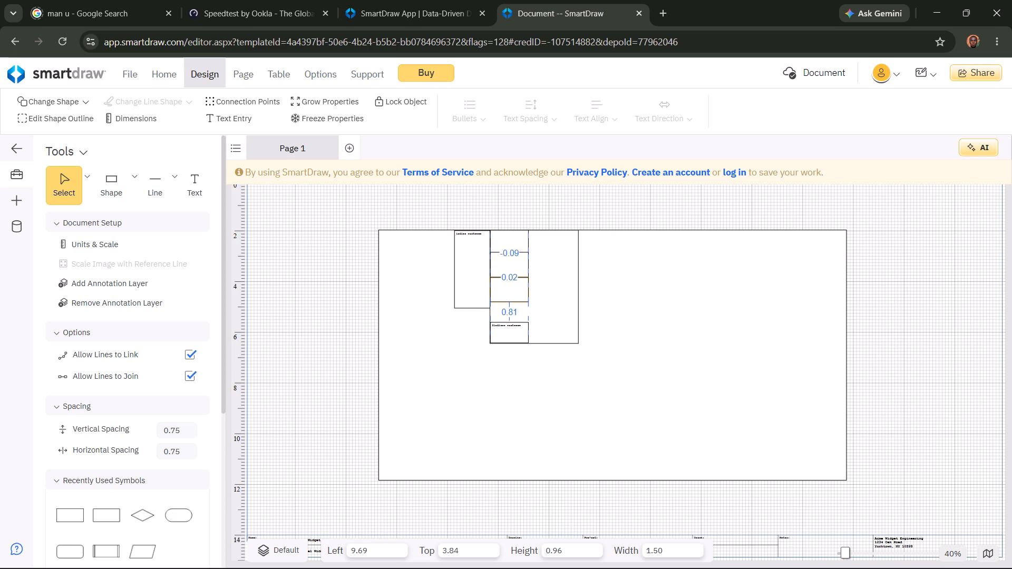
left_click(578, 337)
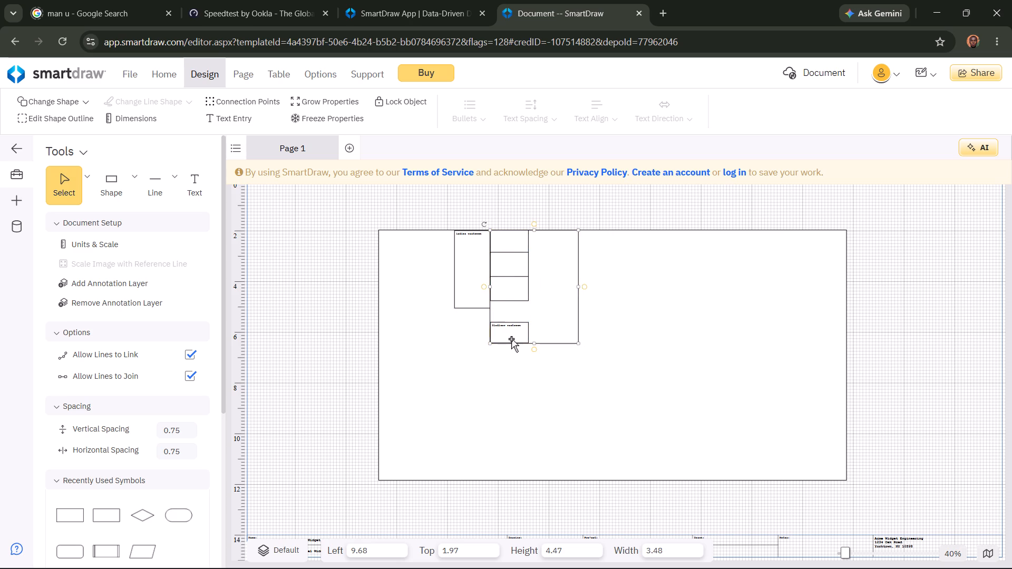
Move the labelled small washroom rectangle up against the bottom edge of the third small rectangle in the stack.
left_click_drag(508, 329, 509, 310)
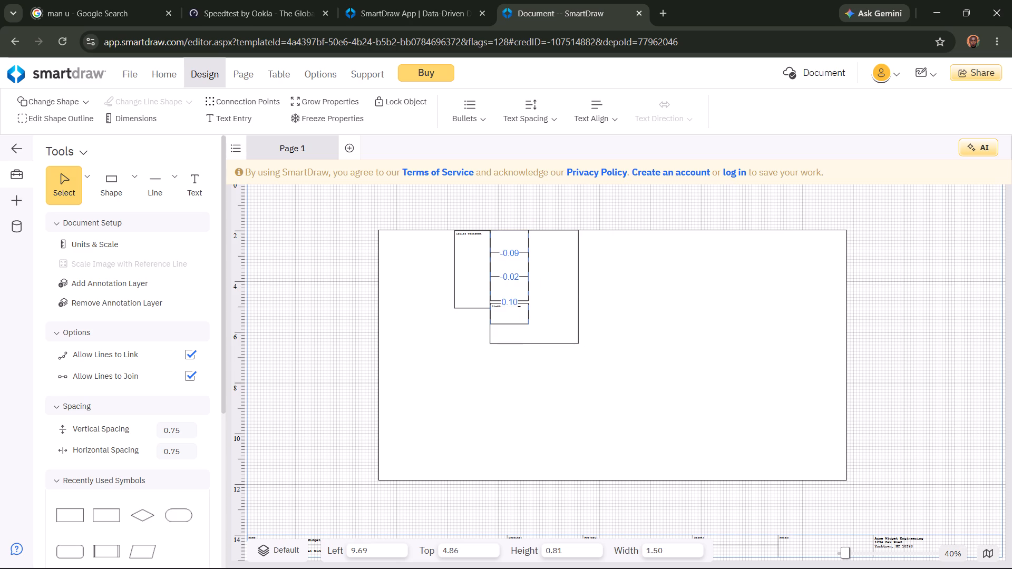
left_click_drag(509, 310, 509, 308)
left_click(509, 308)
left_click(525, 363)
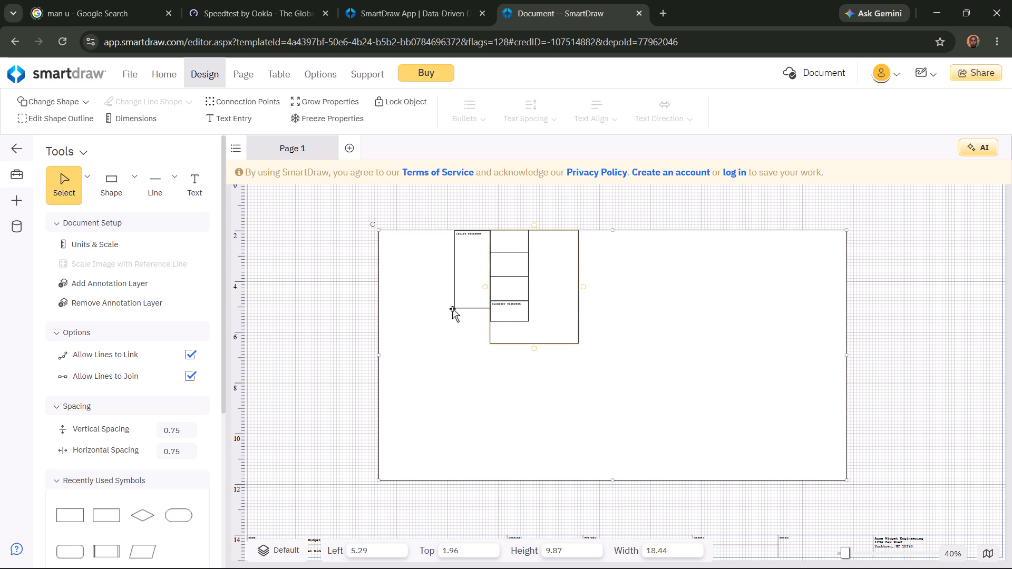
Shorten the tall ladies washroom rectangle beside the stack from its bottom edge to about 2.54 in height.
left_click(452, 309)
left_click(472, 303)
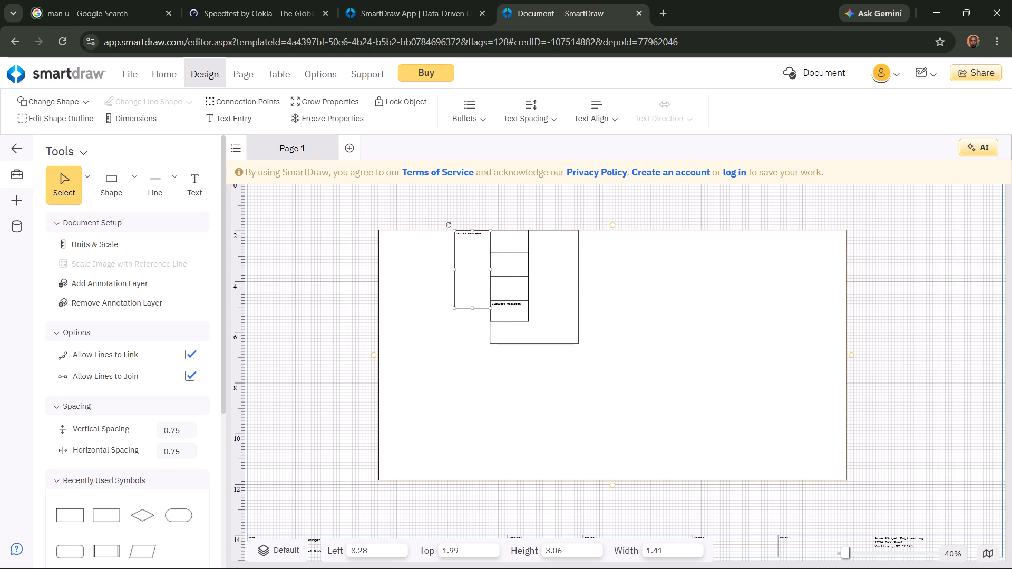
left_click_drag(473, 308, 471, 295)
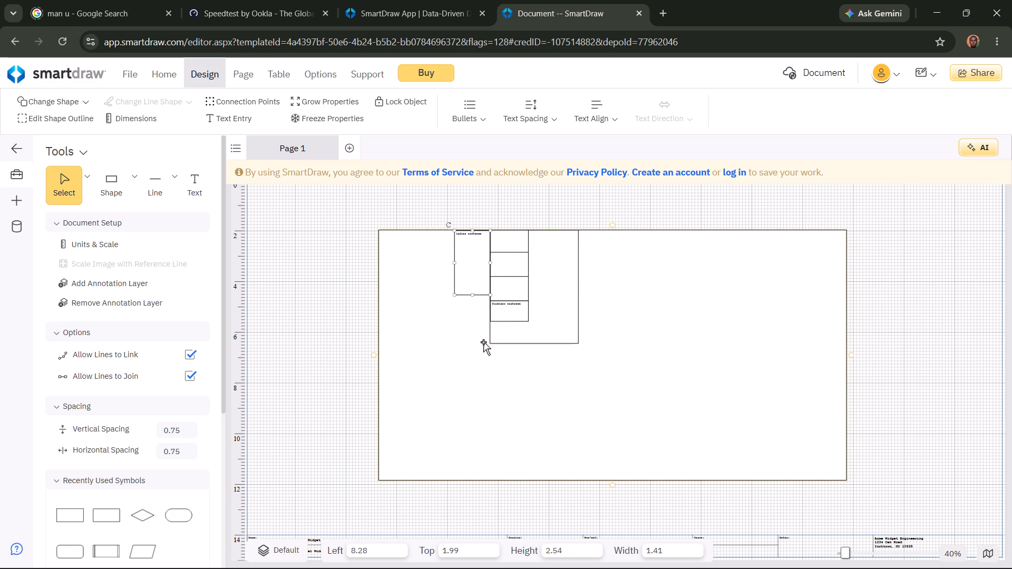
Set the large outer rectangle's dimensions to show only when selected.
left_click(460, 353)
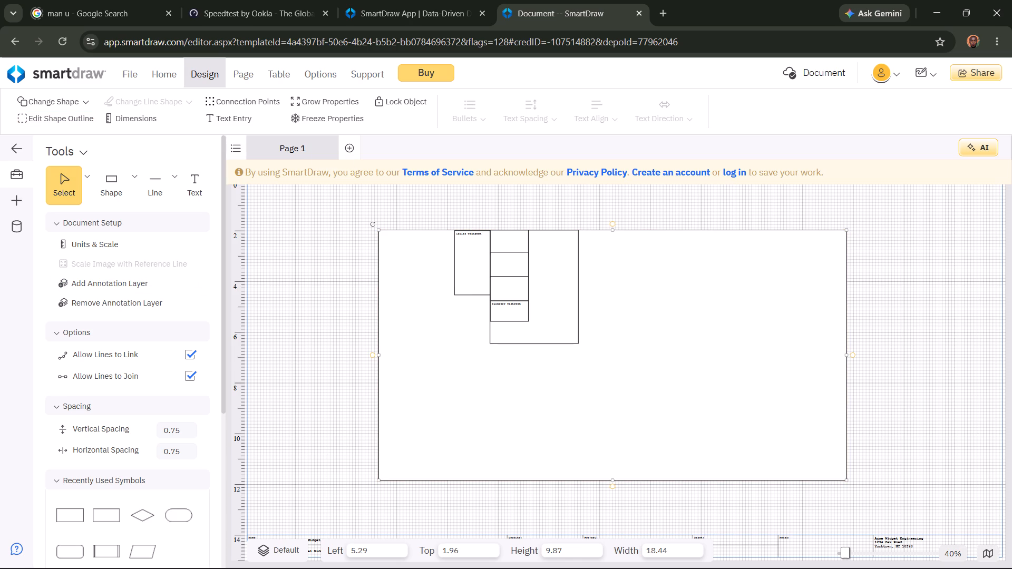
left_click(131, 124)
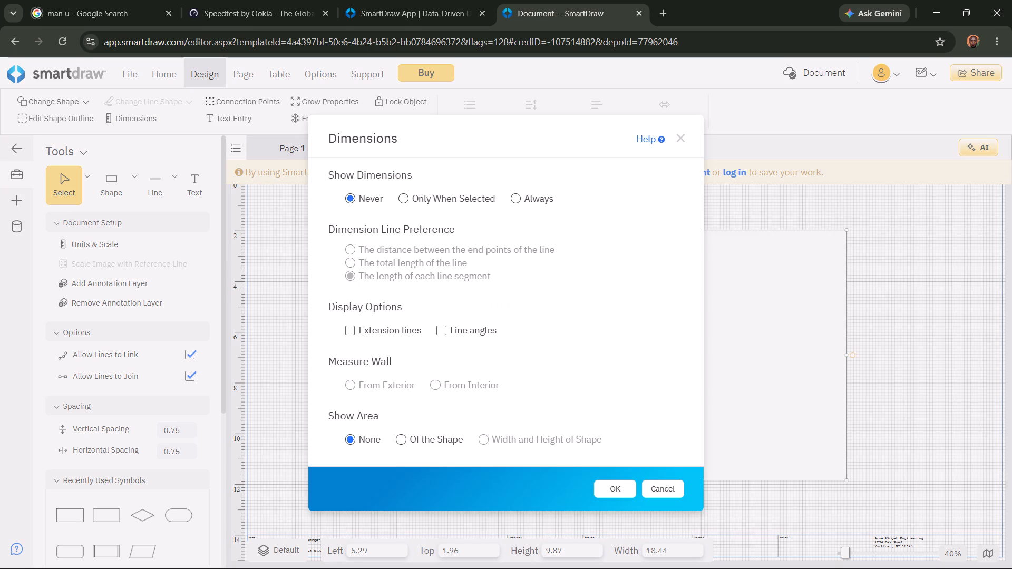
left_click(409, 199)
left_click(618, 494)
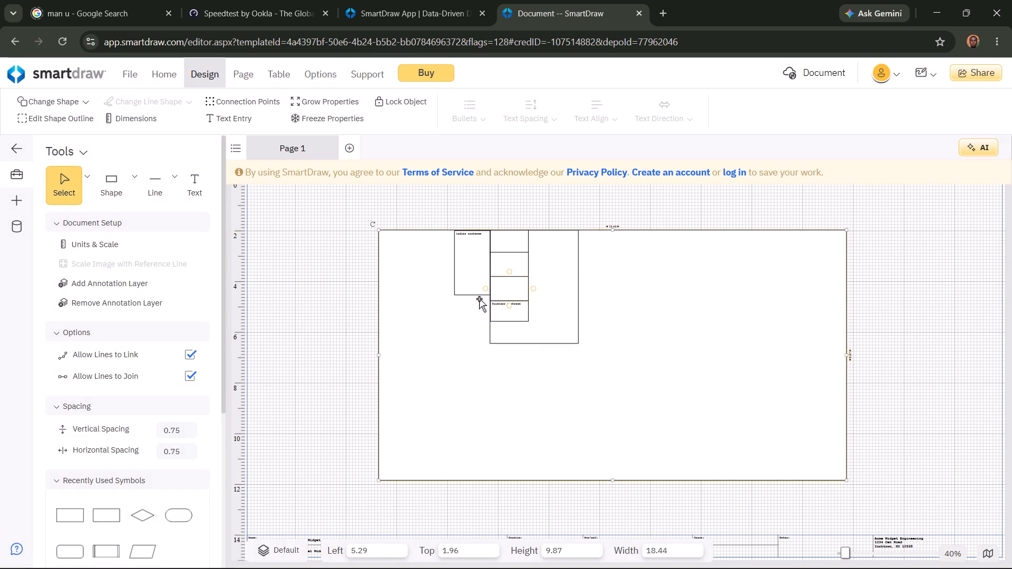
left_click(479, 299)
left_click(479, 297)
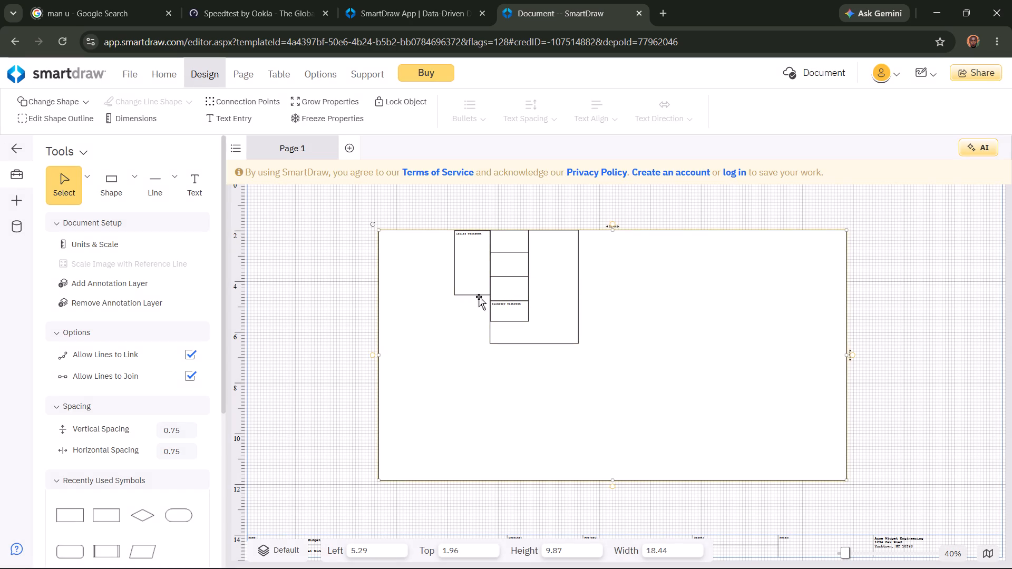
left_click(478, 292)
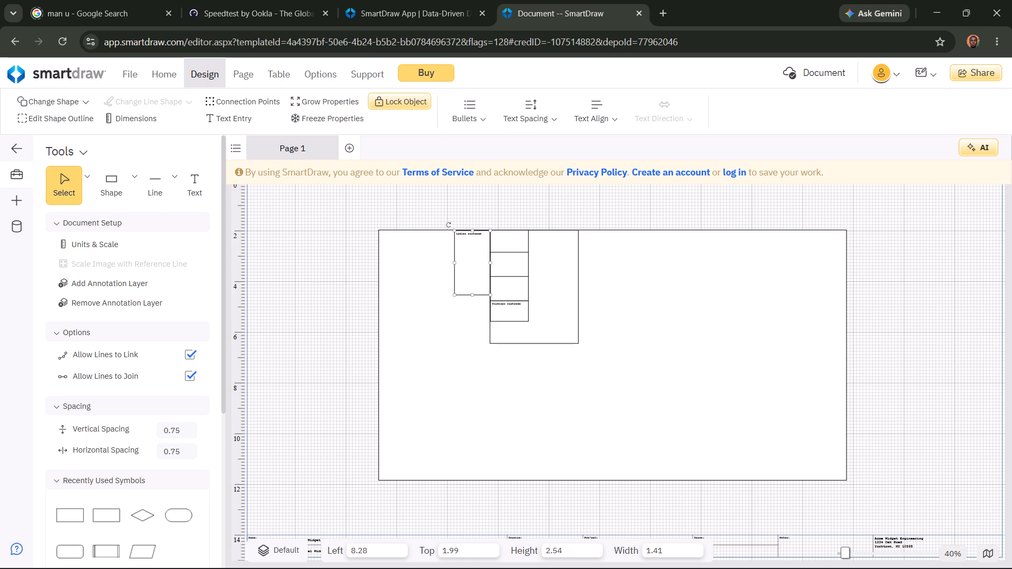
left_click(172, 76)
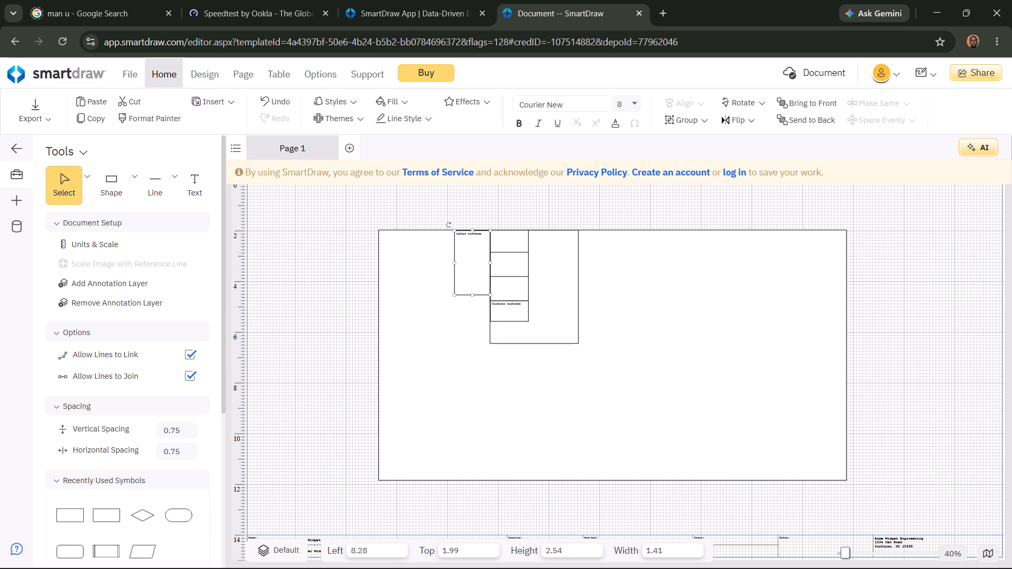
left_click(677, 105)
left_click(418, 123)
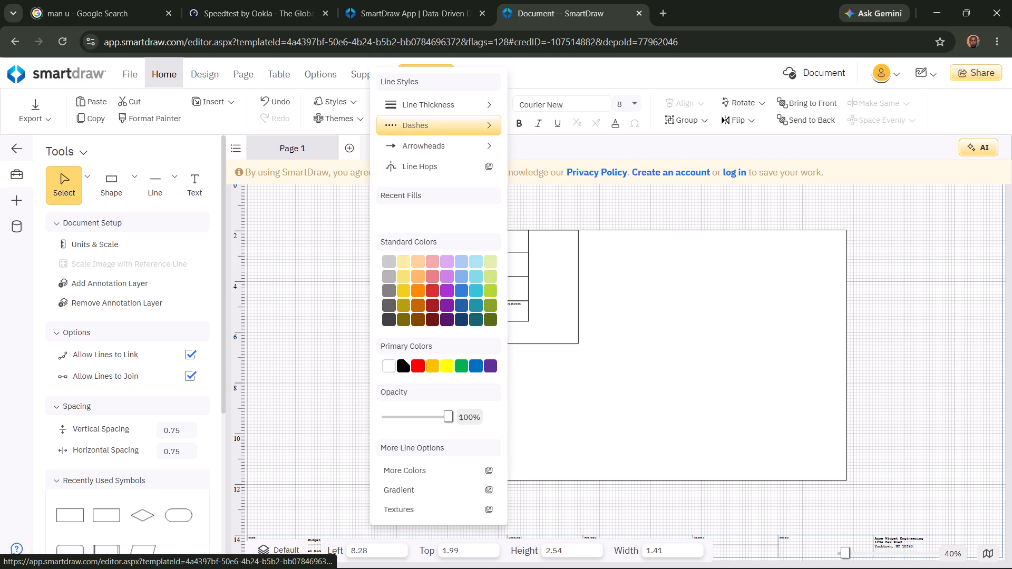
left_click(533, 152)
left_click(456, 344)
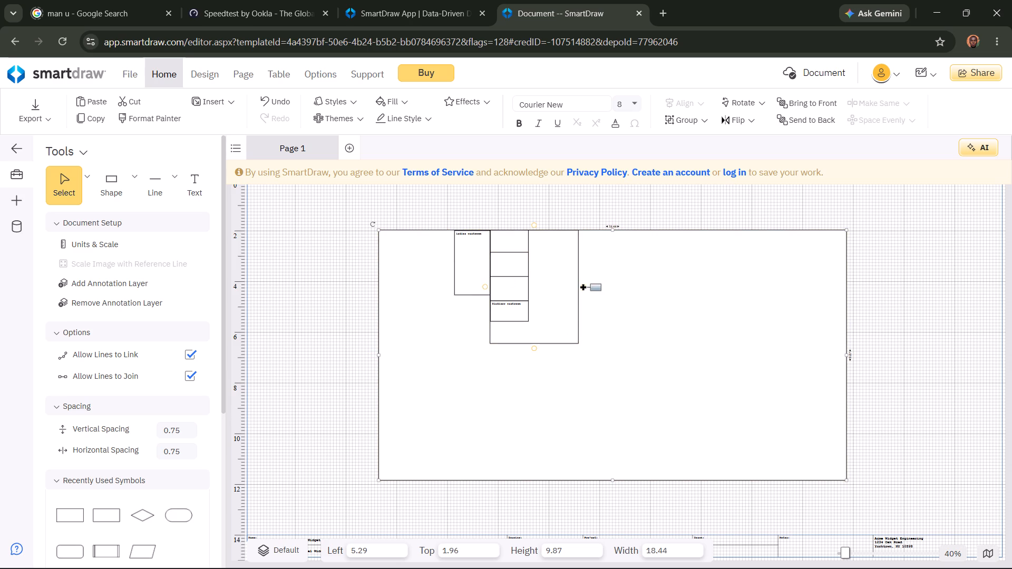
Shrink the rectangle enclosing the stack to about 3.03 in width and 3.64 in height, keeping its top-left corner fixed.
left_click(596, 297)
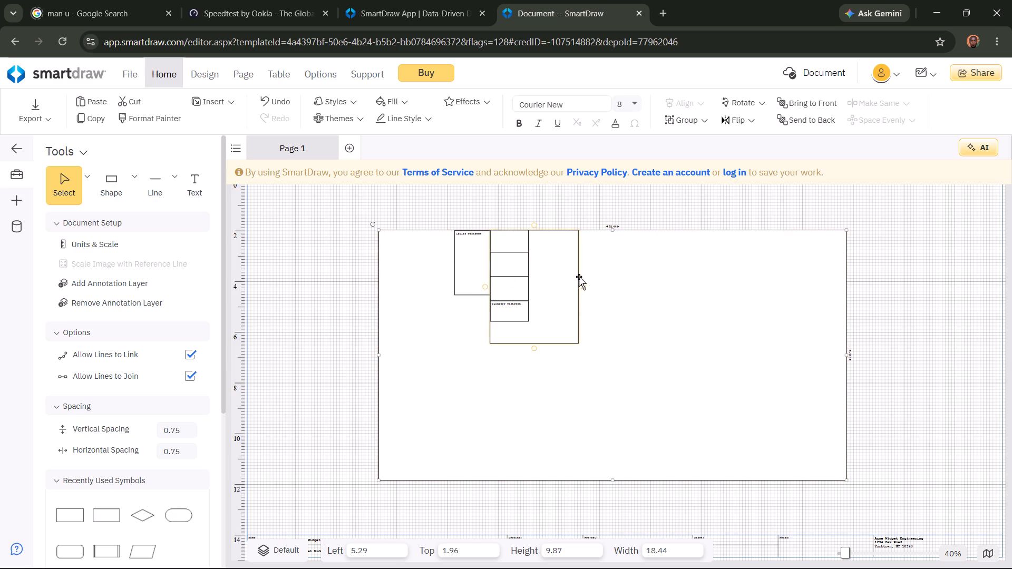
left_click(579, 285)
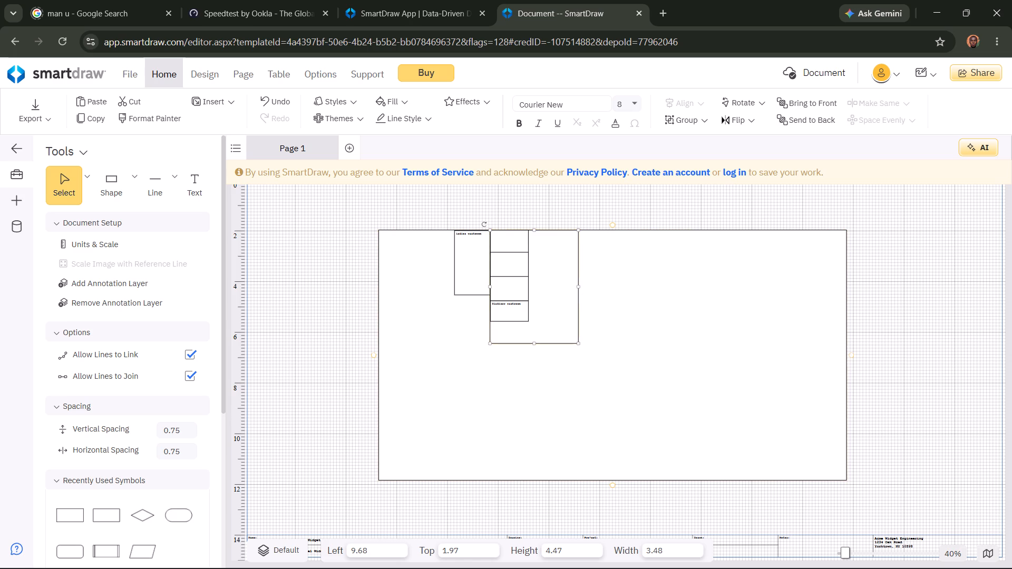
left_click_drag(578, 287, 567, 282)
left_click(528, 339)
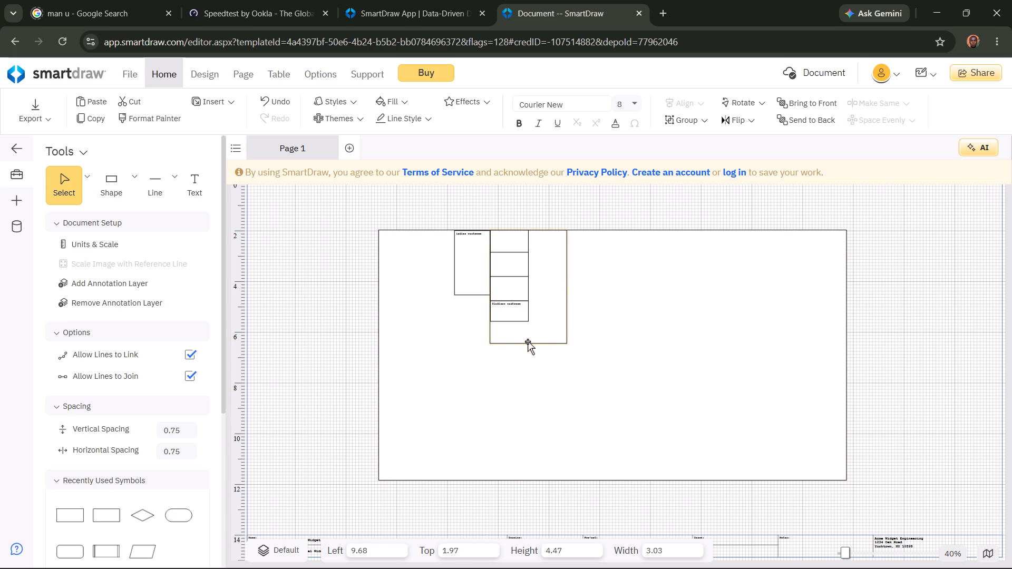
left_click_drag(528, 345, 526, 334)
left_click_drag(526, 334, 526, 322)
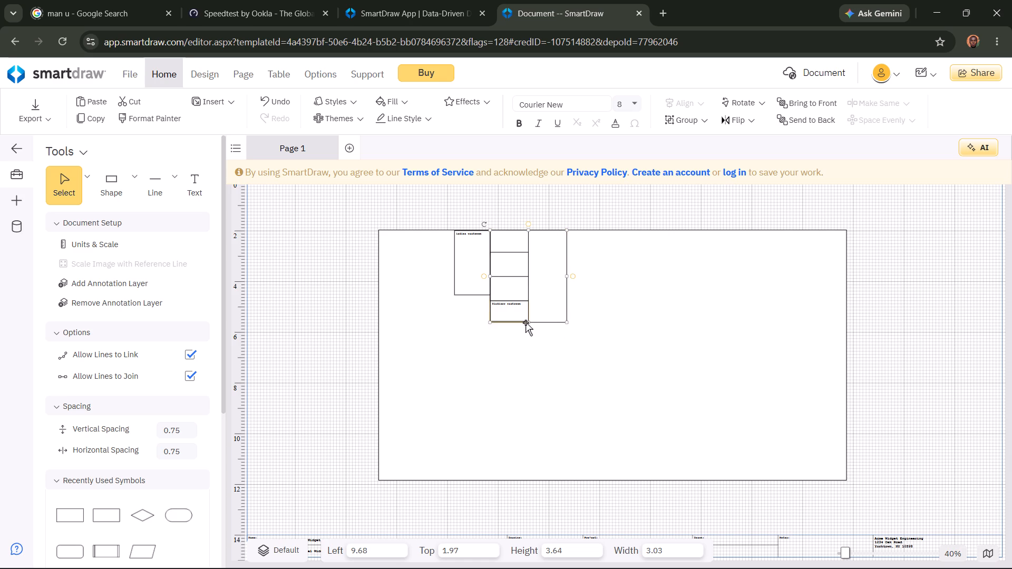
Delete the second unlabelled small rectangle from the stack.
left_click(504, 266)
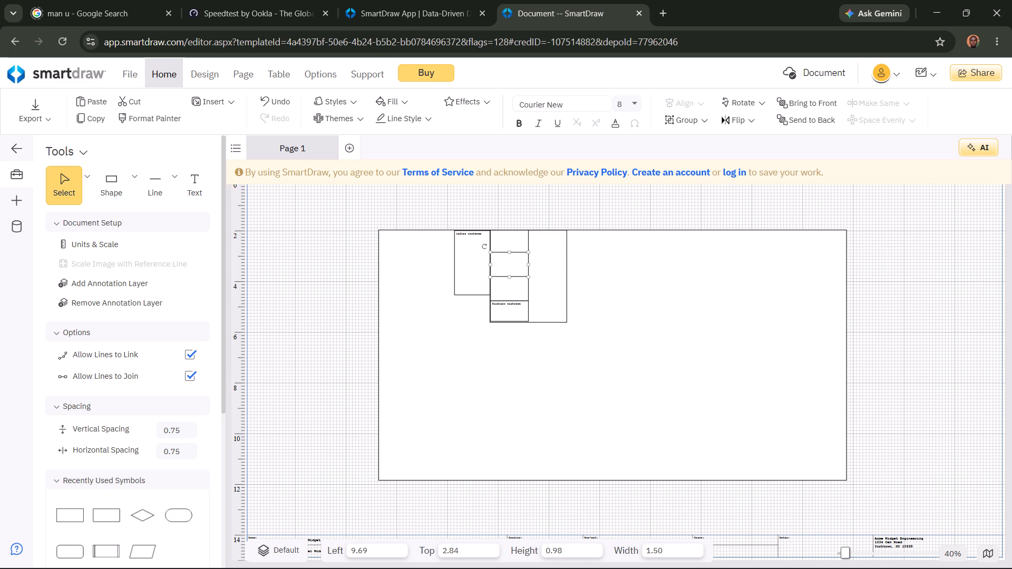
right_click(501, 263)
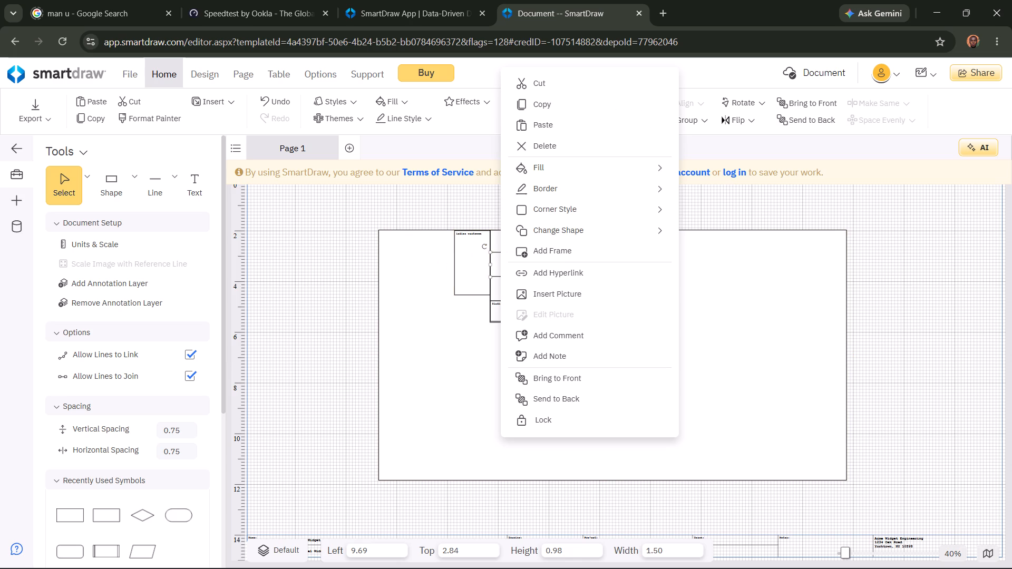
left_click(555, 143)
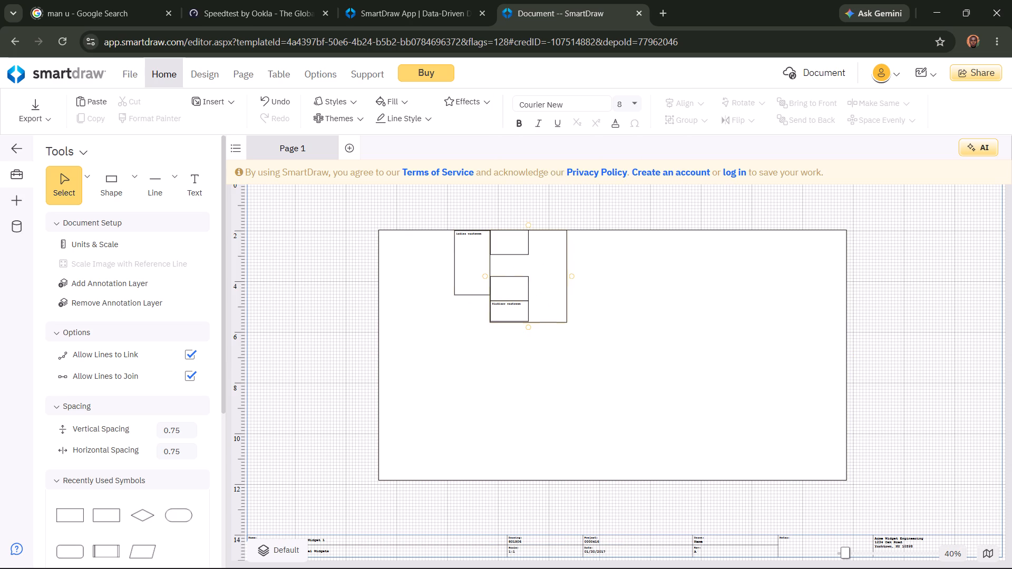
Extend the topmost small rectangle downward to about 1.21 in height and widen it beyond the rectangles below.
left_click(507, 246)
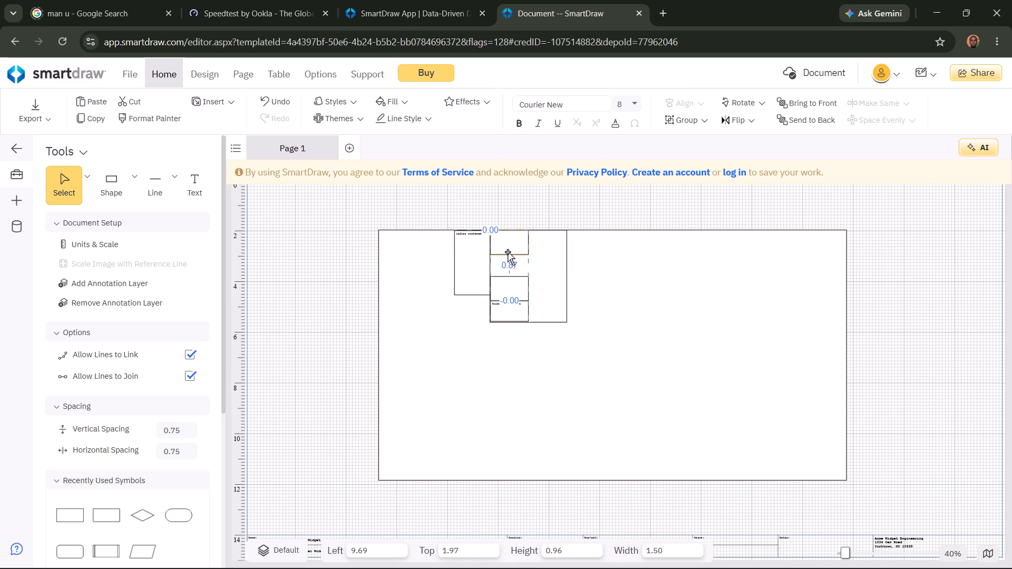
left_click(511, 257)
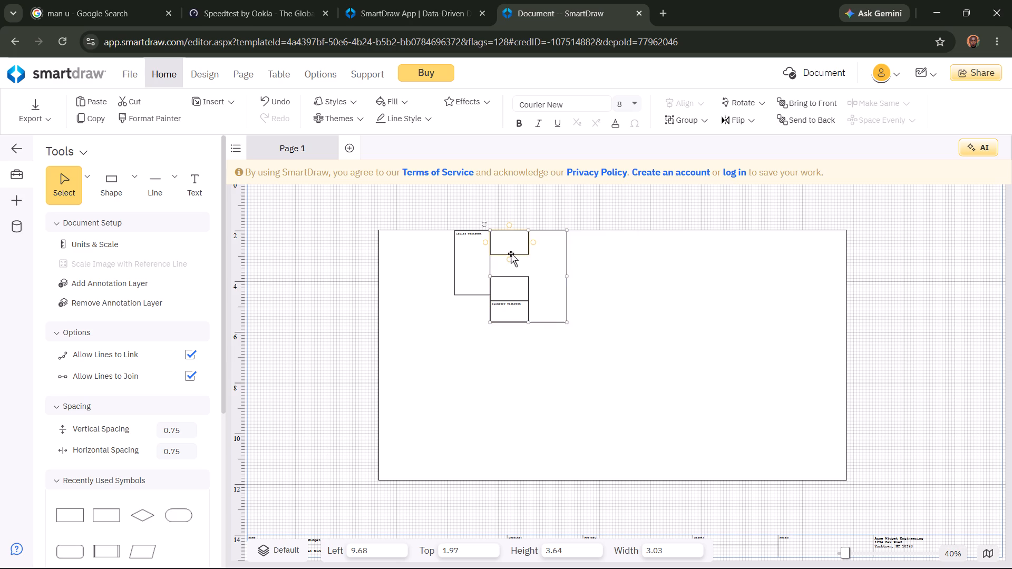
left_click(507, 244)
left_click_drag(511, 254, 511, 259)
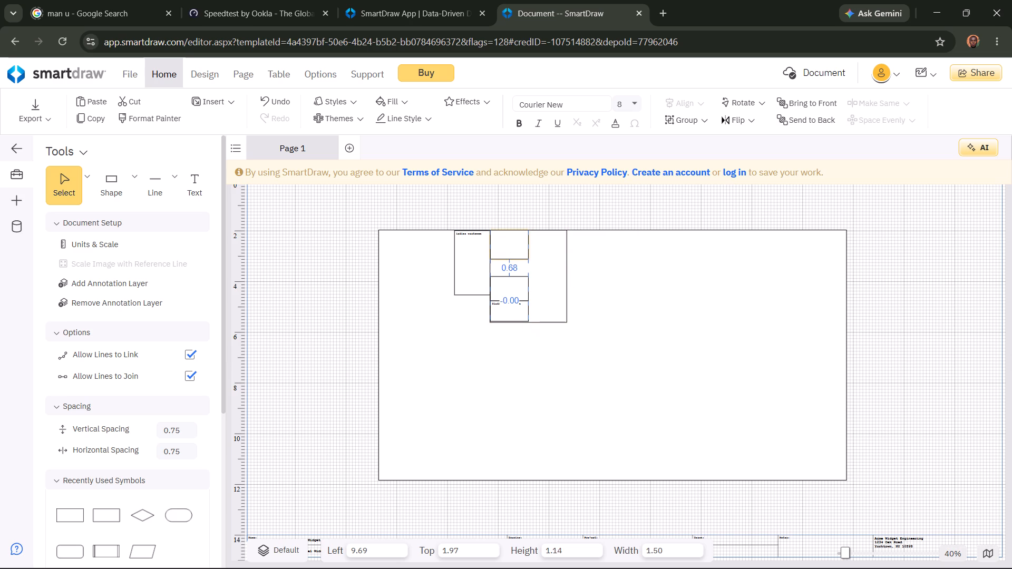
left_click_drag(511, 259, 511, 261)
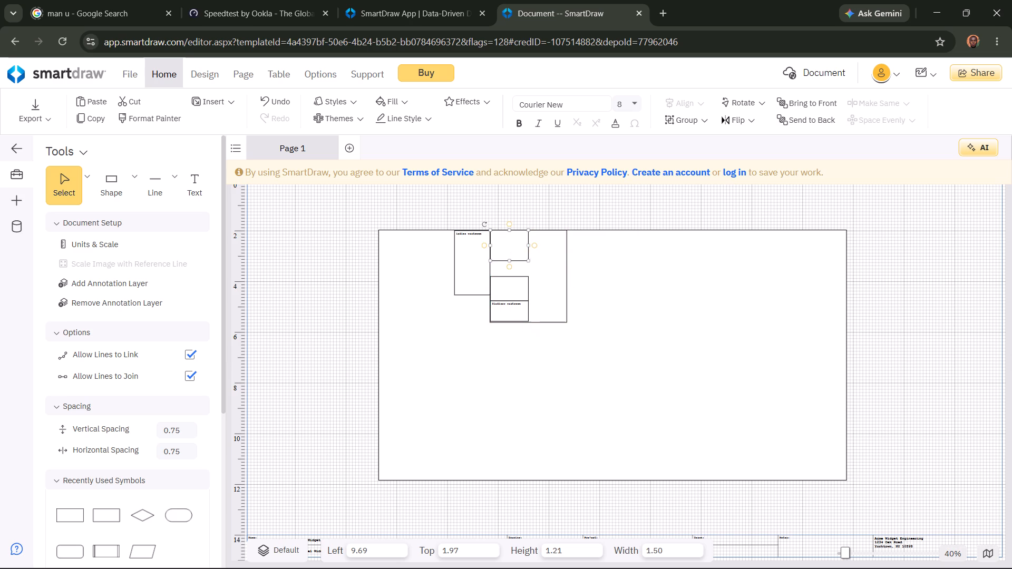
left_click_drag(528, 246, 529, 246)
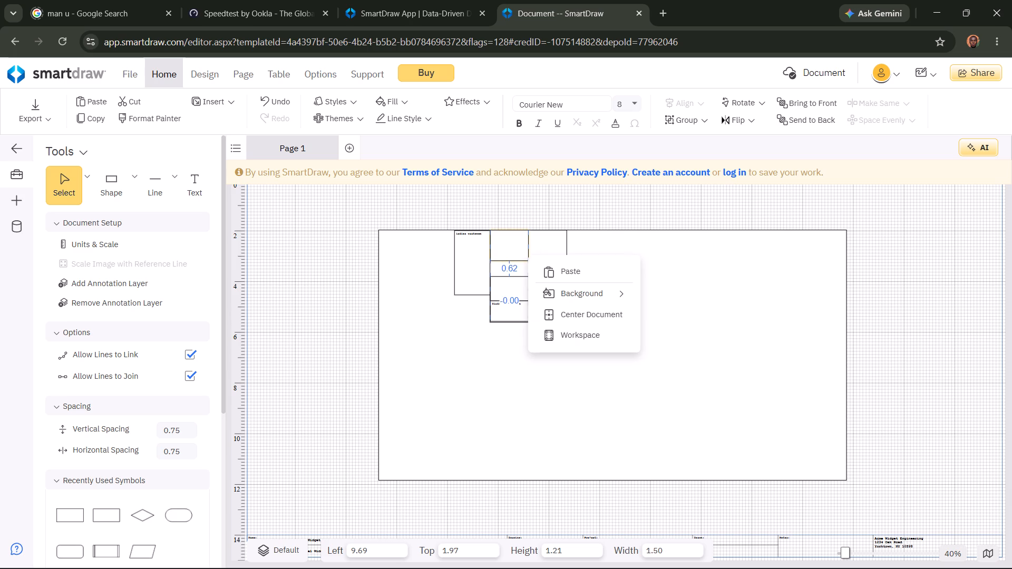
left_click_drag(529, 246, 541, 241)
Enlarge the remaining lower unlabelled rectangle to about 1.33 in height and 1.99 in width, and place it directly below the topmost one.
left_click(512, 286)
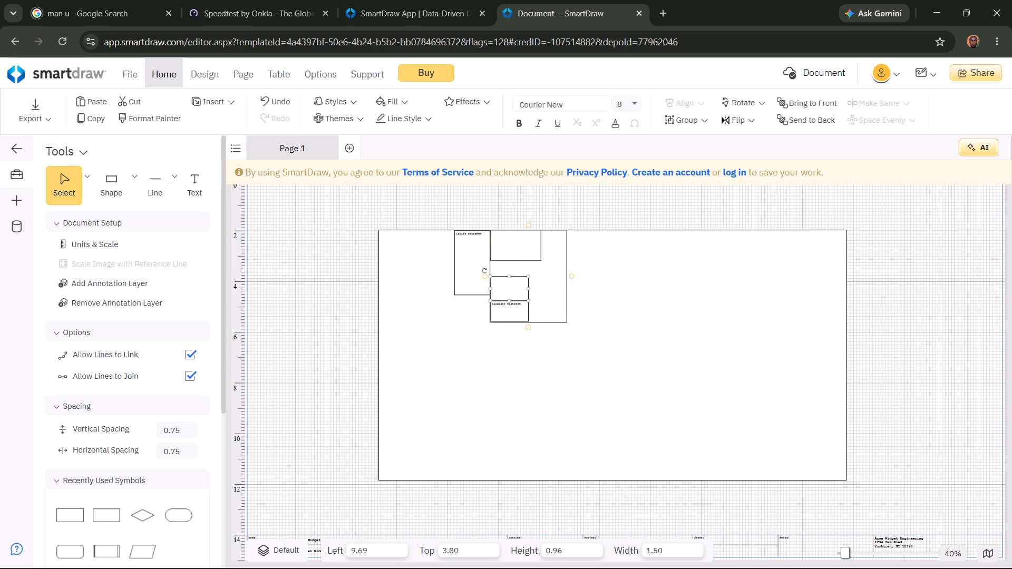
left_click_drag(510, 277, 514, 262)
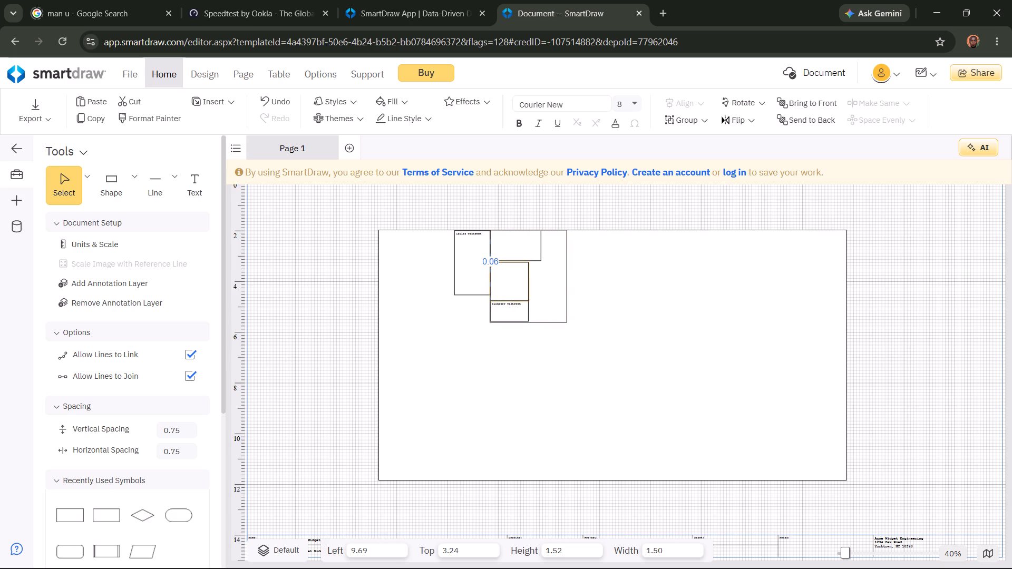
left_click_drag(514, 262, 514, 267)
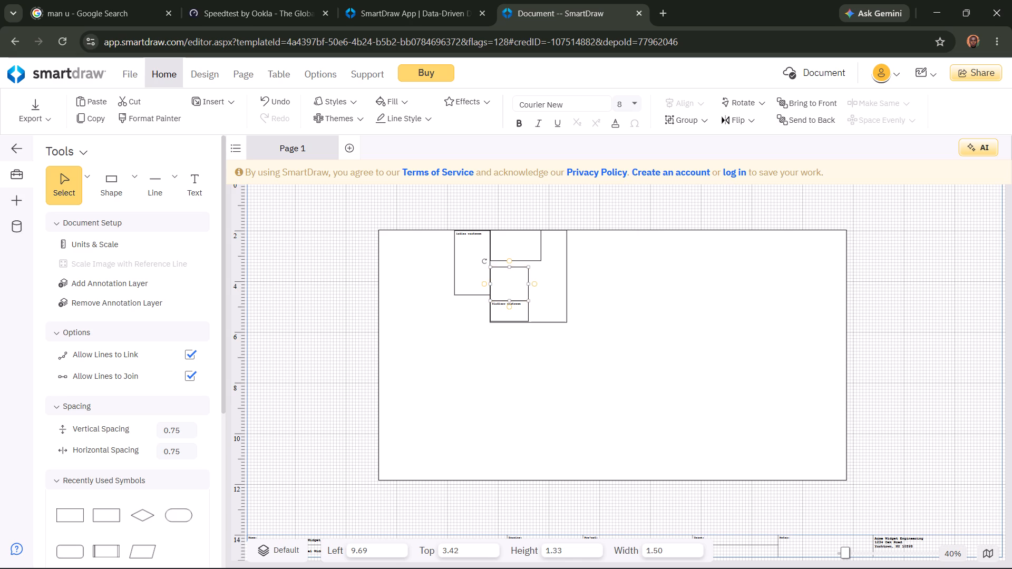
left_click_drag(529, 283, 541, 282)
left_click_drag(526, 283, 522, 271)
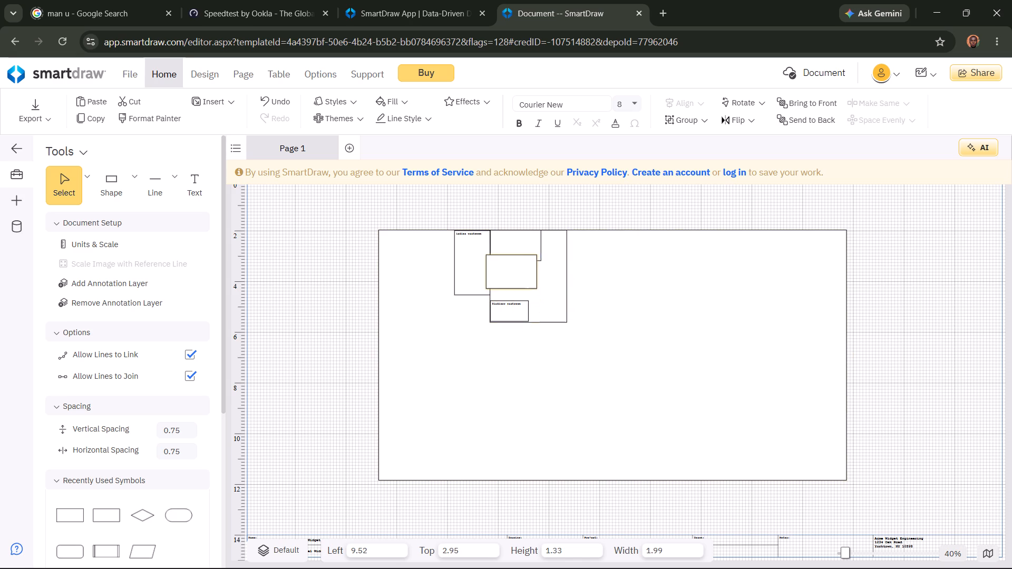
left_click_drag(522, 271, 527, 278)
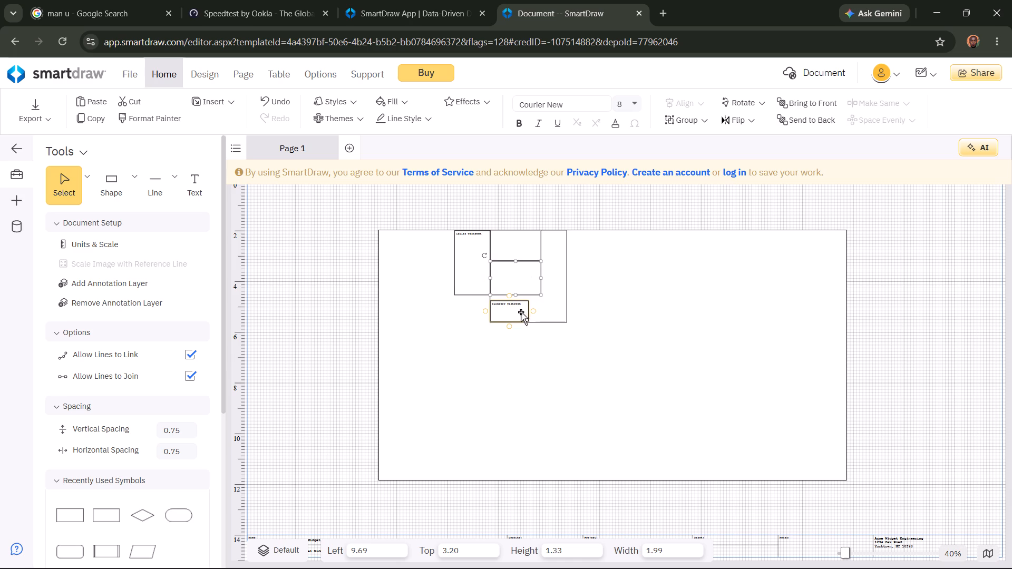
Move the labelled small washroom rectangle up against the bottom edge of the enlarged second rectangle.
left_click_drag(520, 312, 520, 306)
left_click(528, 351)
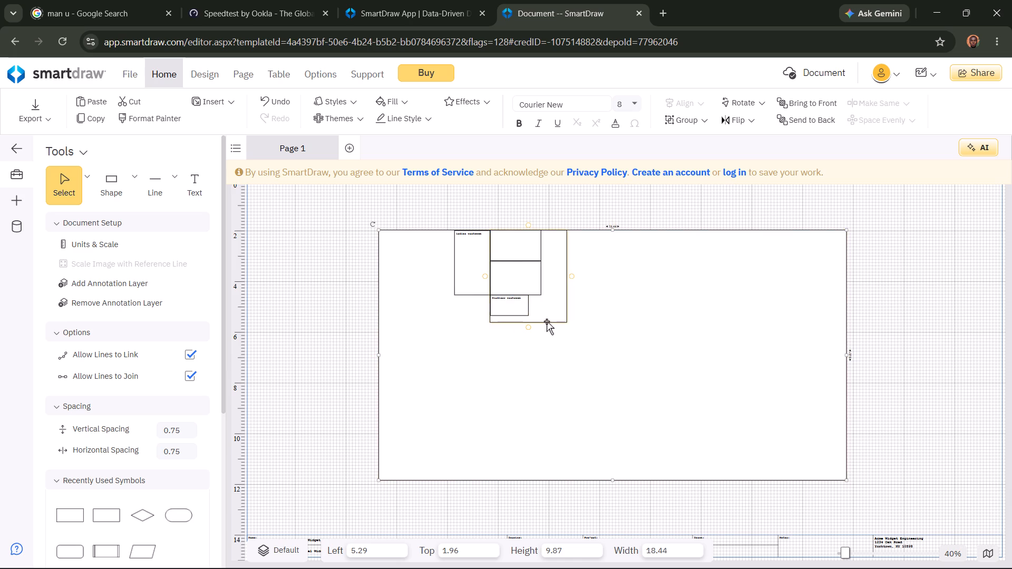
Draw a short line from the middle of the enclosing rectangle's bottom edge up beside the labelled small washroom.
left_click_drag(528, 327, 533, 307)
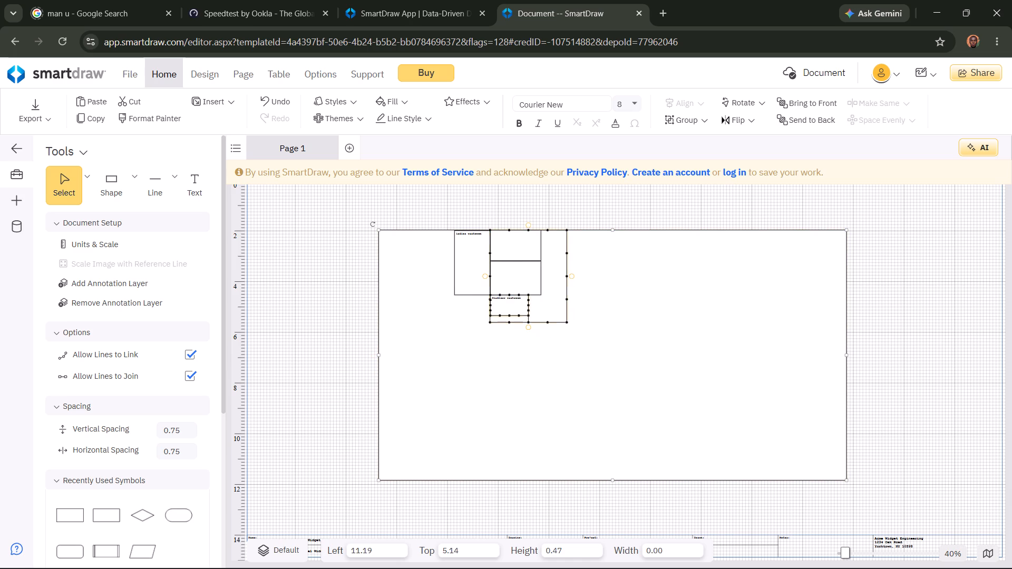
left_click_drag(533, 307, 536, 306)
left_click(536, 306)
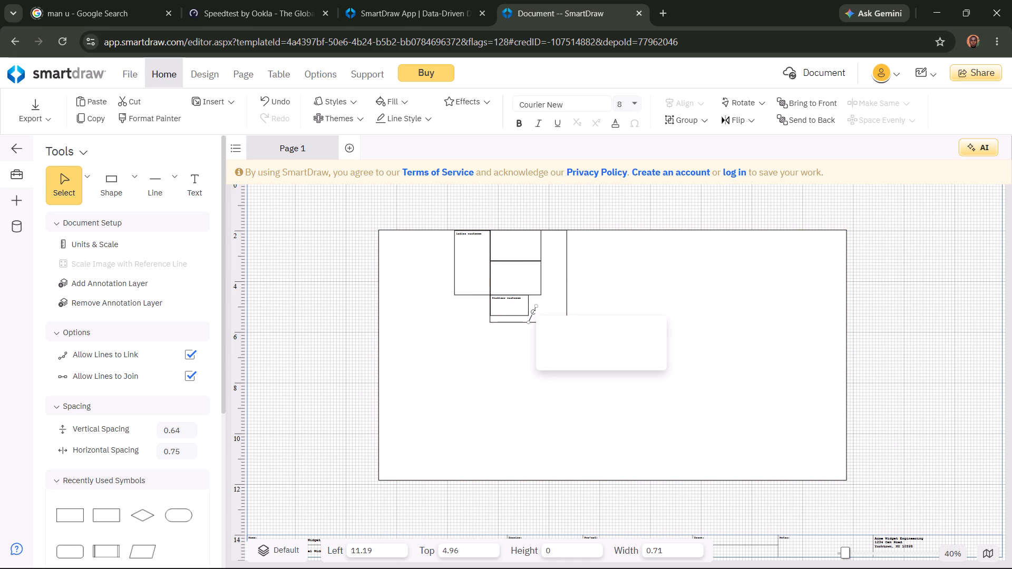
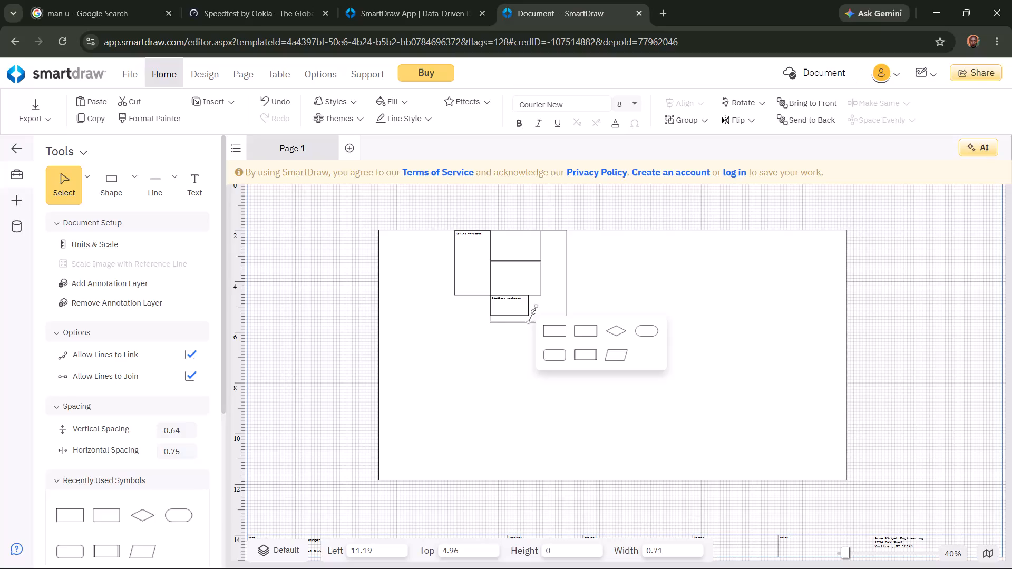
Undo the short line drawn from the enclosing rectangle's bottom edge.
key("ctrl+z")
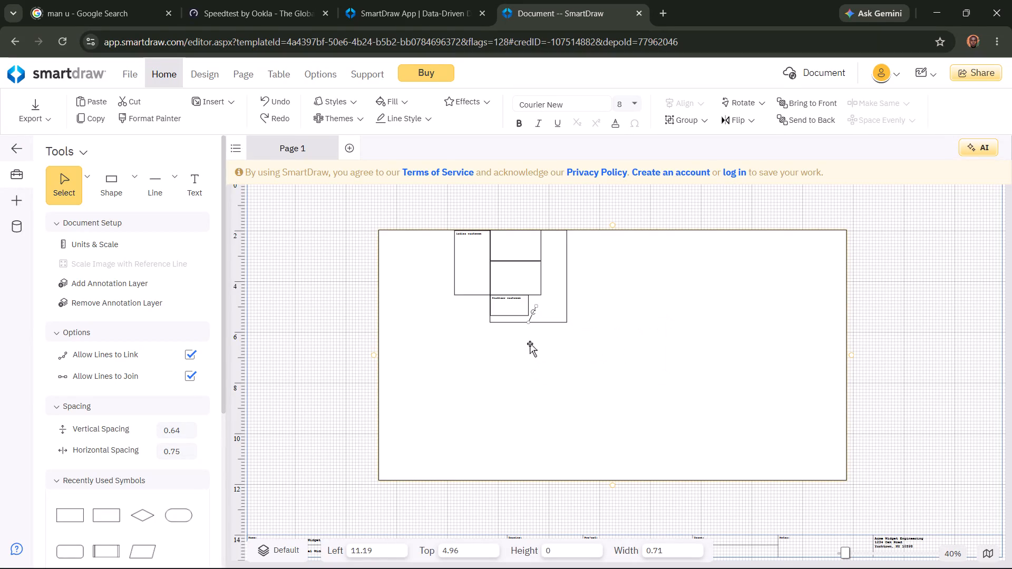
key("ctrl+z")
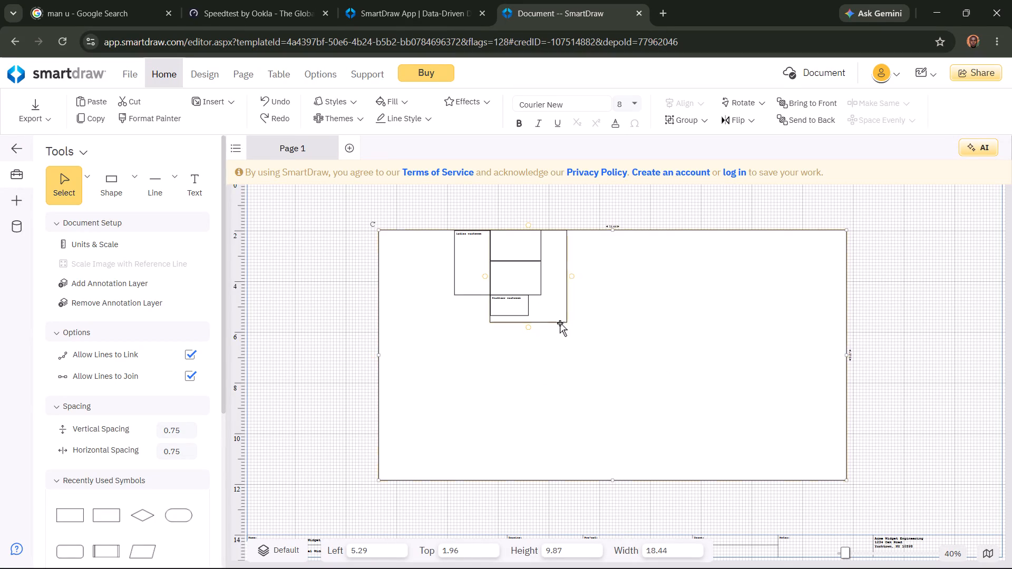
Shorten the enclosing rectangle from its bottom edge to about 3.39 in height, level with the labelled small washroom's bottom.
left_click(560, 322)
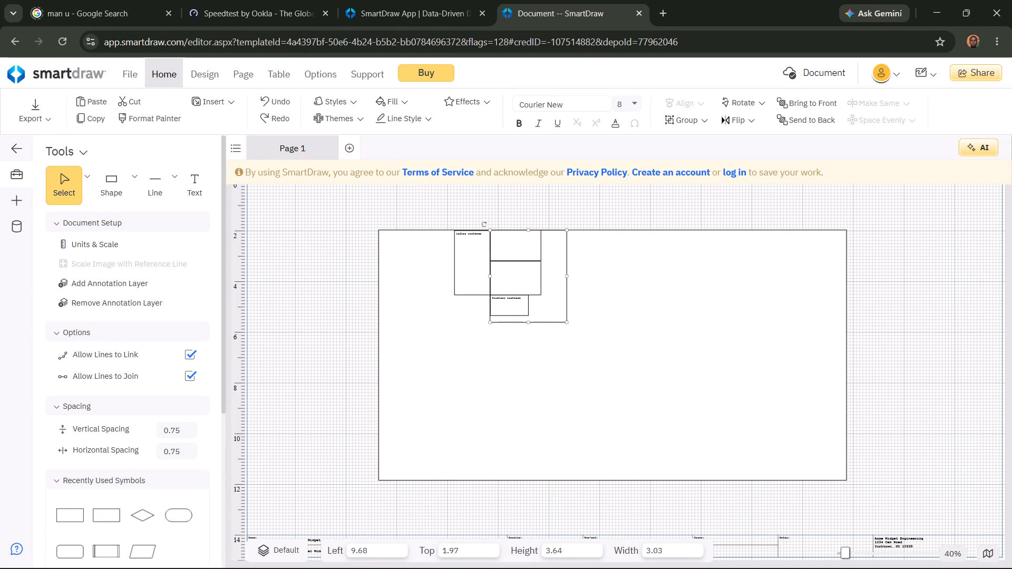
left_click_drag(528, 322, 528, 316)
left_click(539, 335)
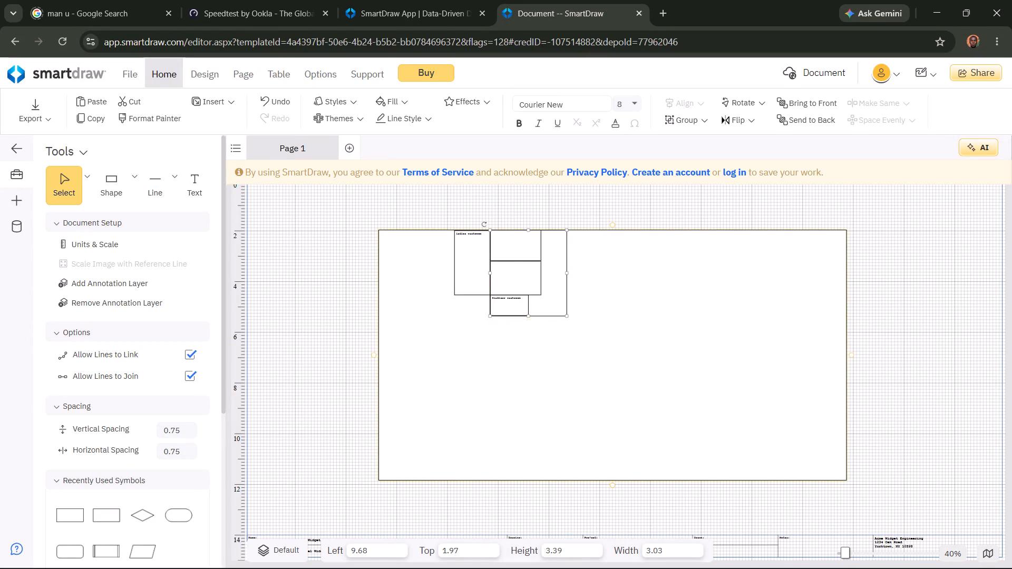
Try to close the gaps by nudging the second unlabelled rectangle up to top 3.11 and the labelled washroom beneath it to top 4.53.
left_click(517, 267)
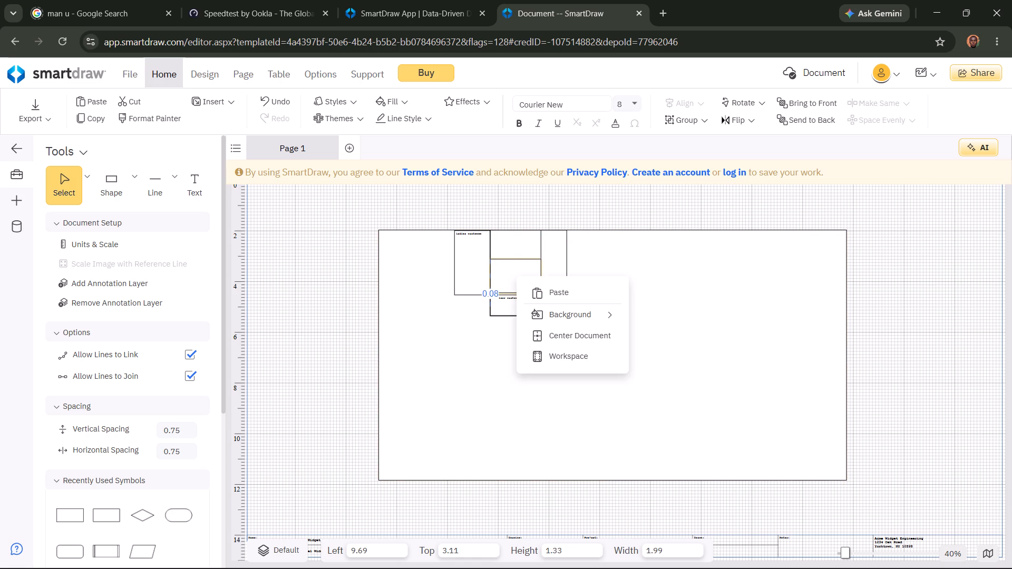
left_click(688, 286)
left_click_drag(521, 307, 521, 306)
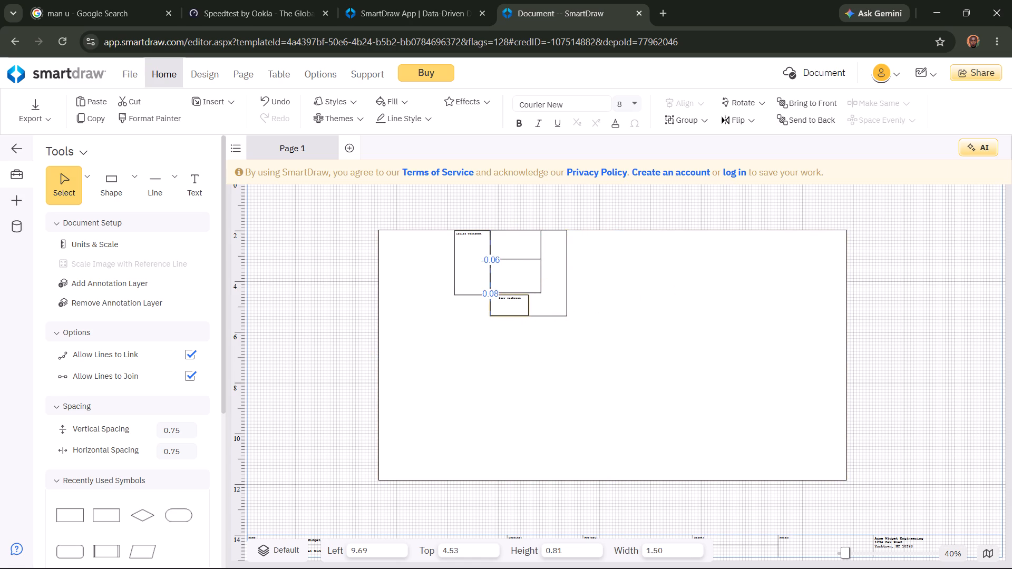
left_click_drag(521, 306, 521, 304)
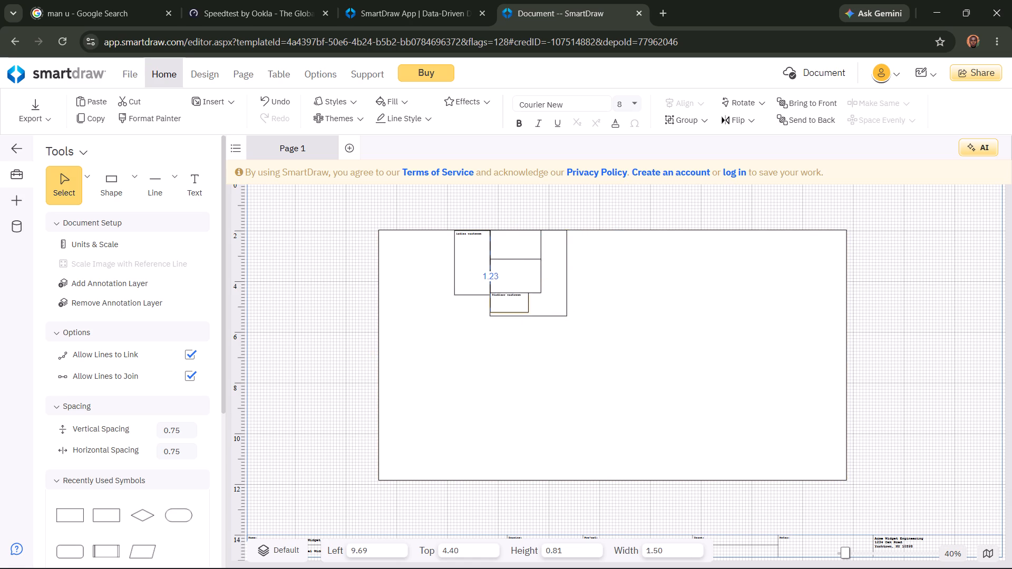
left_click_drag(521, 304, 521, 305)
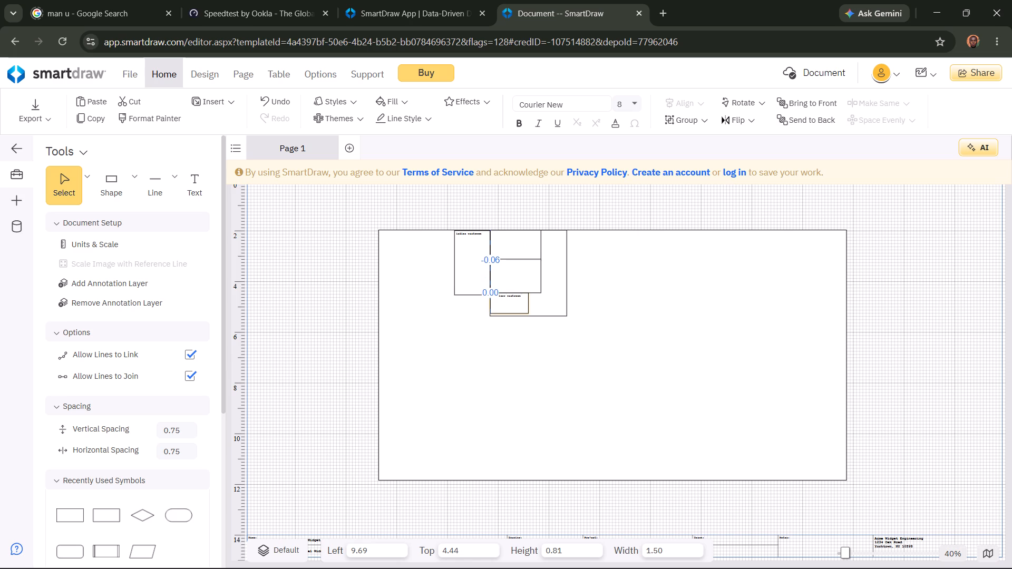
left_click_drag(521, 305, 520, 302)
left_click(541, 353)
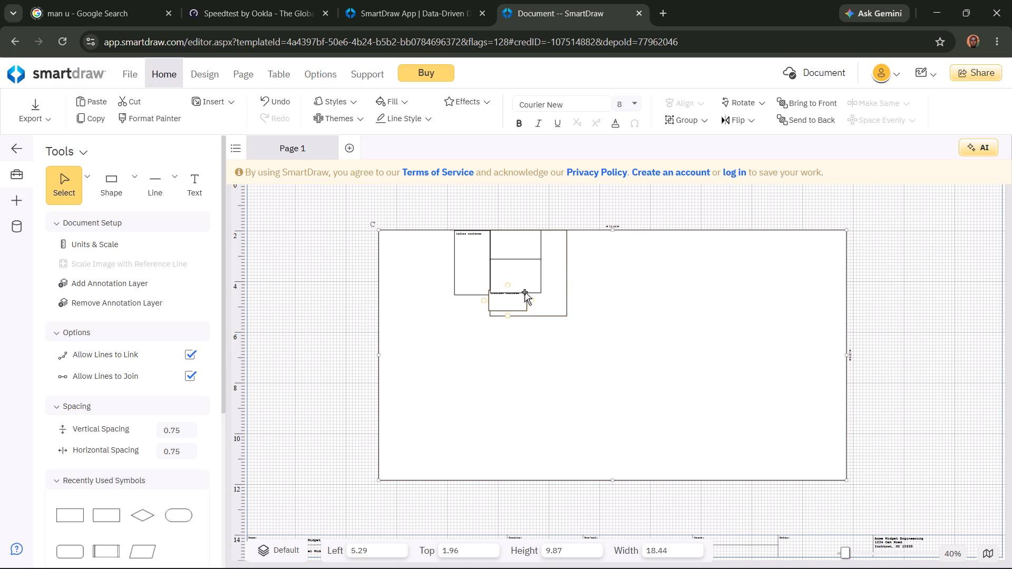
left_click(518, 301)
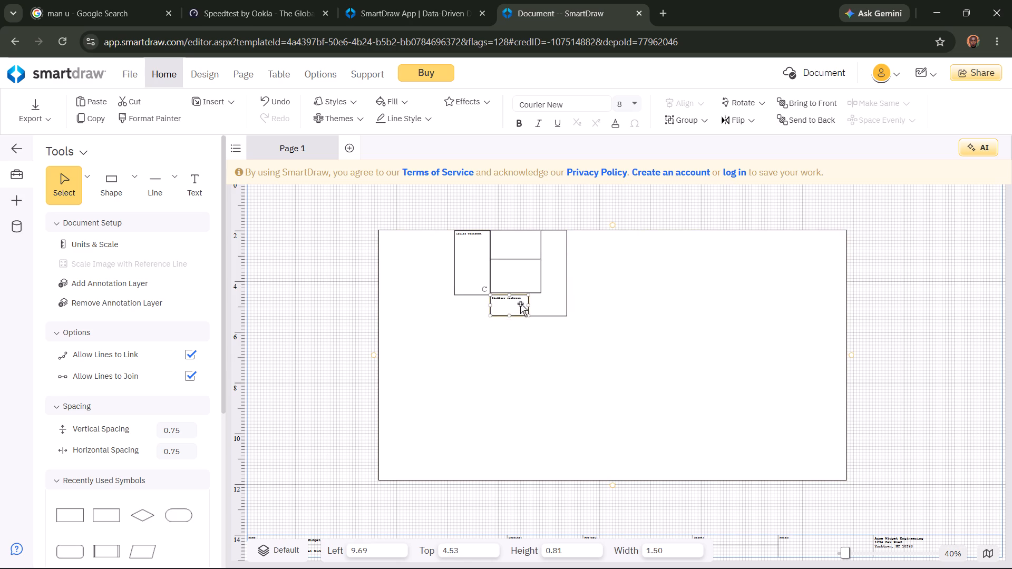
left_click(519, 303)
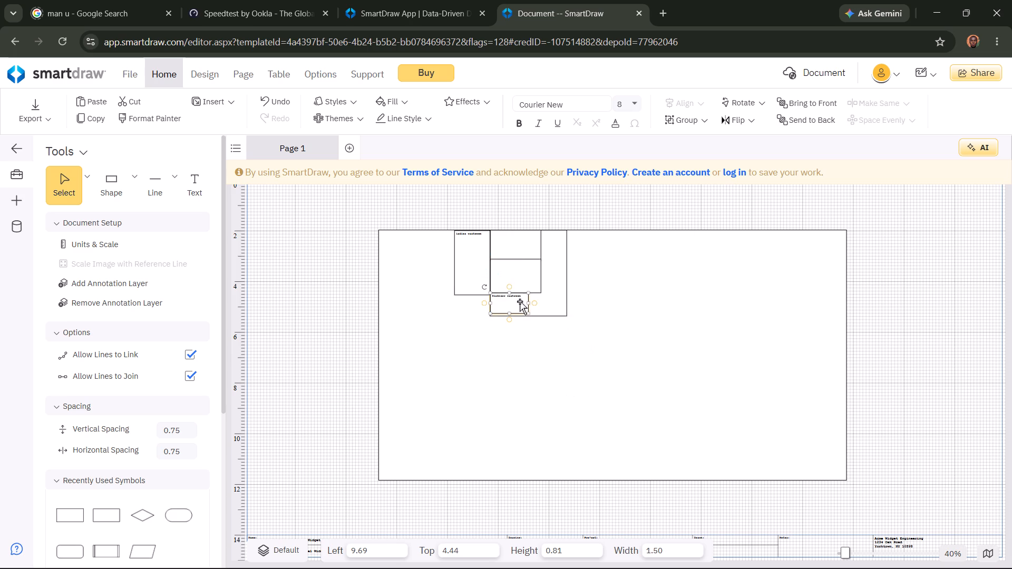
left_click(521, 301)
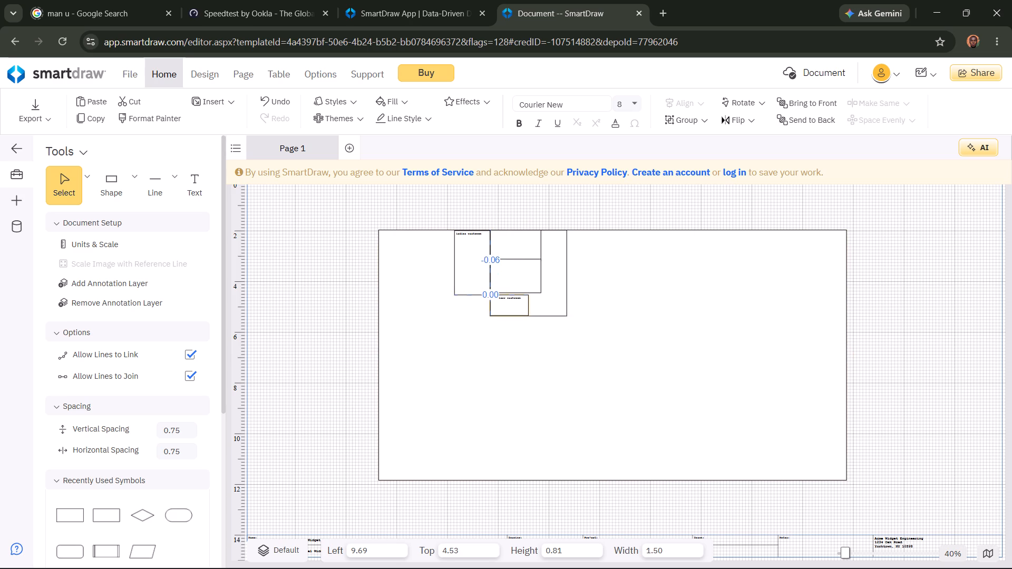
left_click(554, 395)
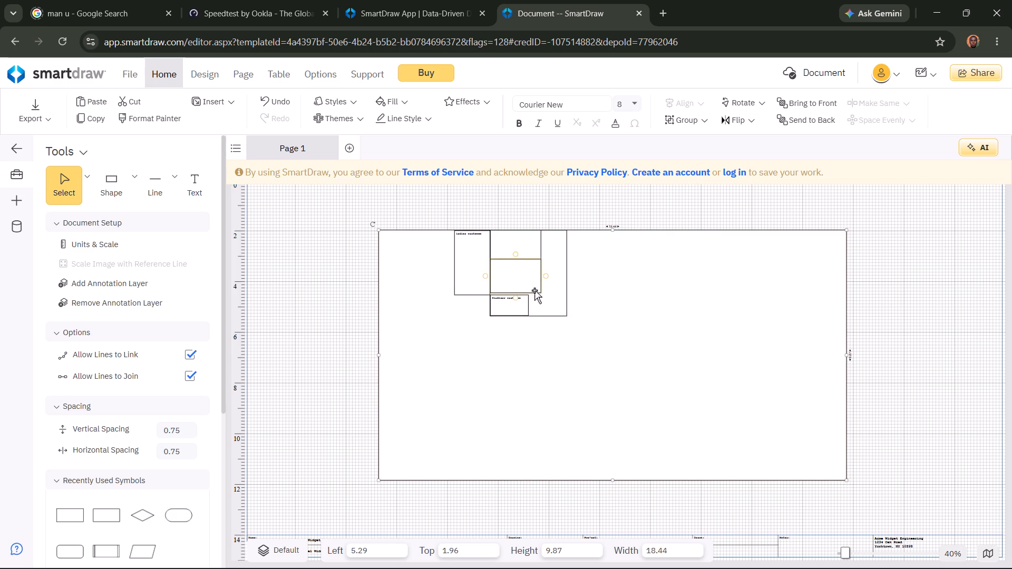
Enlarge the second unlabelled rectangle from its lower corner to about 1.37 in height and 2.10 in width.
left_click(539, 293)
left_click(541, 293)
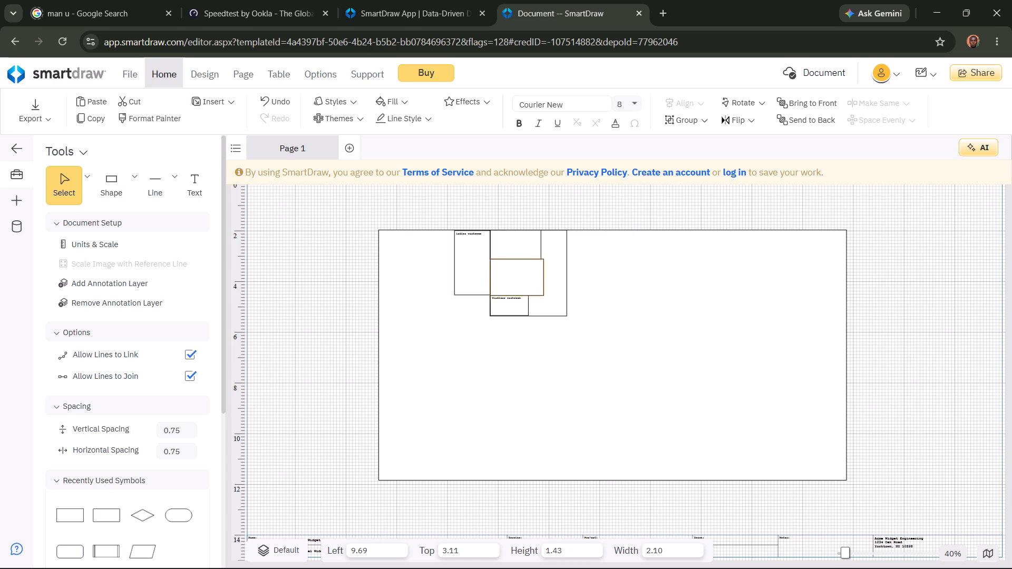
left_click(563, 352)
Move the labelled small washroom rectangle out into the empty area below the enclosing rectangle, at about left 10.29 and top 6.69.
left_click(514, 310)
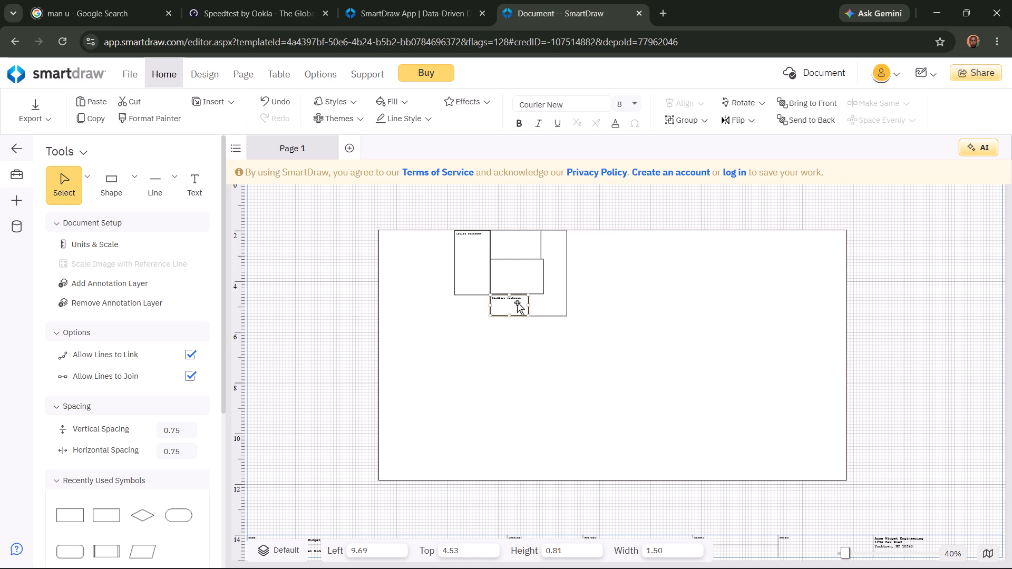
left_click_drag(517, 303, 533, 358)
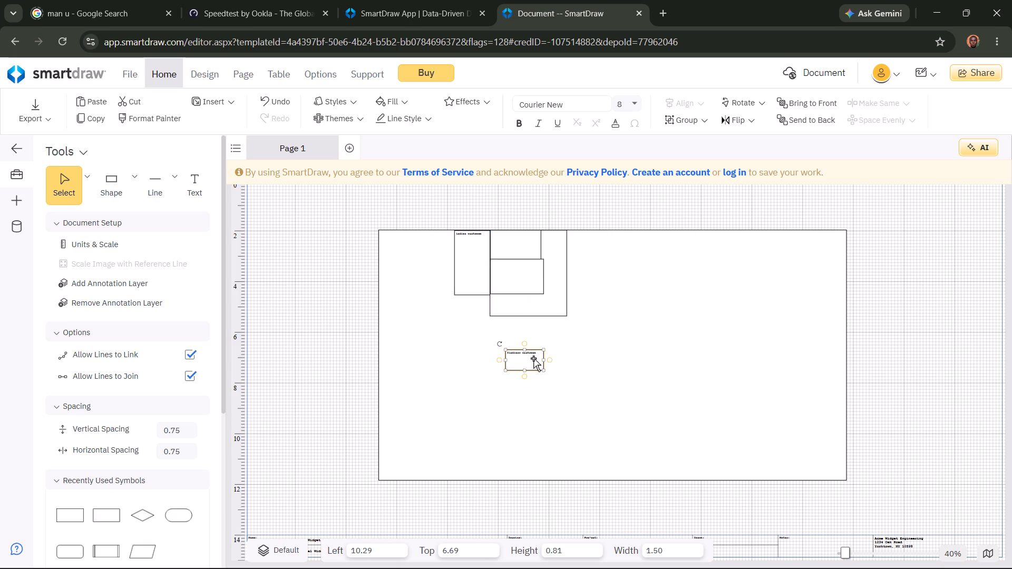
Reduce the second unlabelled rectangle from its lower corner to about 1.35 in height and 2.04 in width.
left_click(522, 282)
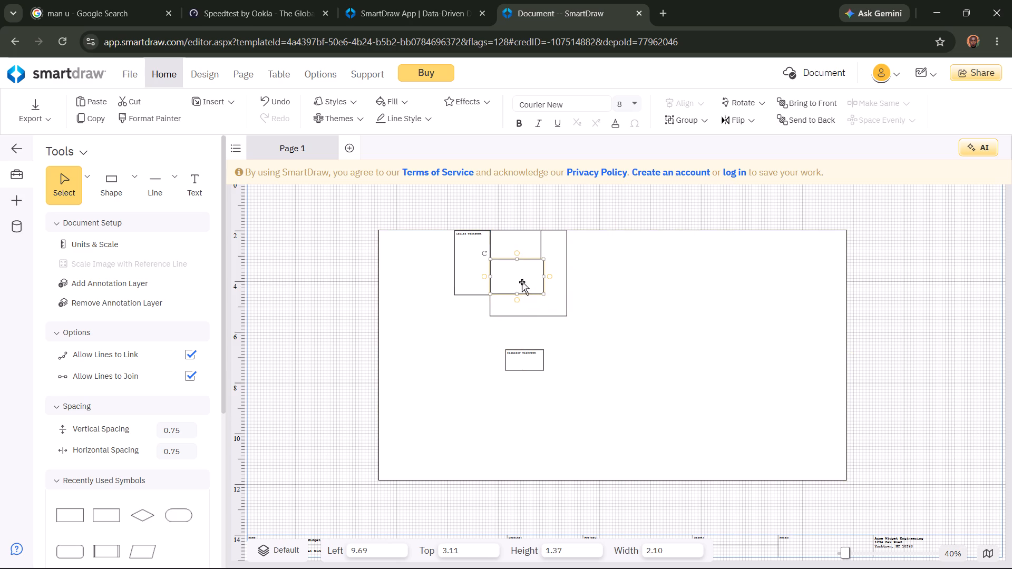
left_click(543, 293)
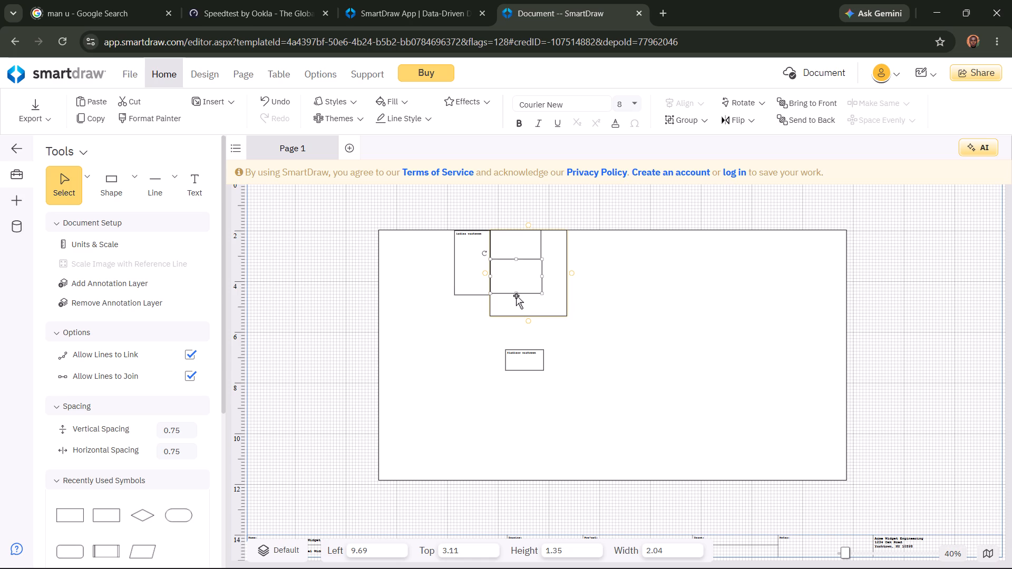
Move the second unlabelled rectangle down out of the way and shorten the topmost rectangle to about 0.8 in height.
left_click_drag(517, 272, 519, 288)
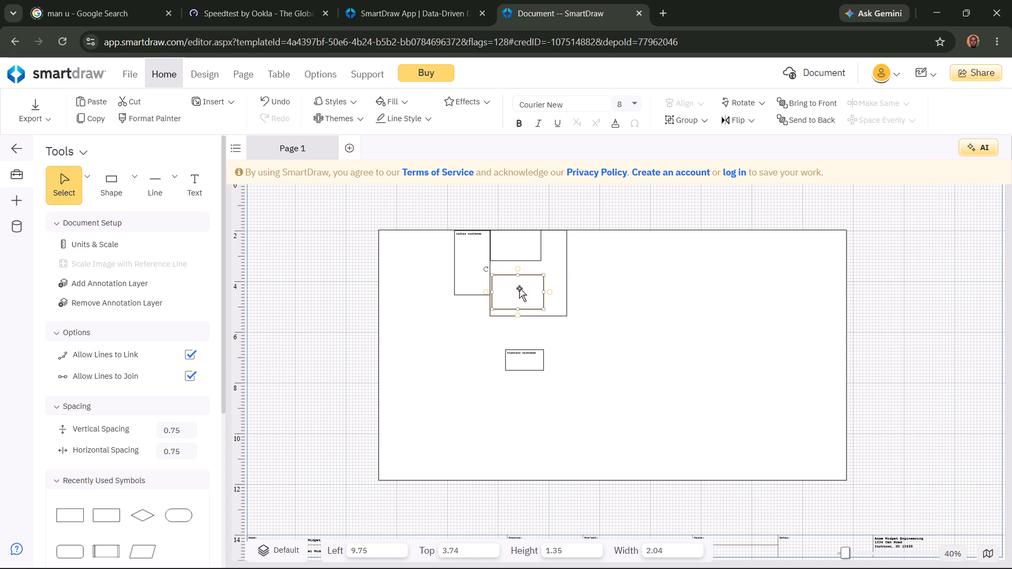
left_click(511, 238)
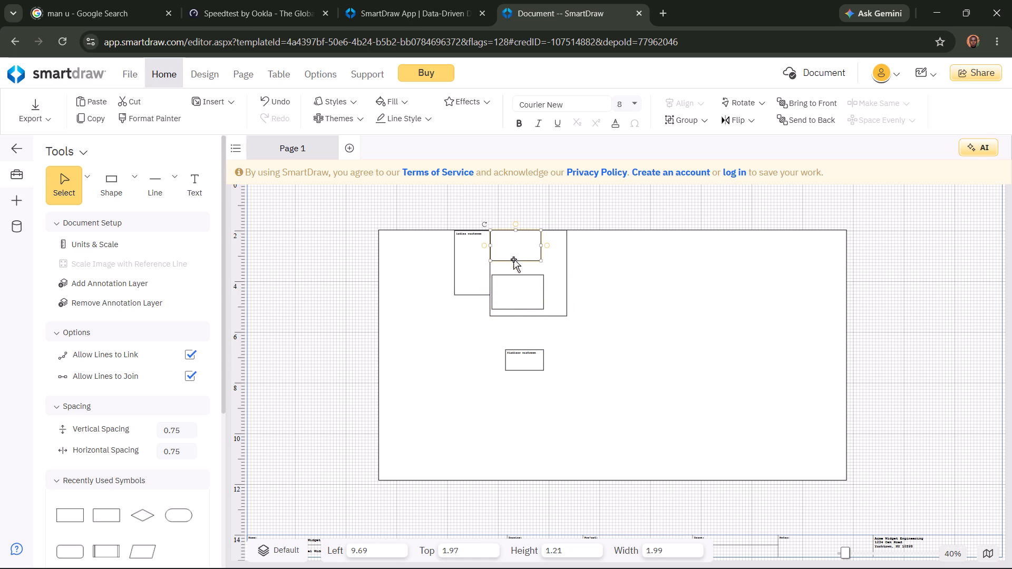
left_click_drag(517, 261, 537, 250)
left_click_drag(537, 250, 537, 252)
Move the second unlabelled rectangle back up against the topmost rectangle's bottom edge, at left 9.69 and top 2.76.
left_click_drag(528, 280, 526, 251)
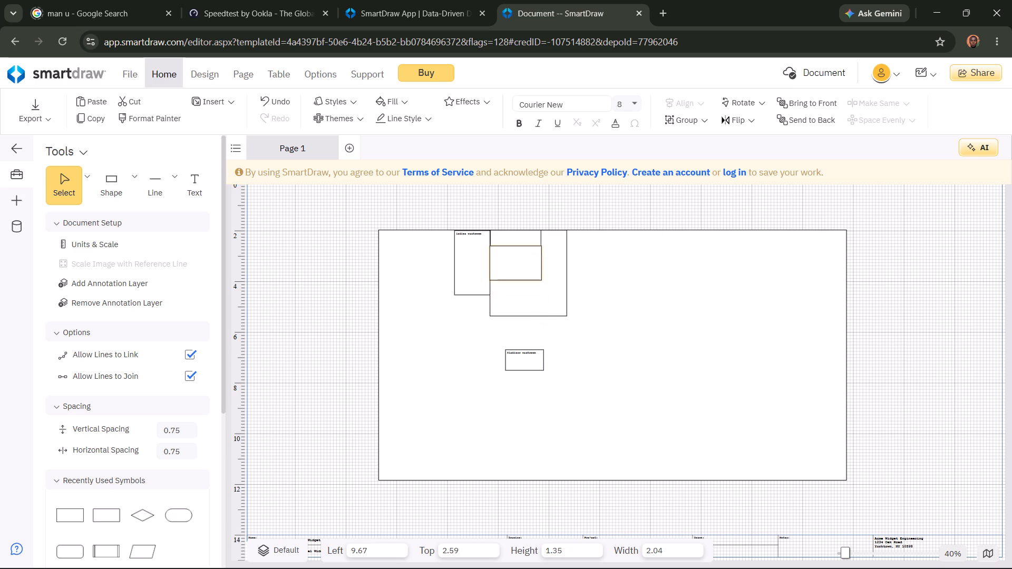
left_click_drag(526, 251, 526, 256)
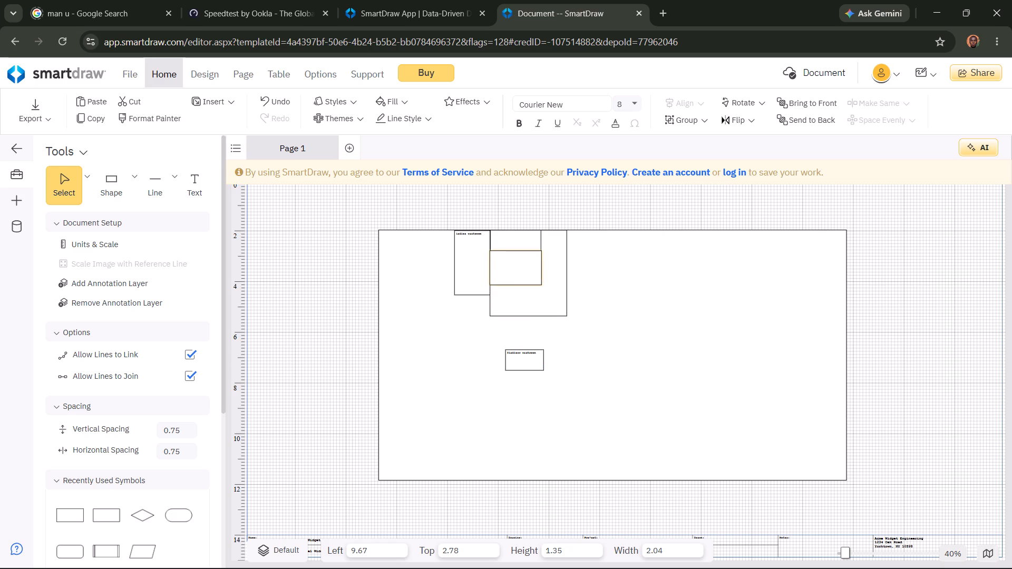
left_click_drag(526, 256, 526, 258)
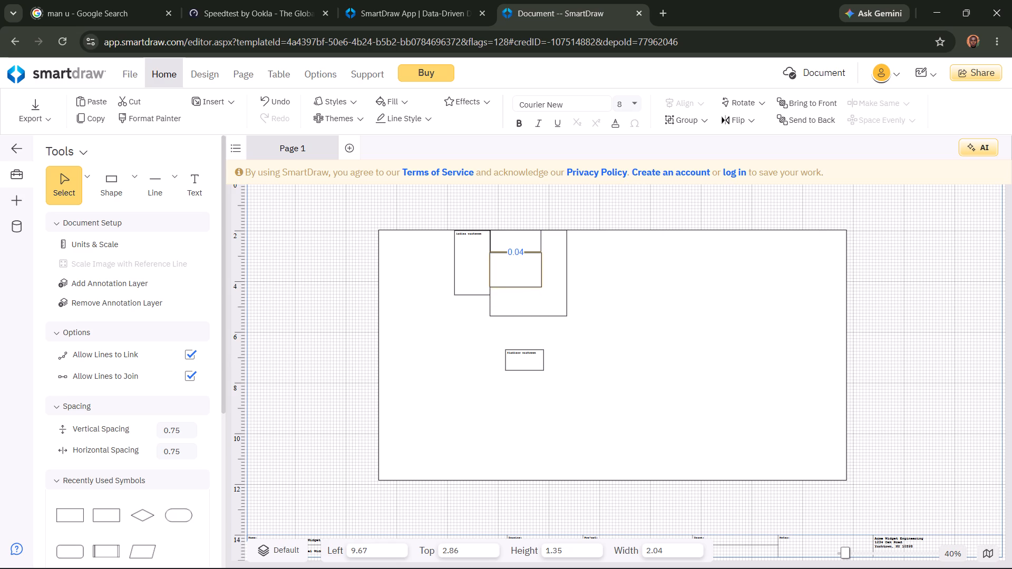
left_click_drag(526, 258, 527, 255)
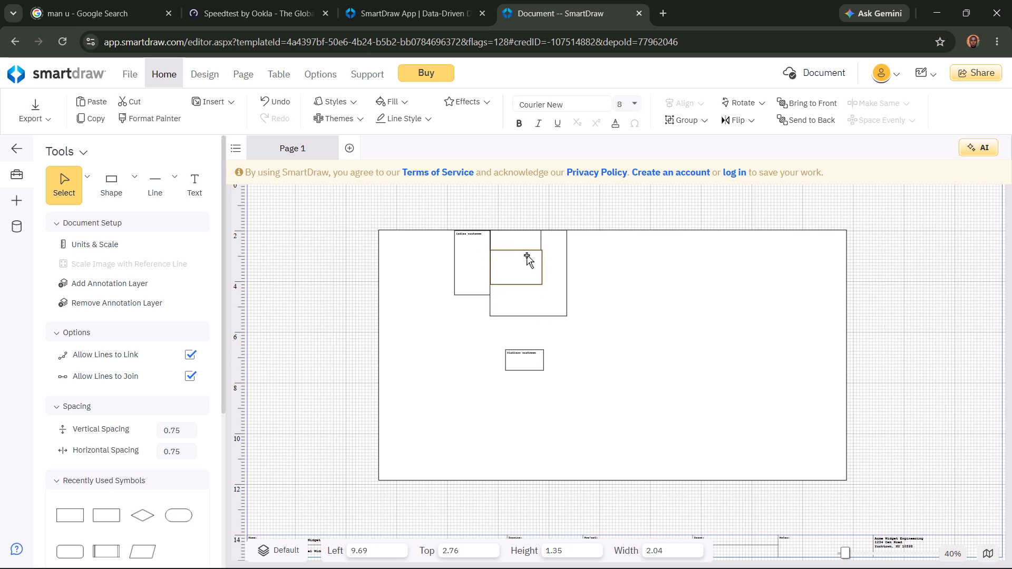
left_click(651, 305)
Shorten the second unlabelled rectangle from its bottom edge to 0.81 in height.
left_click(520, 266)
left_click_drag(517, 286, 515, 272)
left_click_drag(515, 272, 515, 271)
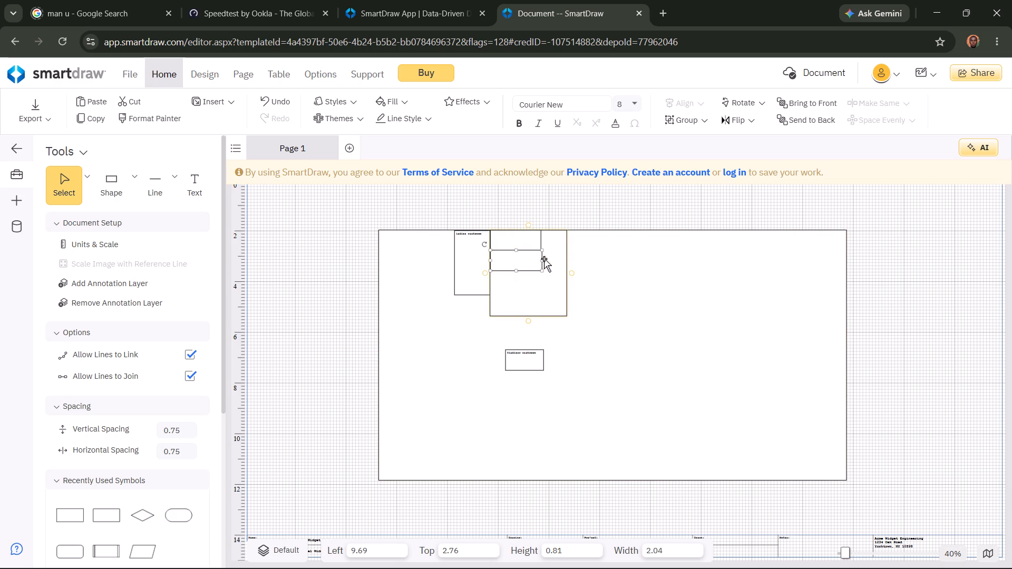
Adjust the second unlabelled rectangle's outer side edge to a width of 1.99, aligned with the topmost rectangle.
left_click(542, 260)
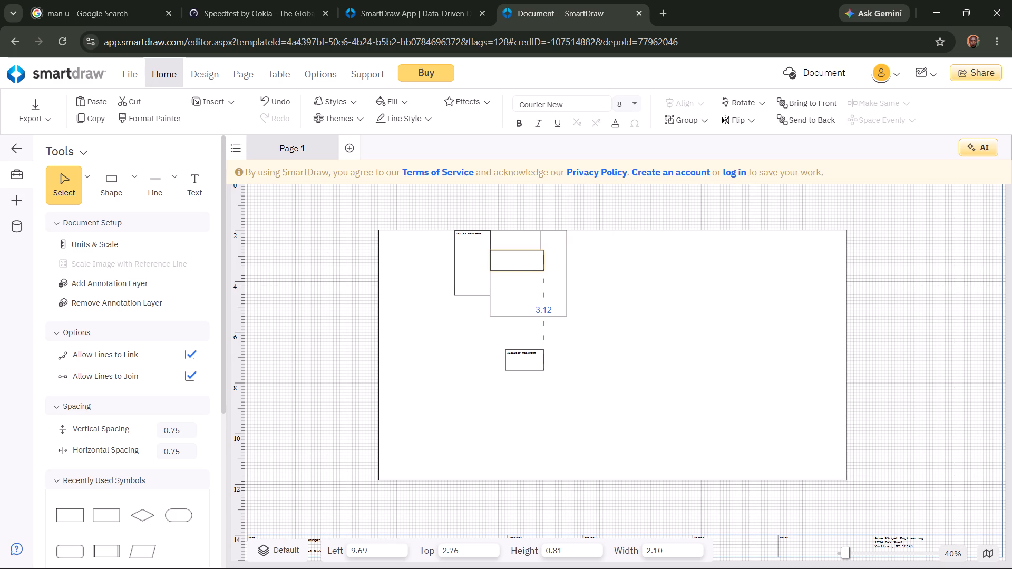
left_click(609, 325)
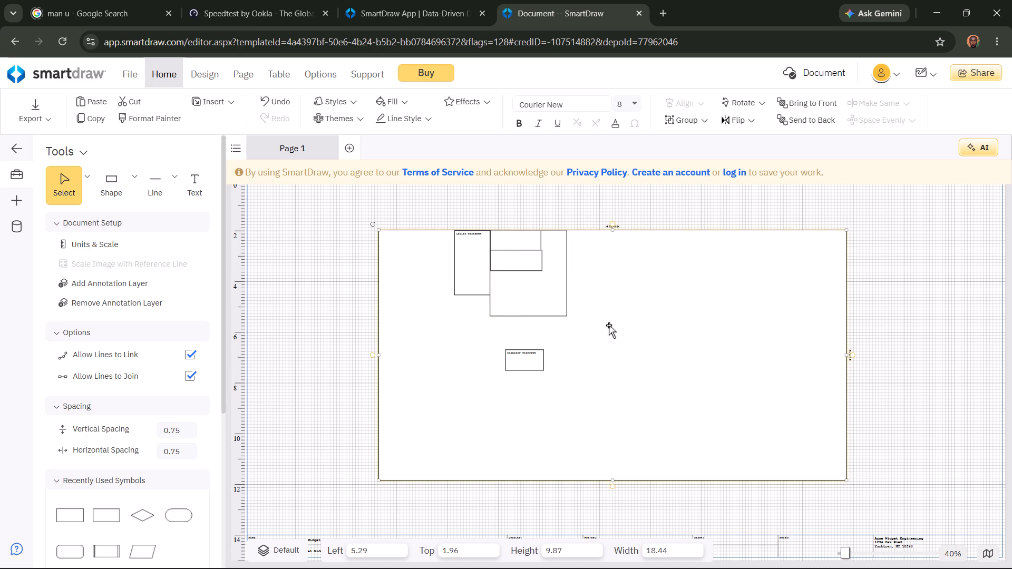
left_click(536, 265)
left_click_drag(540, 260, 541, 266)
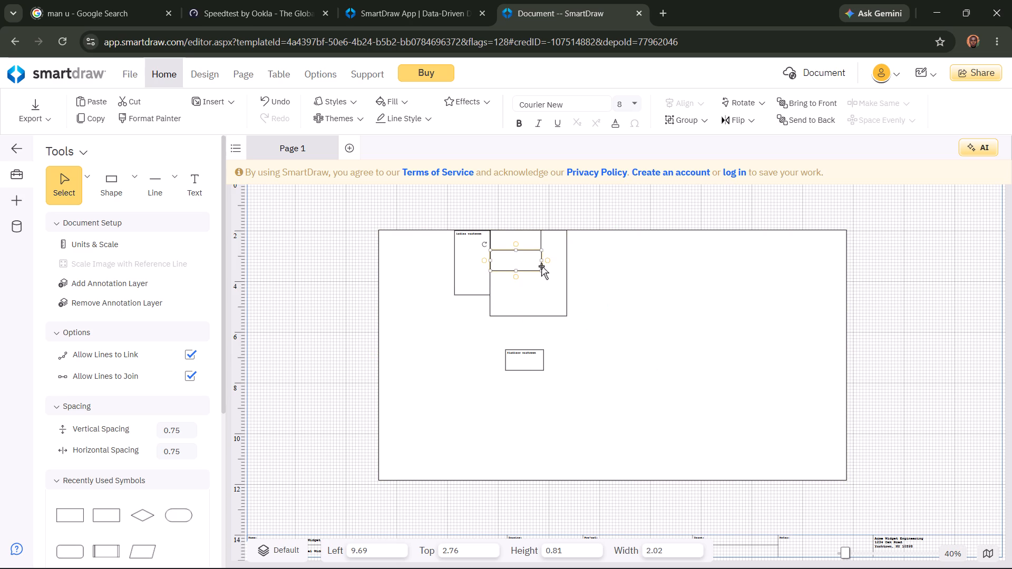
left_click(571, 329)
left_click(541, 268)
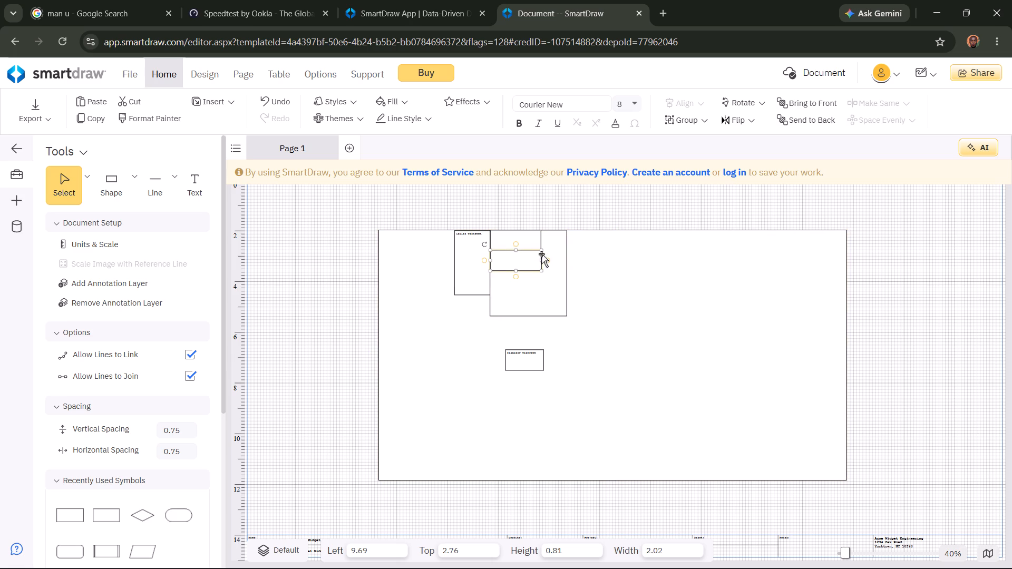
left_click(541, 260)
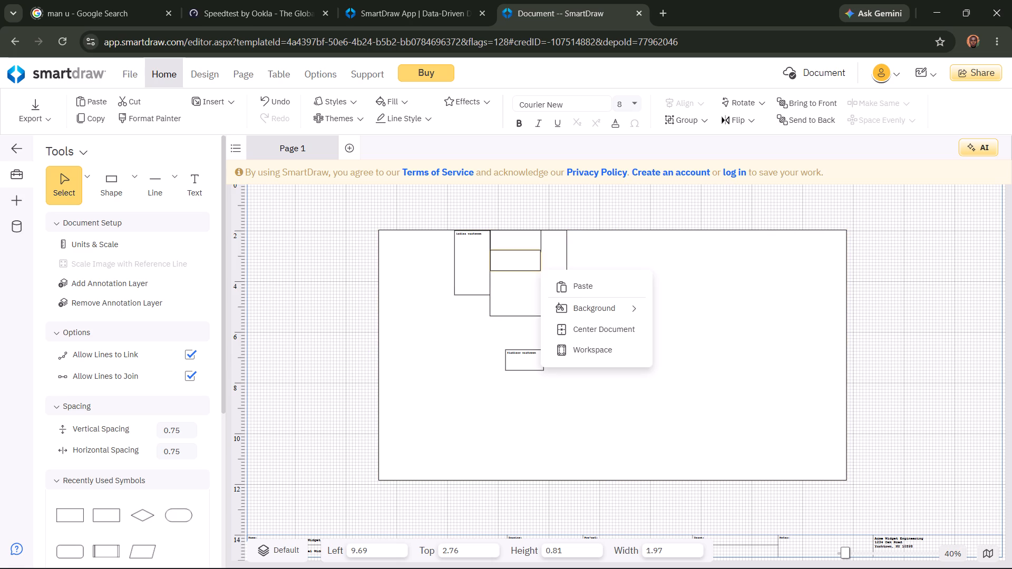
left_click(541, 261)
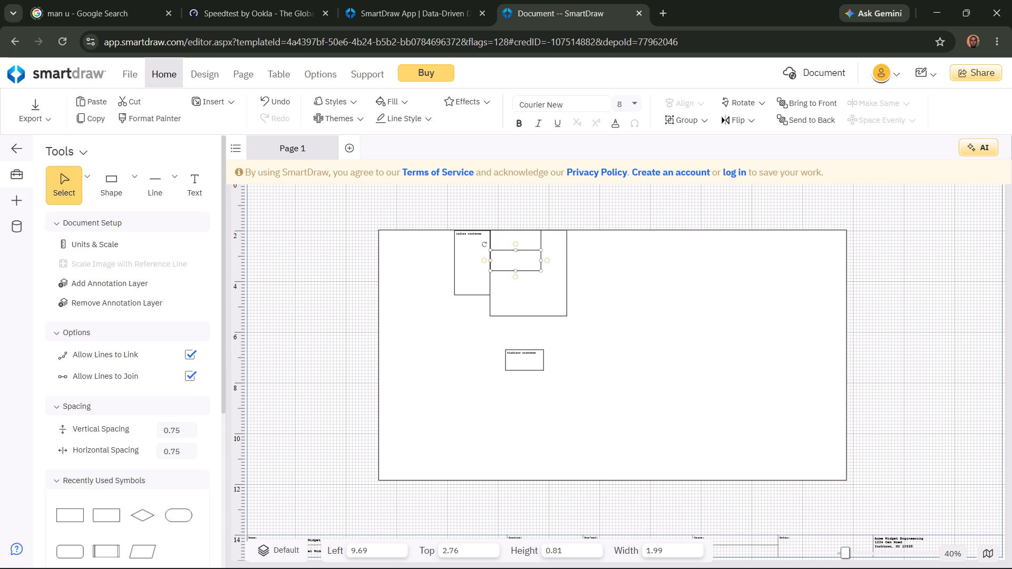
left_click(607, 372)
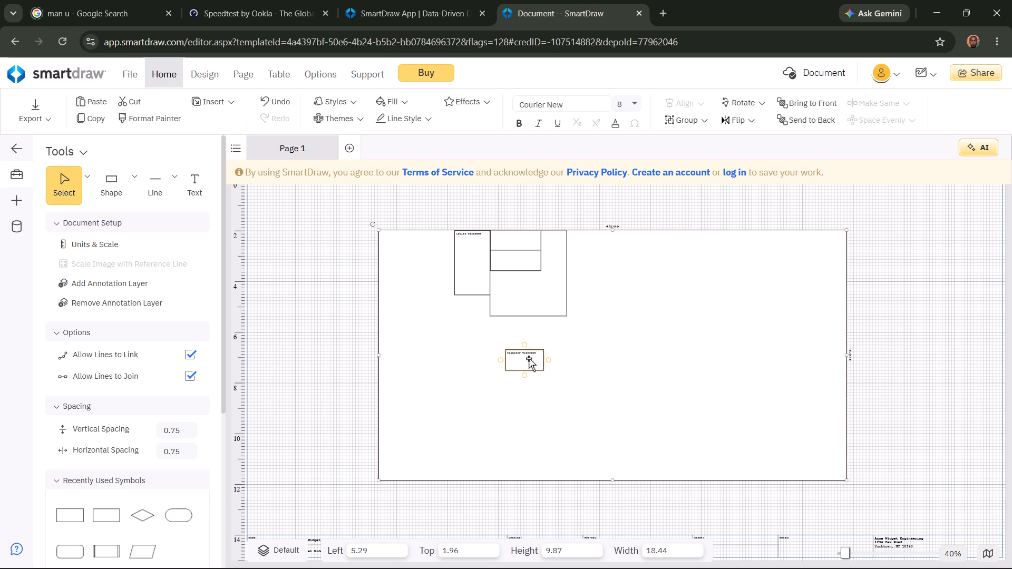
Shorten the tall labelled washroom rectangle from its bottom edge to about 1.9 in height.
left_click(460, 290)
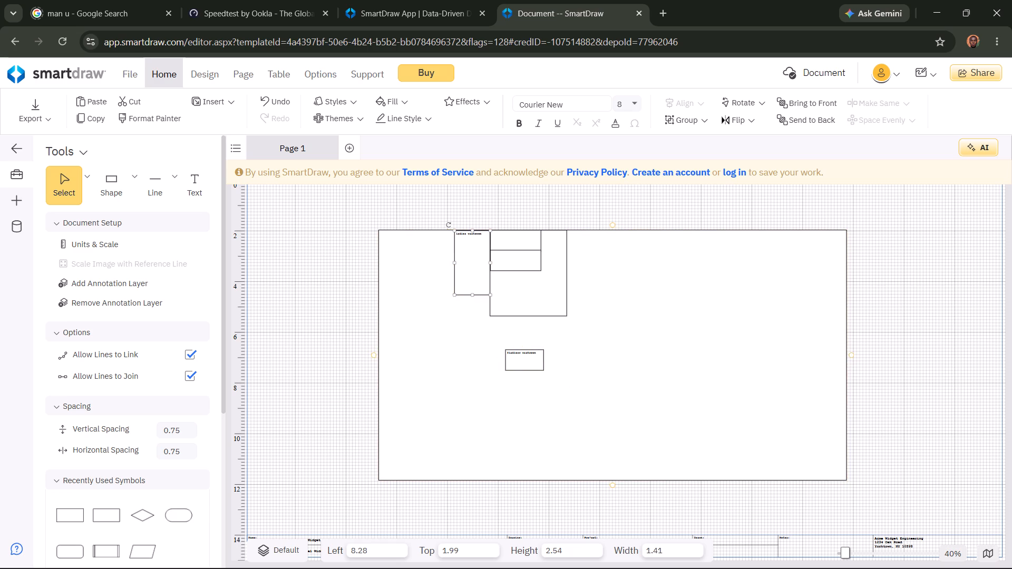
left_click_drag(473, 296, 474, 276)
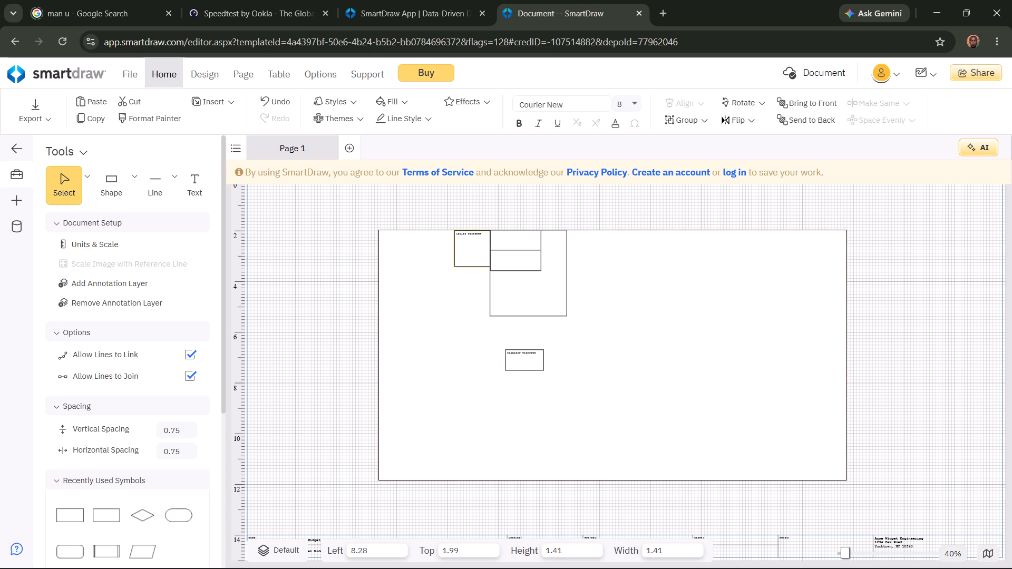
left_click_drag(474, 276, 474, 278)
left_click_drag(474, 278, 474, 278)
Move the loose labelled washroom rectangle beneath the second unlabelled rectangle, at left 9.69 and top 3.61.
left_click_drag(515, 358, 499, 278)
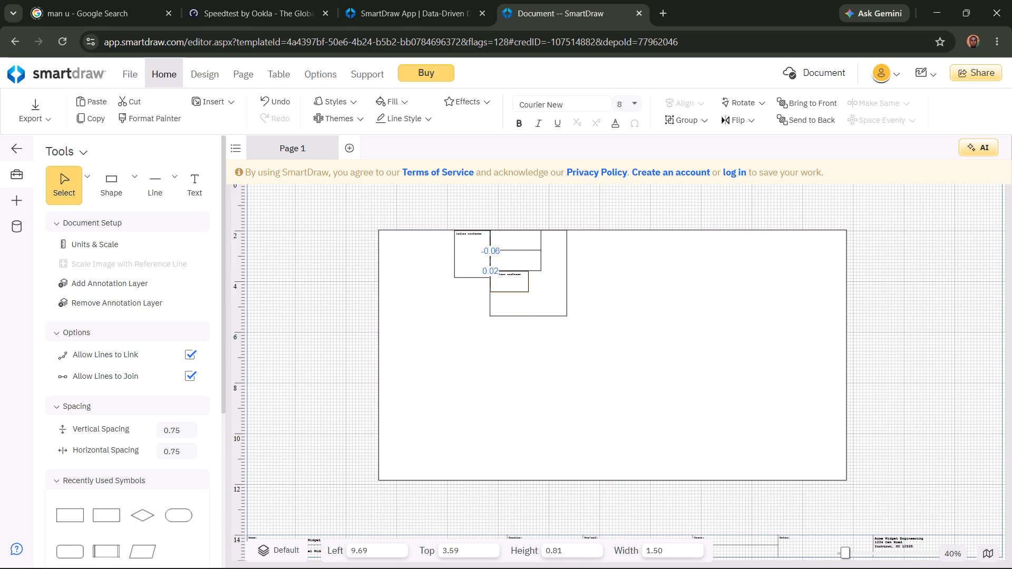
left_click_drag(499, 278, 509, 284)
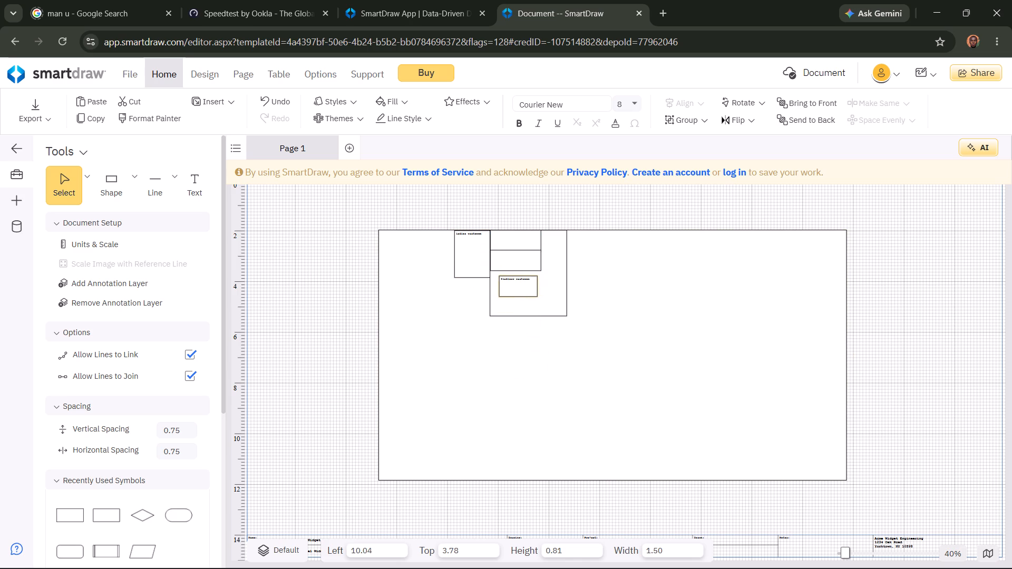
left_click_drag(509, 284, 501, 283)
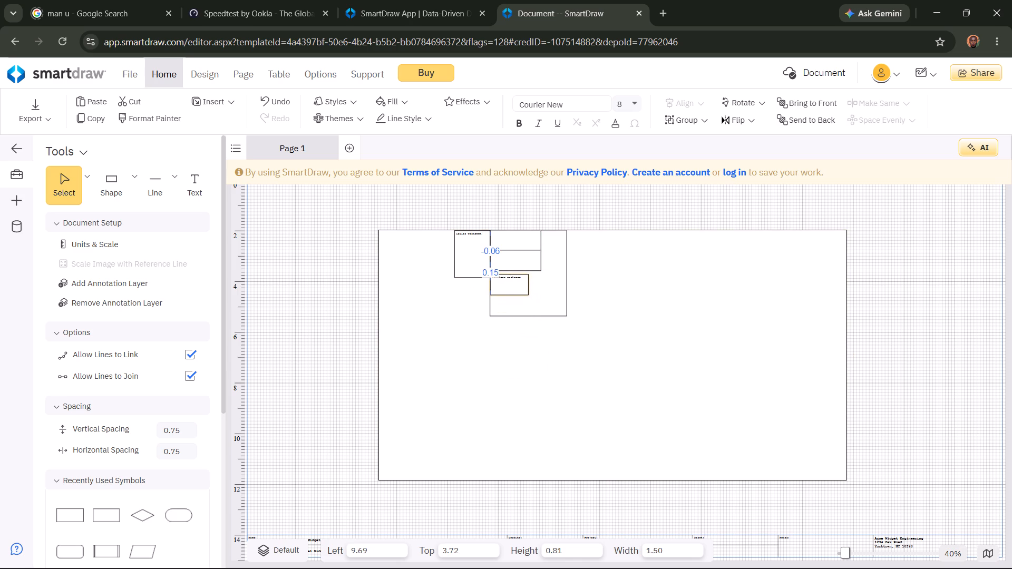
left_click_drag(501, 283, 501, 280)
left_click_drag(501, 280, 501, 281)
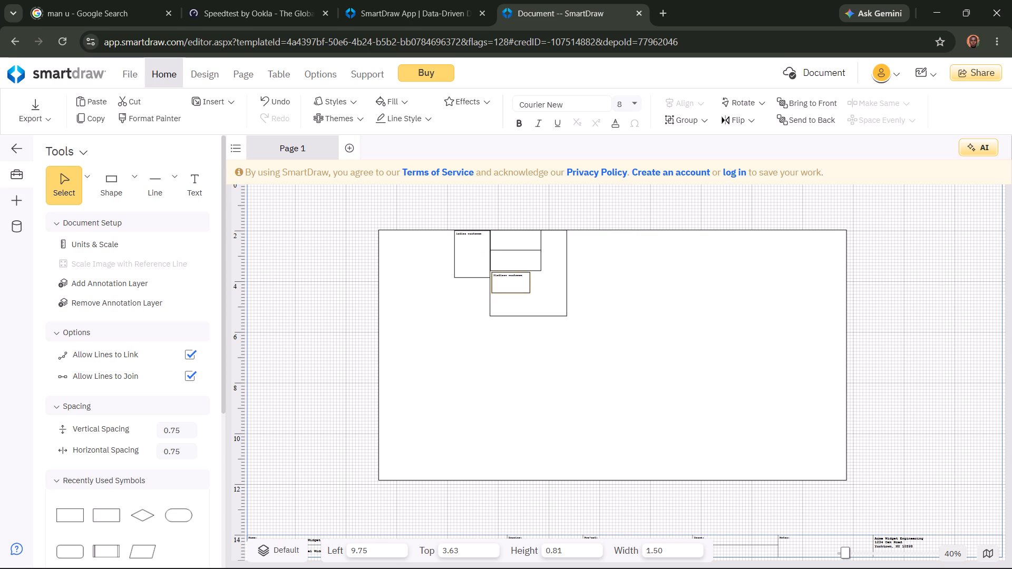
left_click_drag(501, 281, 499, 280)
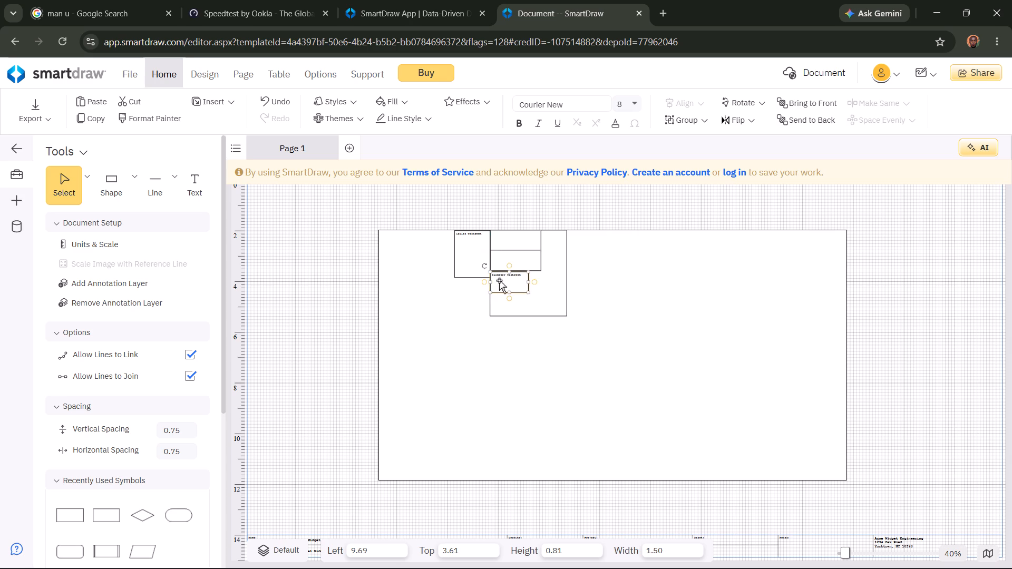
left_click(550, 385)
Widen the moved washroom rectangle to 1.99, aligning its outer side edge with the two rectangles above.
left_click(517, 289)
left_click_drag(528, 282, 545, 279)
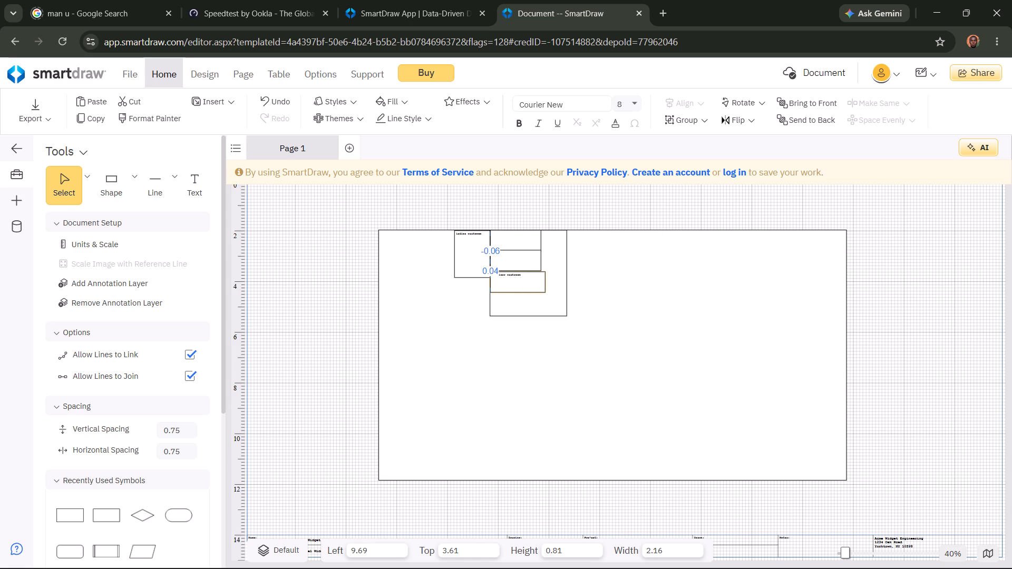
left_click_drag(545, 279, 542, 281)
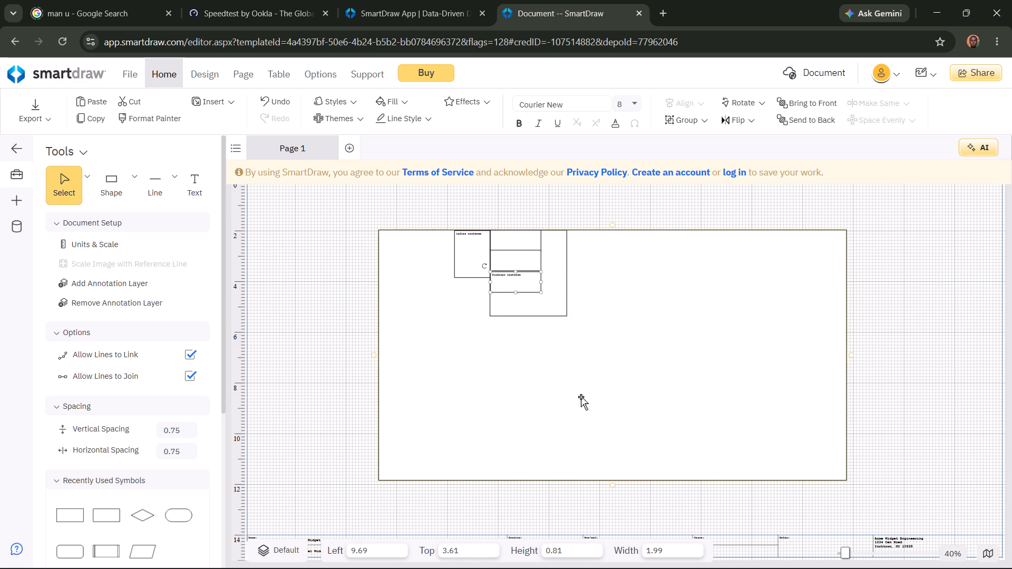
left_click(581, 397)
Reposition the widened washroom rectangle so its top edge sits flush against the second unlabelled rectangle.
left_click(529, 276)
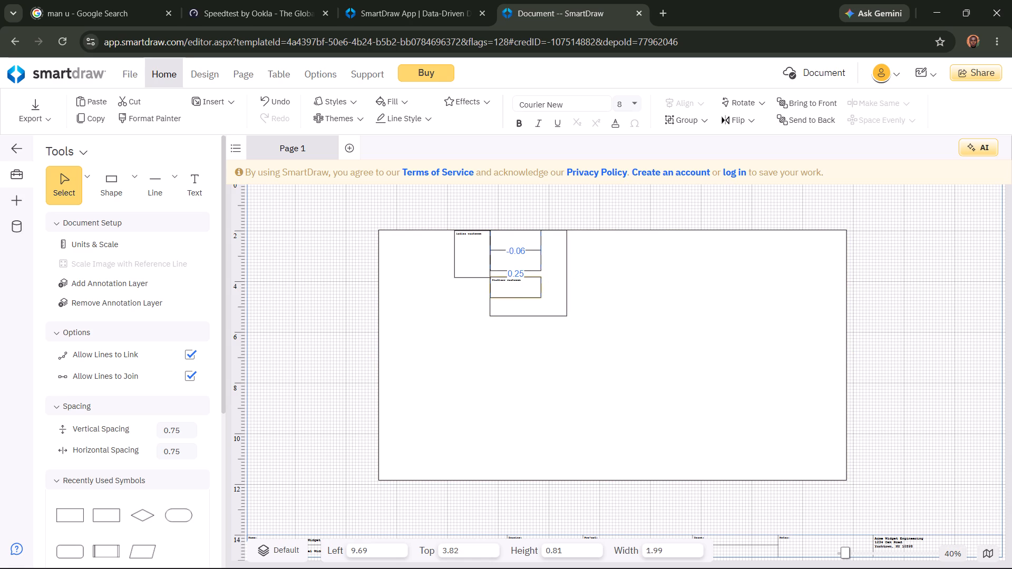
left_click(554, 356)
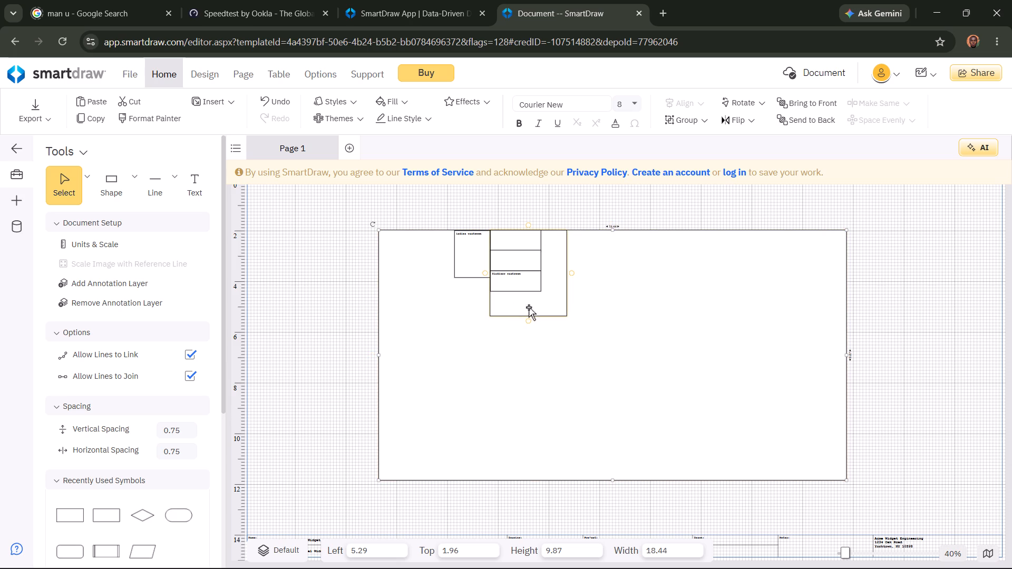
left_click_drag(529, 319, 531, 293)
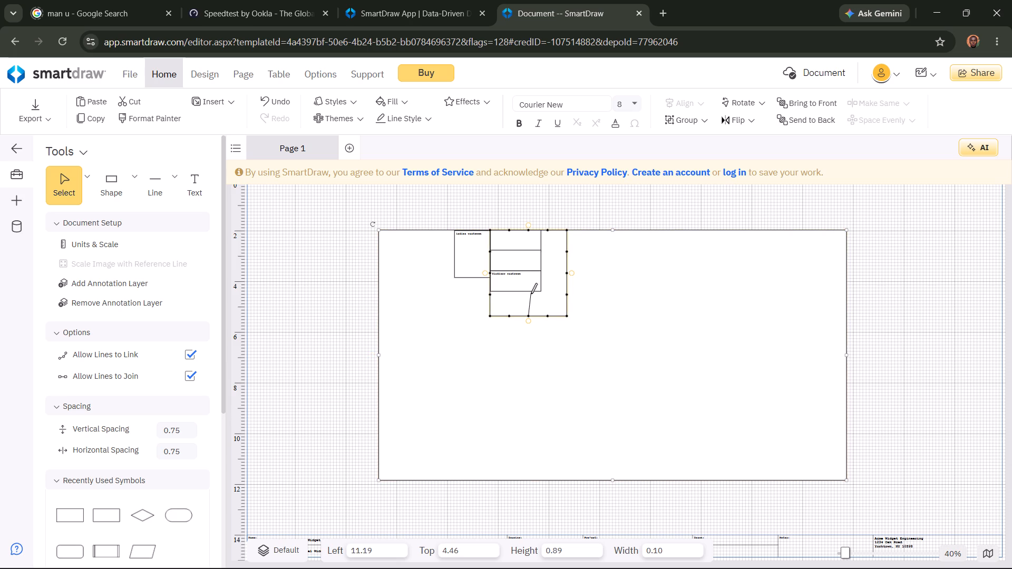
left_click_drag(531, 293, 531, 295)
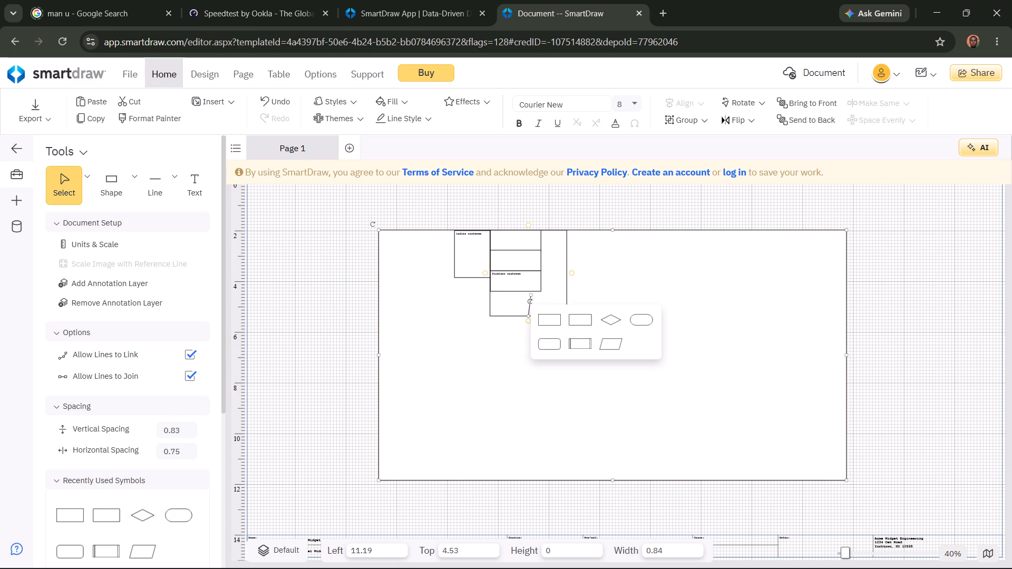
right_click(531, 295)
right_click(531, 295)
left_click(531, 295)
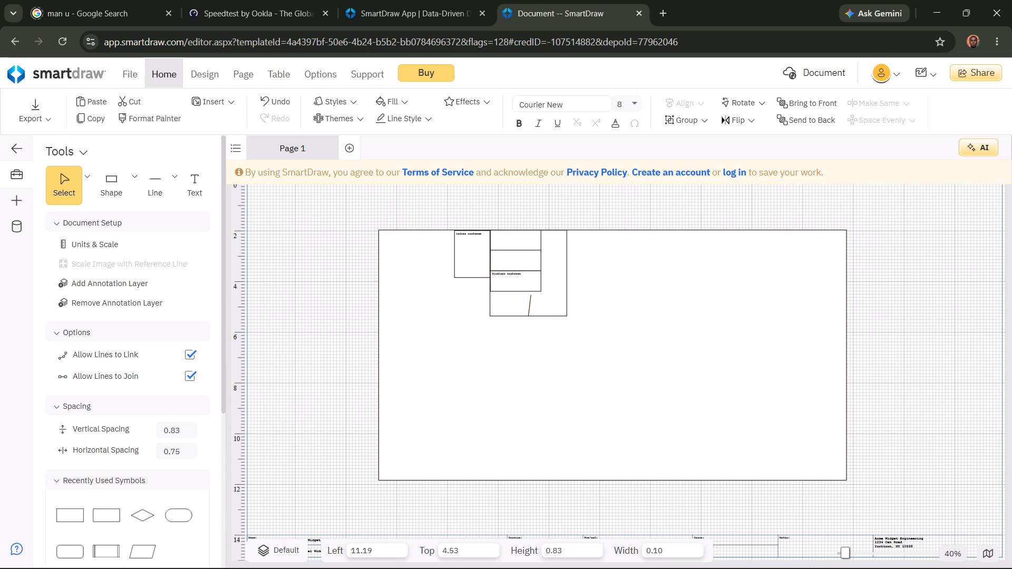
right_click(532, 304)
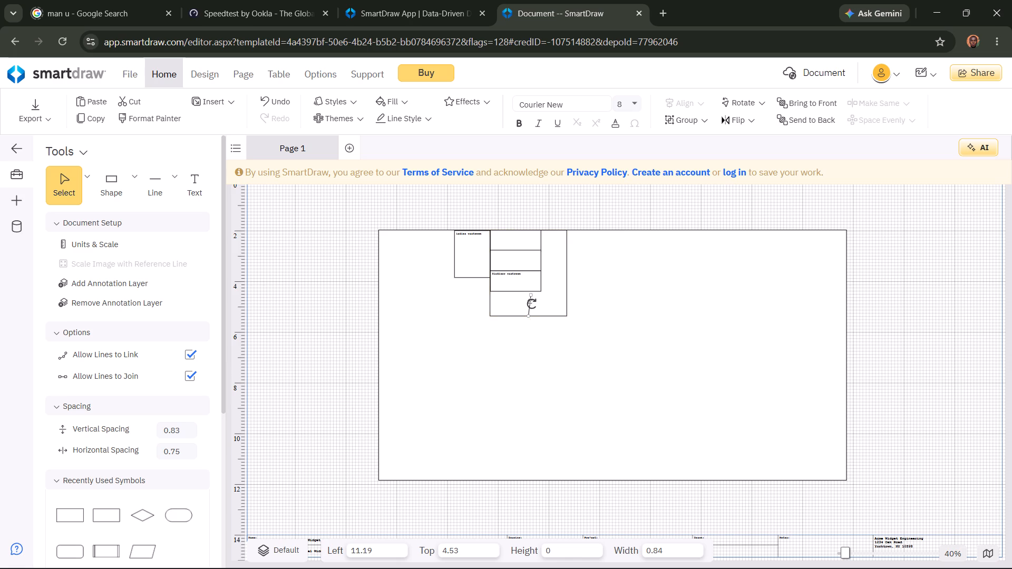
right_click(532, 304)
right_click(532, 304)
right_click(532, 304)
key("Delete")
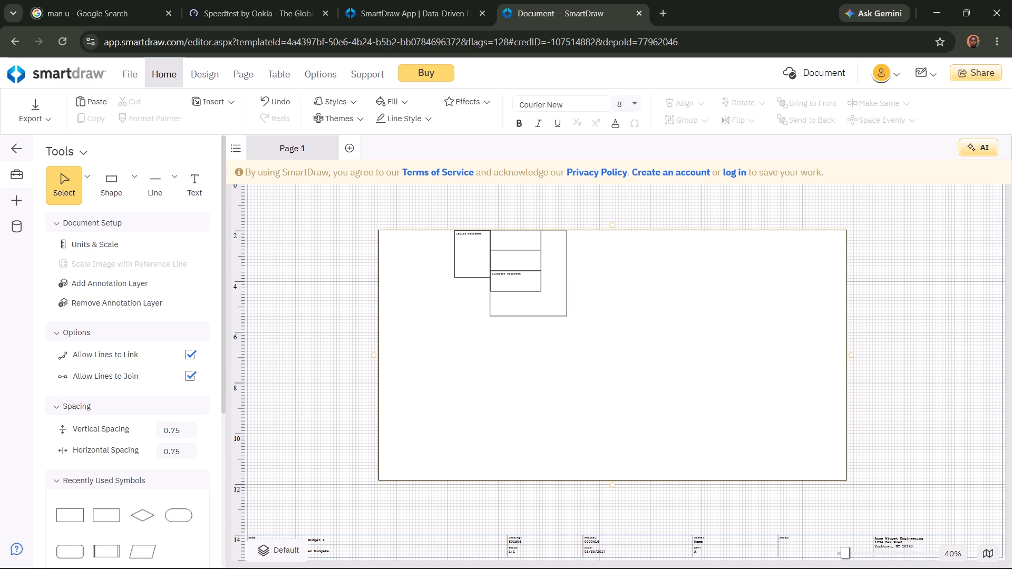
Shorten the rectangle enclosing the three stacked rooms to about 2.4 in height, level with the lowest washroom's bottom edge.
left_click(530, 317)
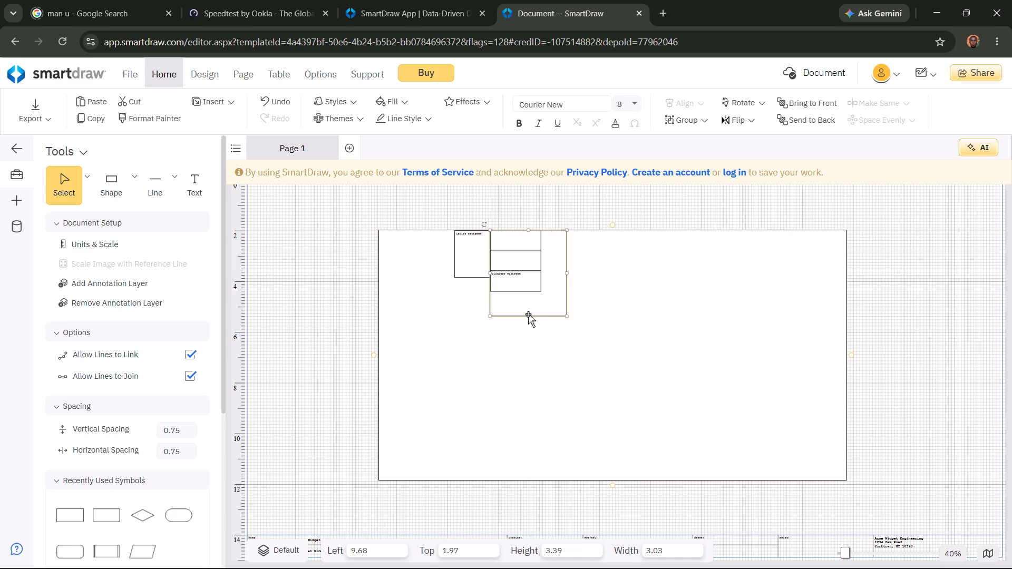
left_click_drag(528, 316, 534, 288)
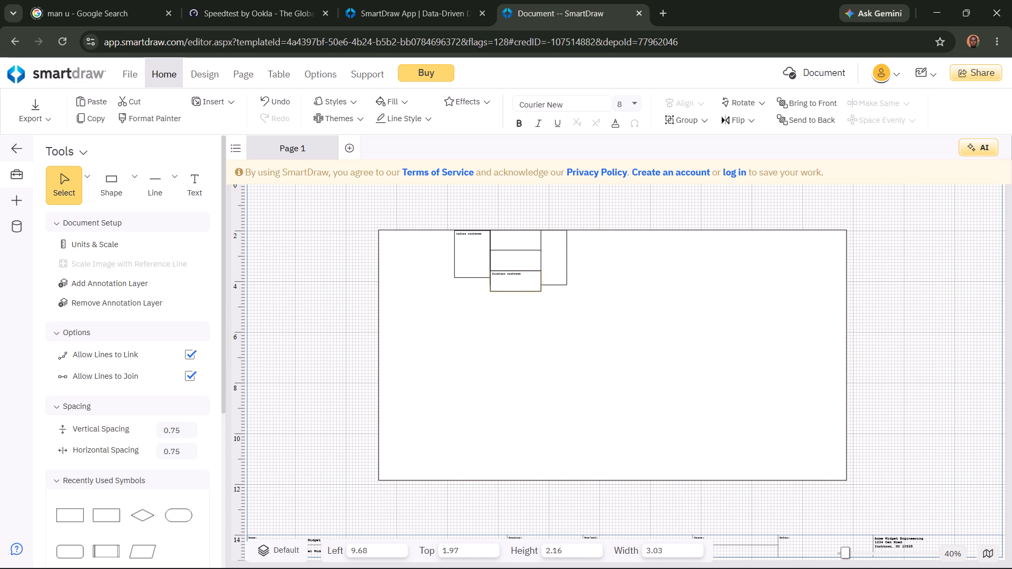
left_click_drag(534, 288, 546, 291)
left_click_drag(546, 291, 546, 291)
left_click(577, 324)
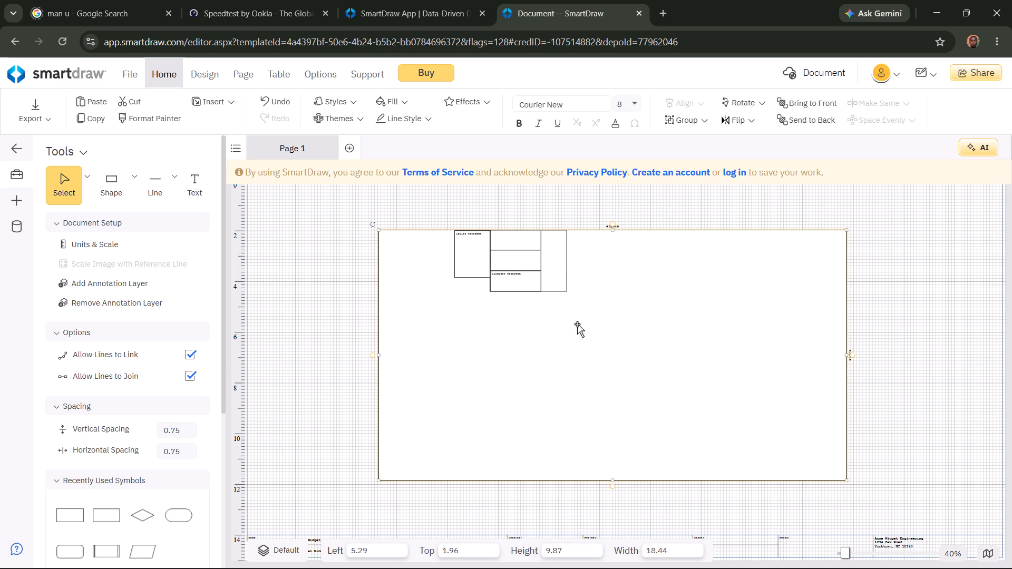
Label the topmost of the three stacked rectangles "men washroom".
double_click(508, 235)
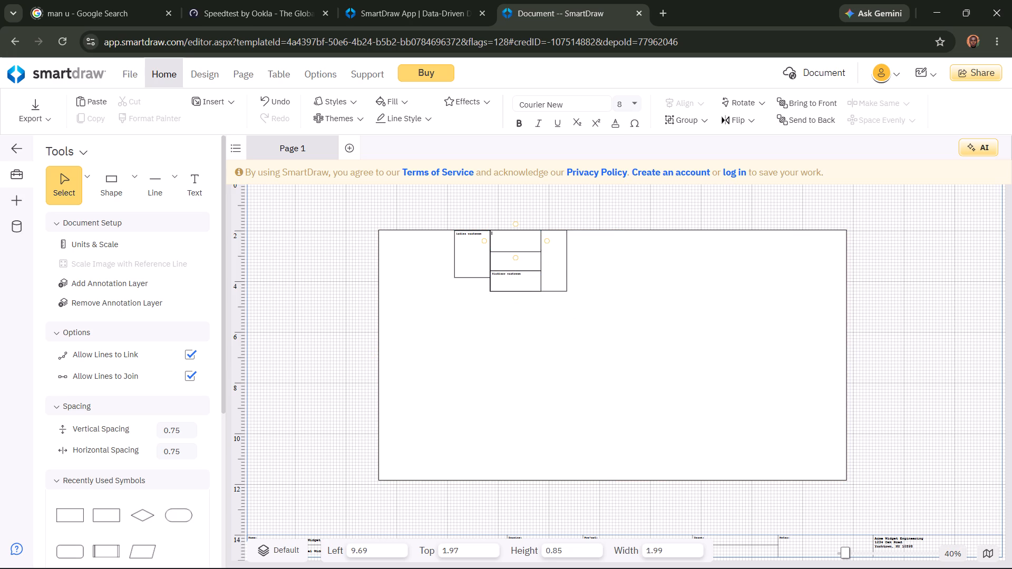
type("men wash")
type("room")
Label the middle stacked rectangle "men washroom" as well.
double_click(505, 255)
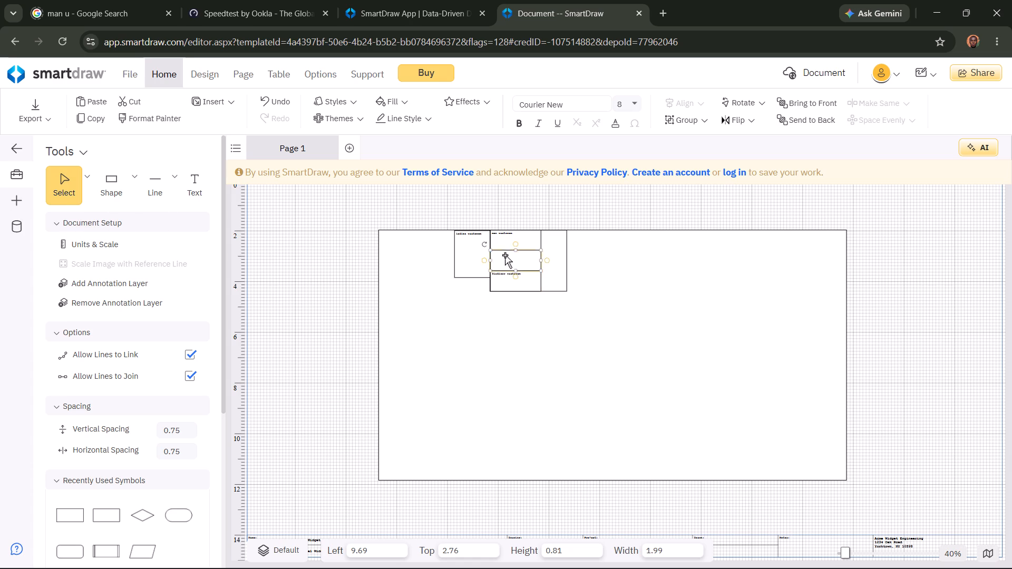
type("men washroom")
left_click(678, 470)
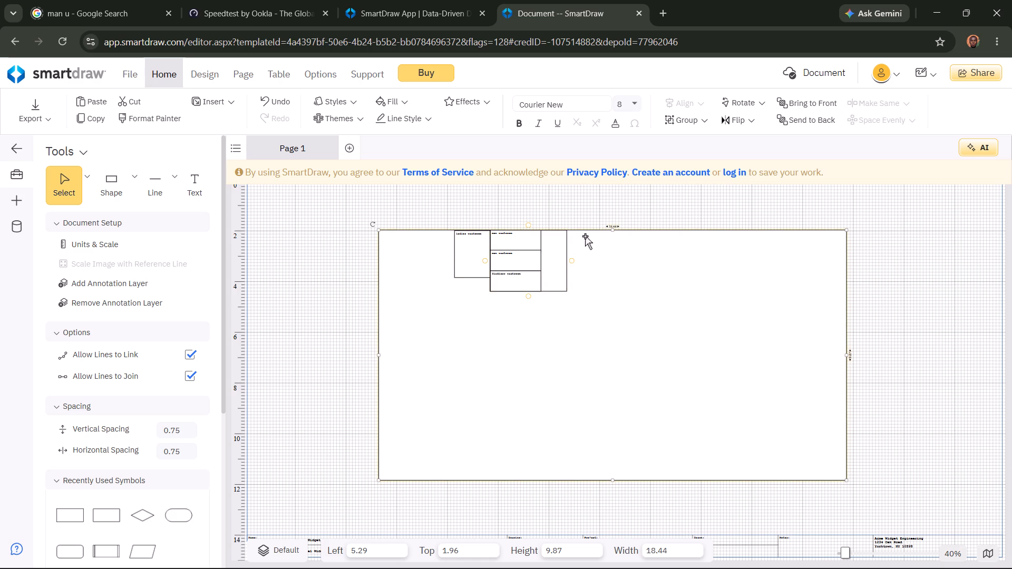
left_click_drag(480, 302, 433, 308)
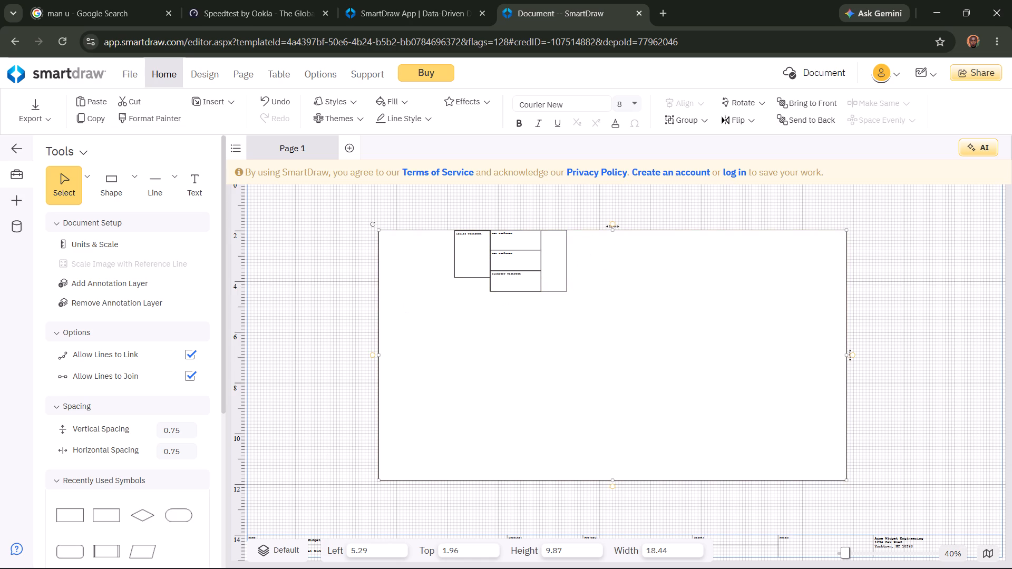
Add a 1.50 by 0.75 rectangle against the outer rectangle's top edge, beside the enclosing room, at left 12.69 and top 1.97.
left_click(134, 194)
left_click(151, 241)
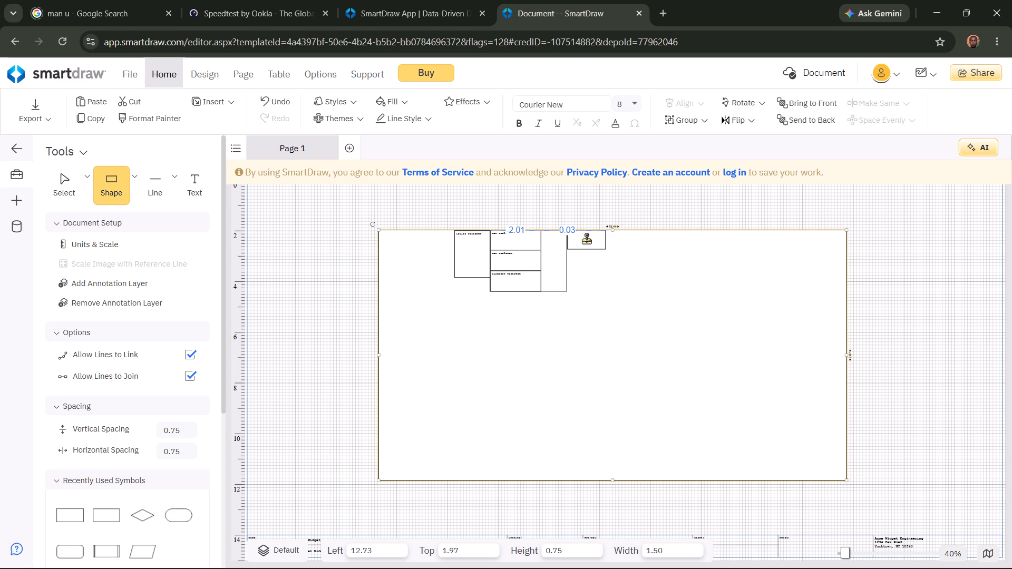
left_click(611, 295)
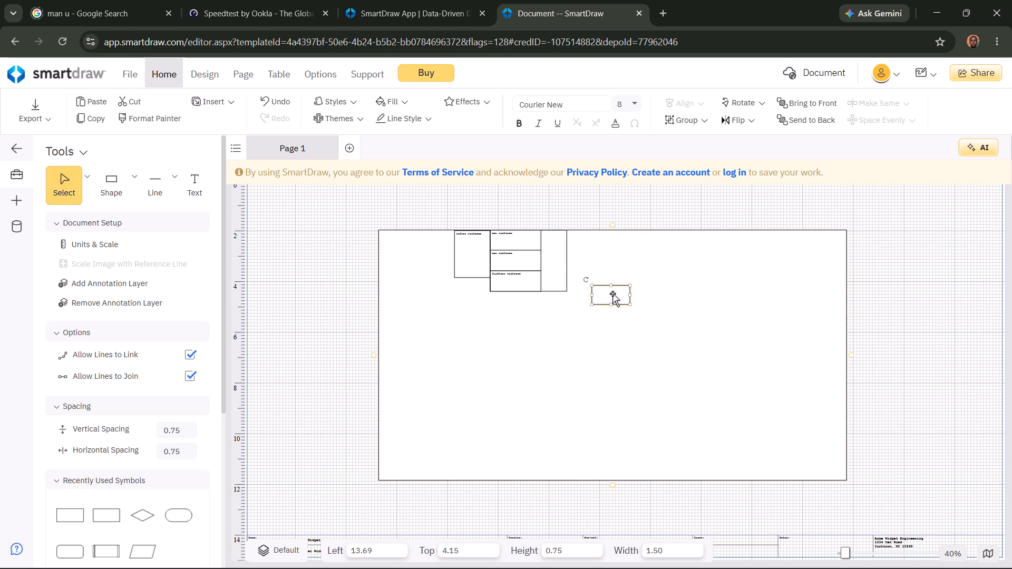
left_click_drag(612, 293, 588, 238)
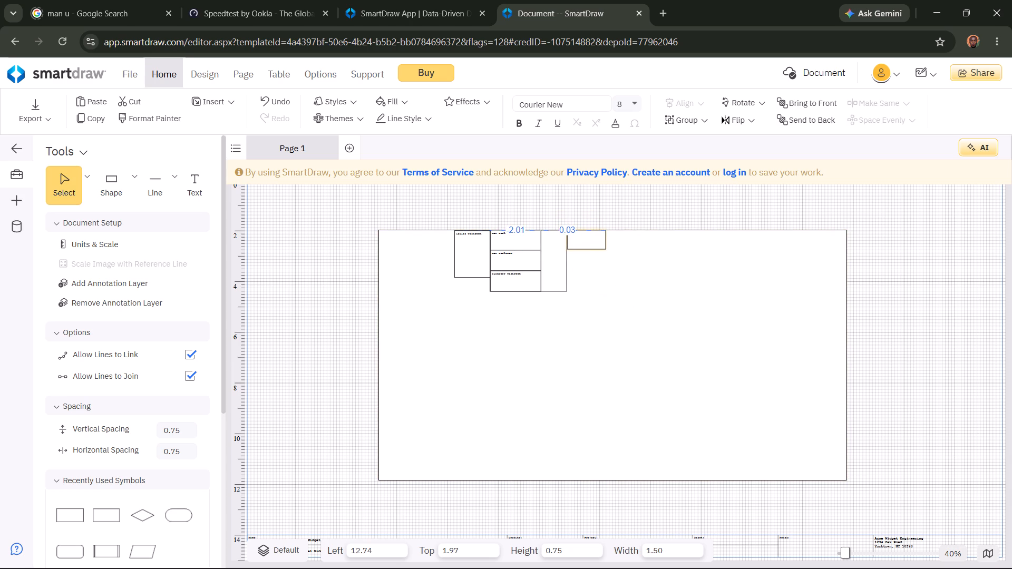
left_click_drag(588, 238, 586, 238)
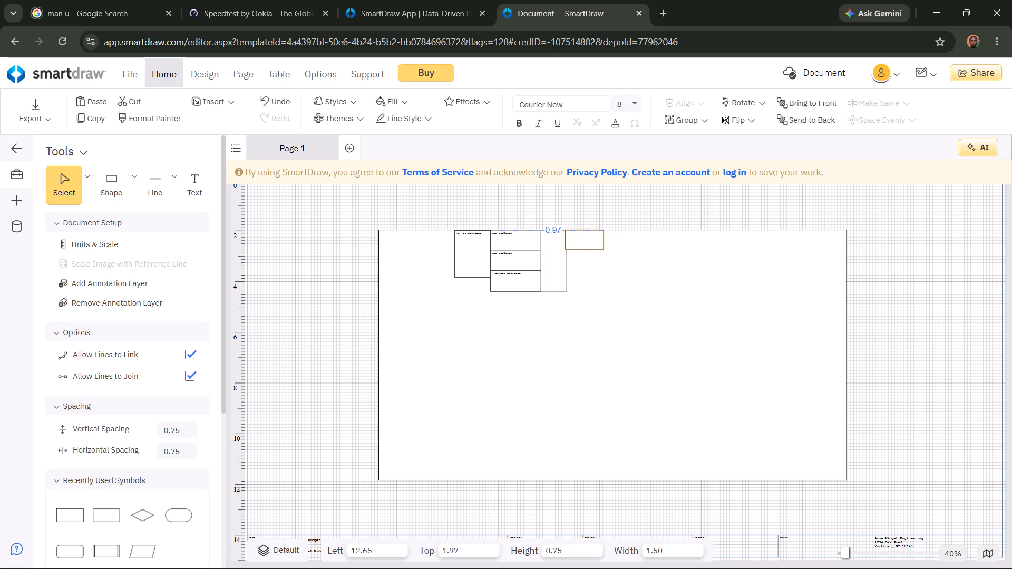
left_click_drag(586, 238, 587, 239)
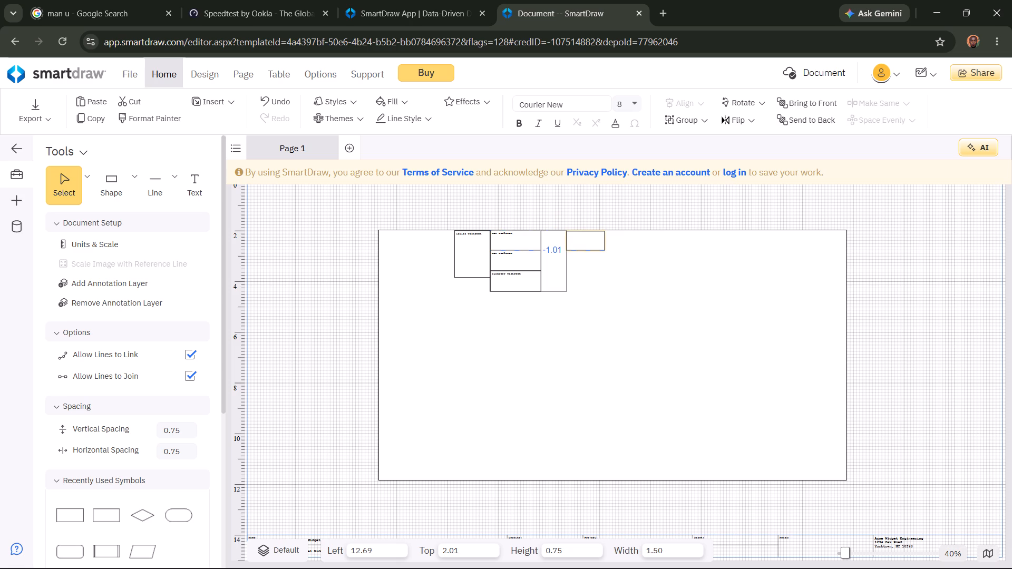
left_click_drag(587, 239, 587, 238)
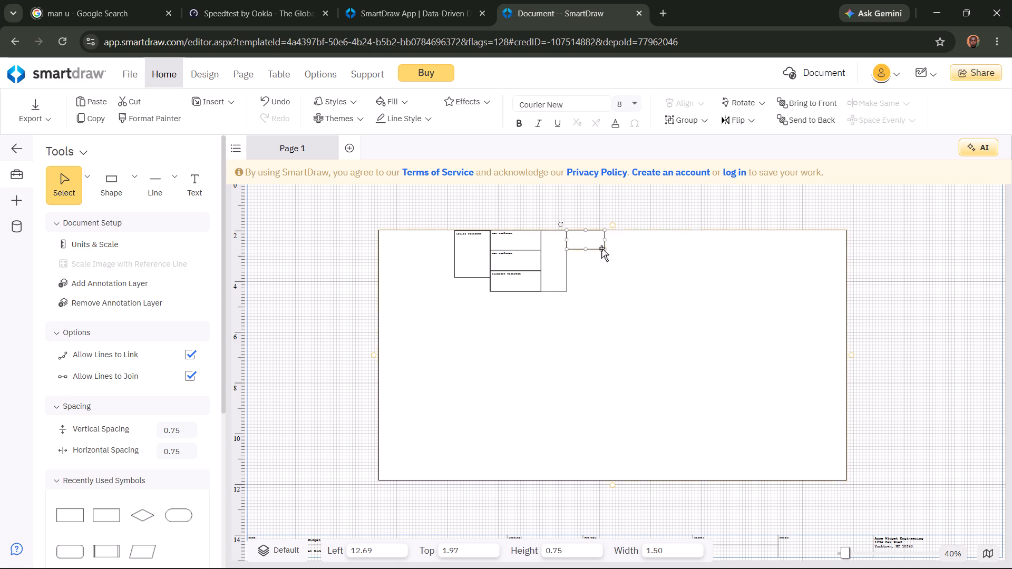
Enlarge the new rectangle beside the enclosing room to 2.41 in height and about 2.92 in width, level with its bottom edge.
left_click(605, 249)
left_click_drag(605, 249, 620, 264)
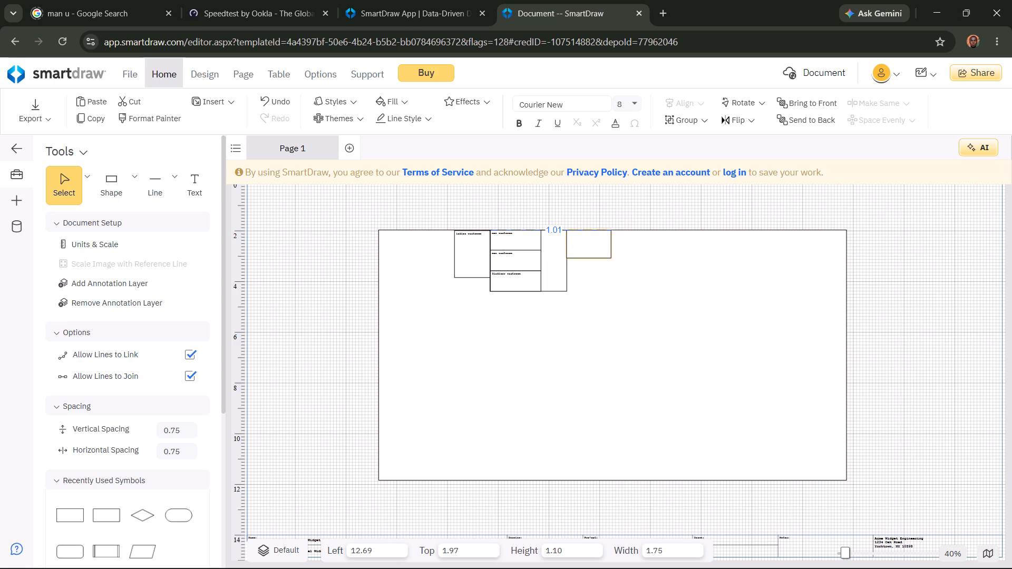
left_click_drag(620, 264, 673, 292)
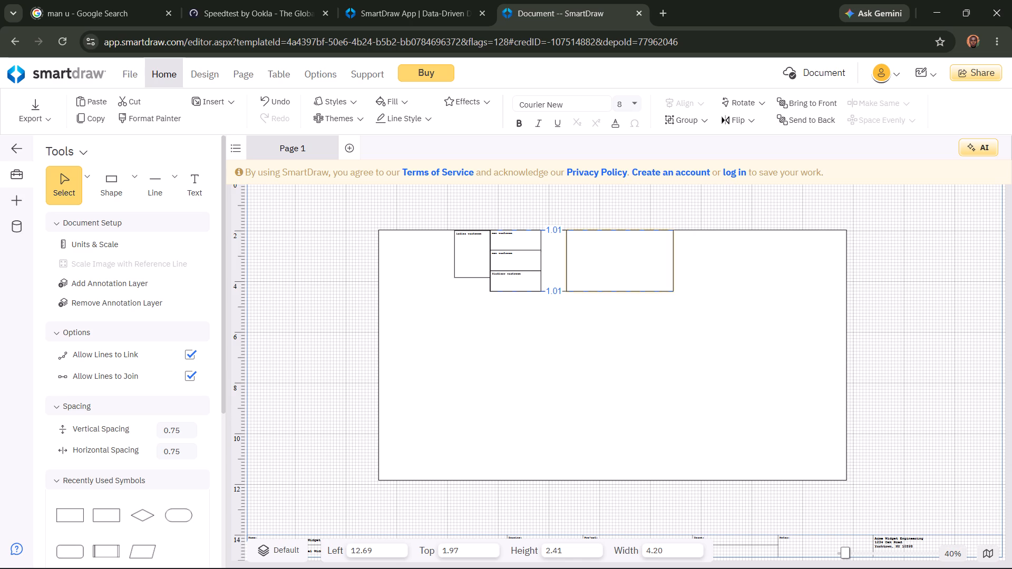
left_click_drag(673, 292, 673, 292)
left_click_drag(673, 292, 687, 293)
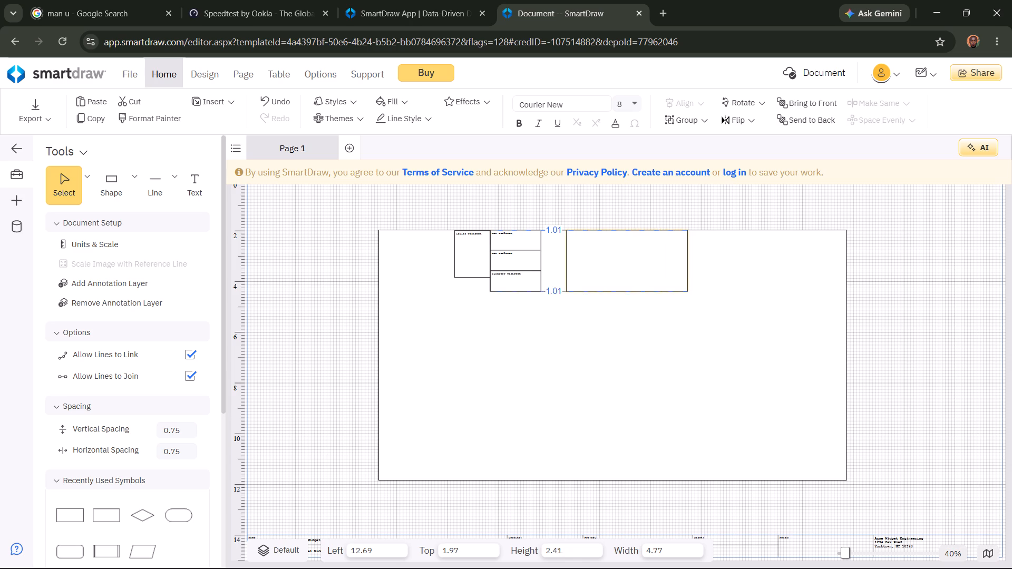
left_click_drag(687, 293, 671, 290)
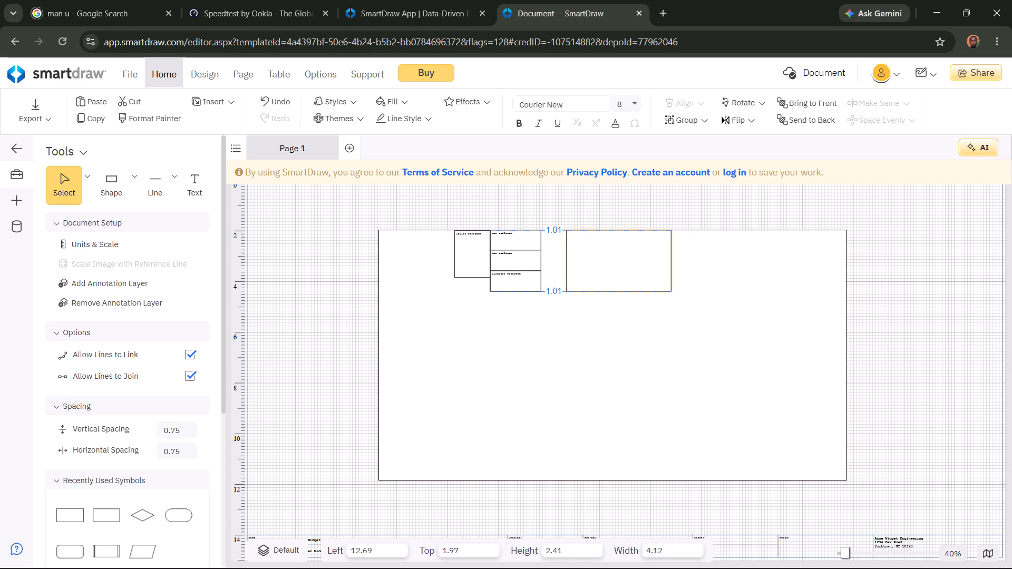
left_click_drag(671, 290, 651, 292)
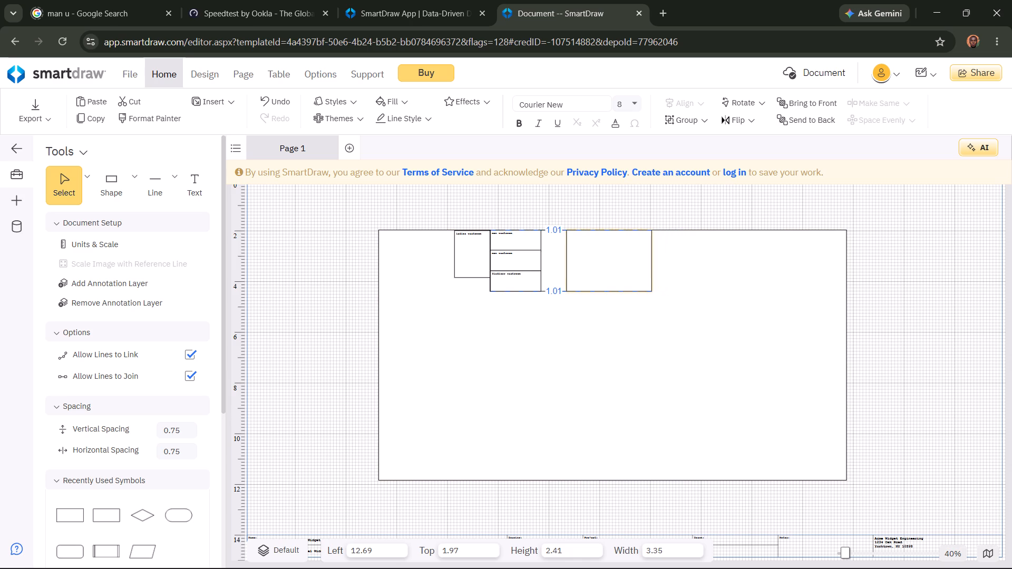
left_click_drag(651, 292, 640, 292)
Label the enlarged rectangle "room 1".
double_click(605, 246)
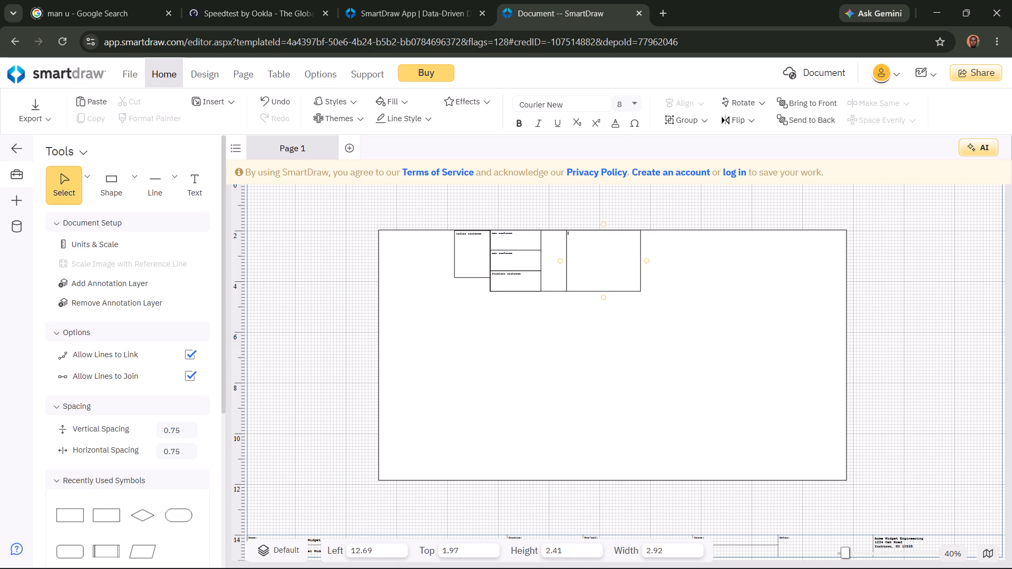
type("room 1")
left_click(627, 350)
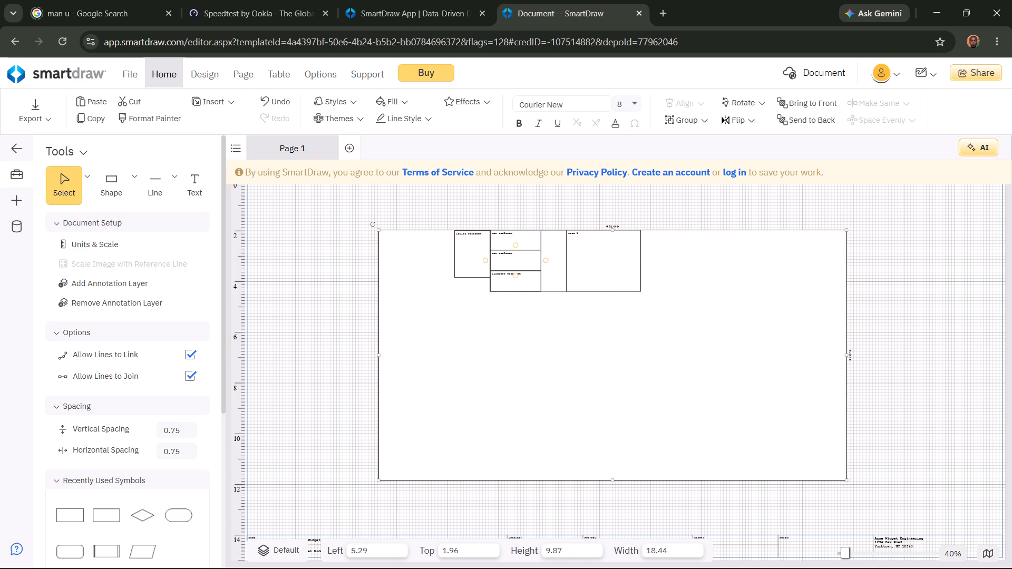
Move the tall washroom beside the three-room stack to about left 6.74 and top 1.97, along the outer rectangle's top edge.
left_click(112, 175)
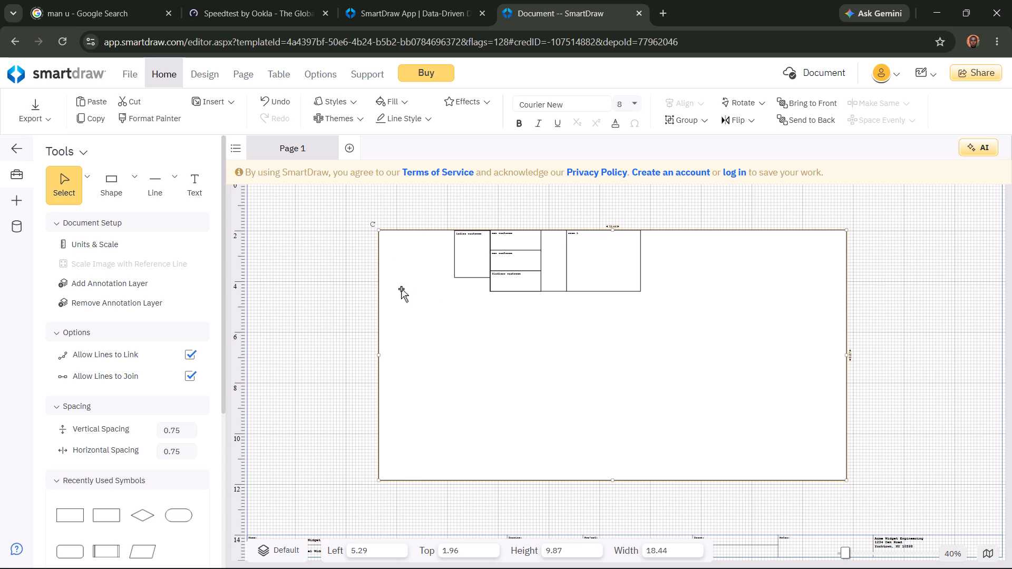
left_click(291, 286)
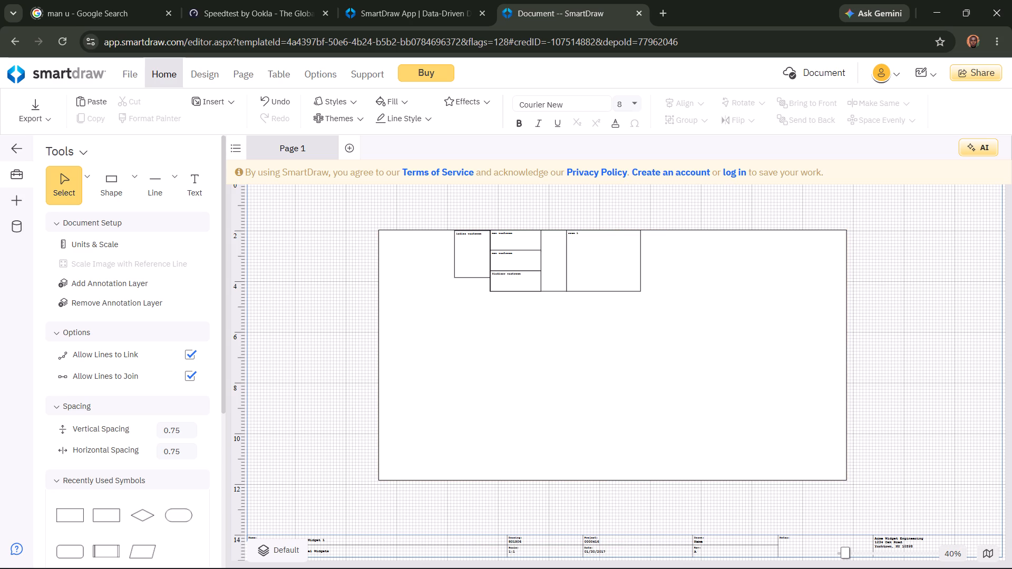
left_click_drag(473, 261, 429, 258)
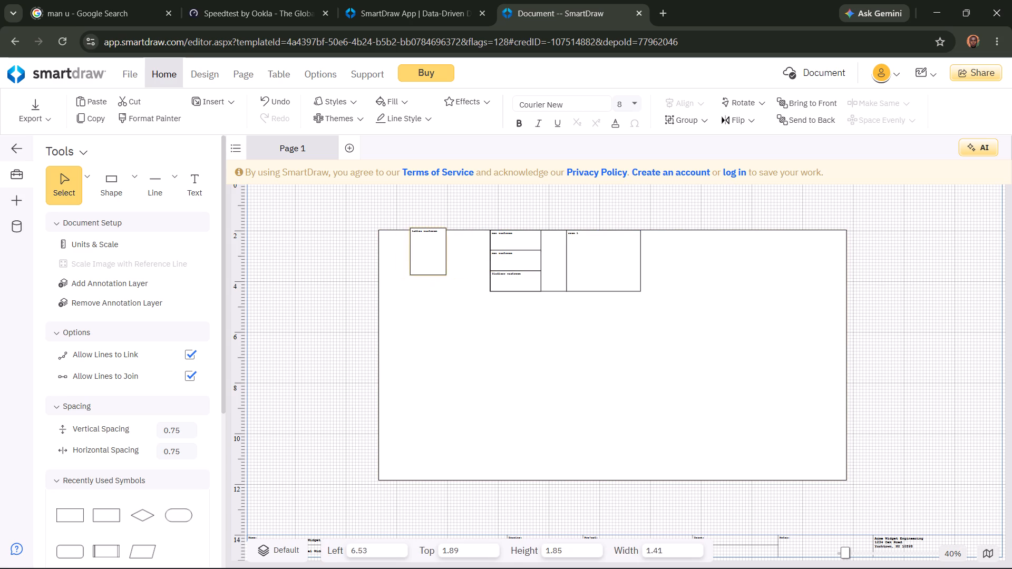
left_click_drag(429, 258, 434, 262)
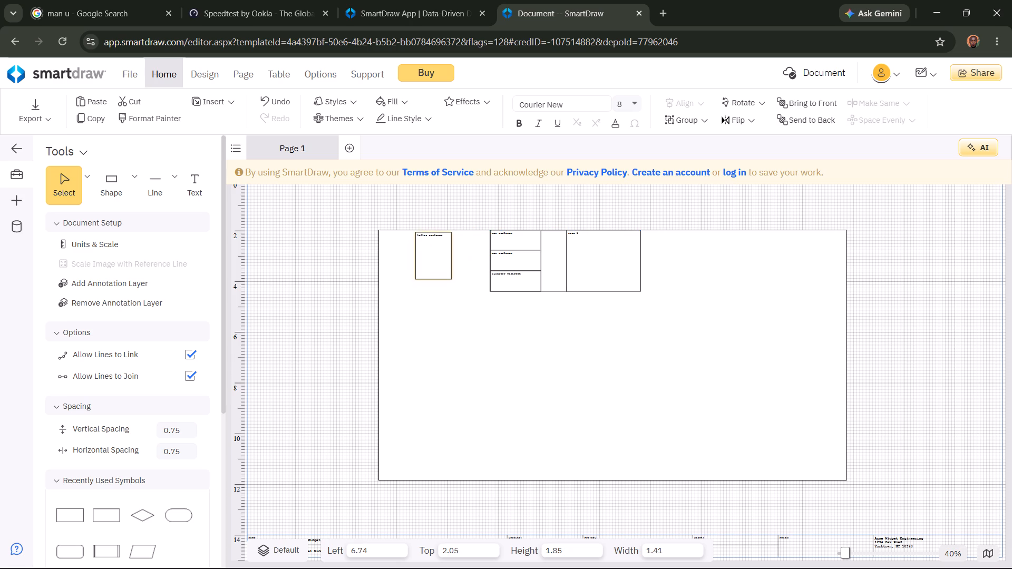
left_click_drag(434, 262, 434, 261)
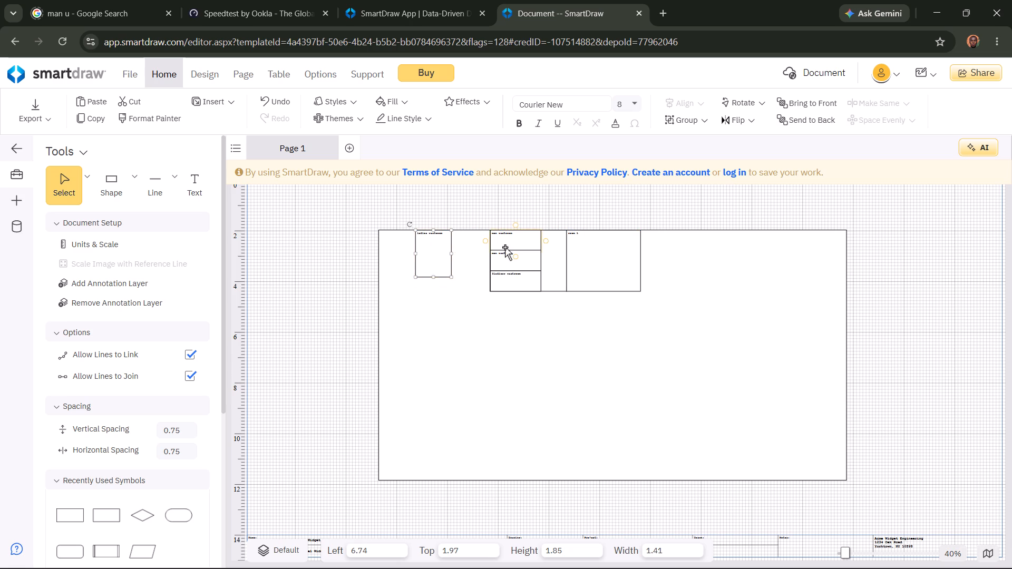
Shift the three stacked washrooms against the tall washroom, keeping the stack aligned at left 8.17 with the lowest at top 3.57.
left_click_drag(505, 246, 467, 246)
left_click_drag(514, 260, 493, 267)
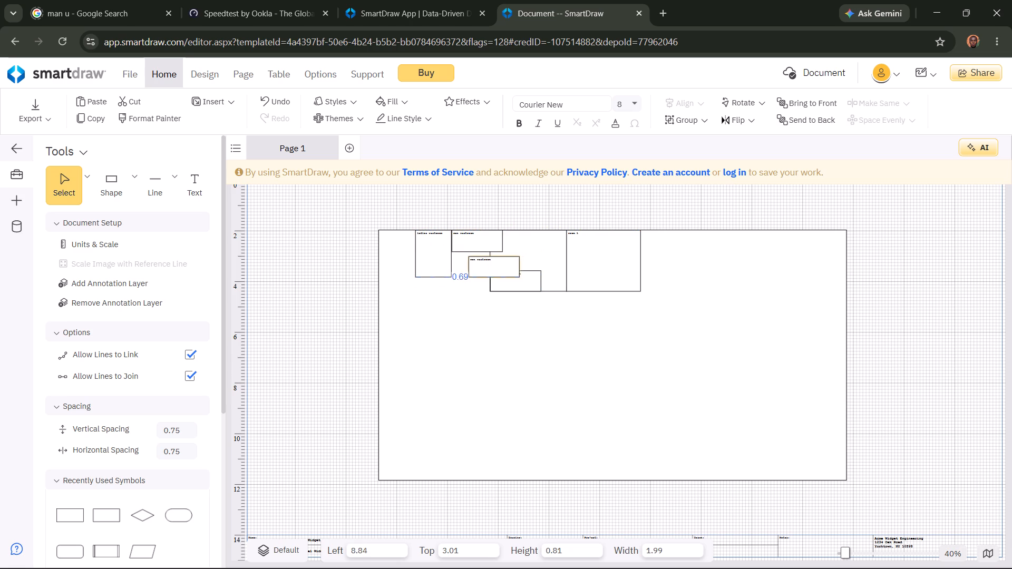
left_click_drag(493, 267, 476, 261)
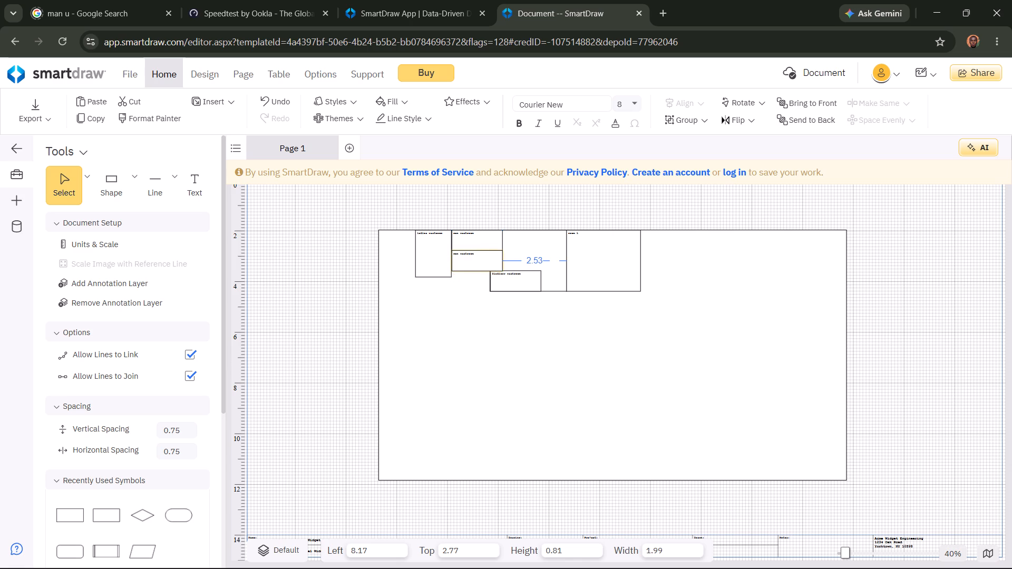
left_click_drag(476, 261, 476, 261)
left_click_drag(514, 280, 492, 283)
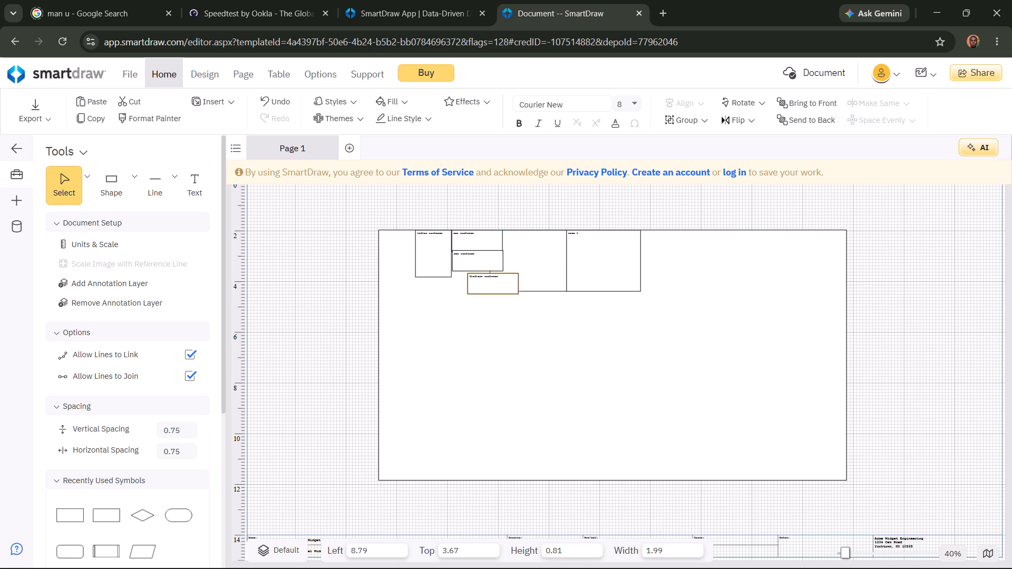
left_click_drag(492, 283, 480, 281)
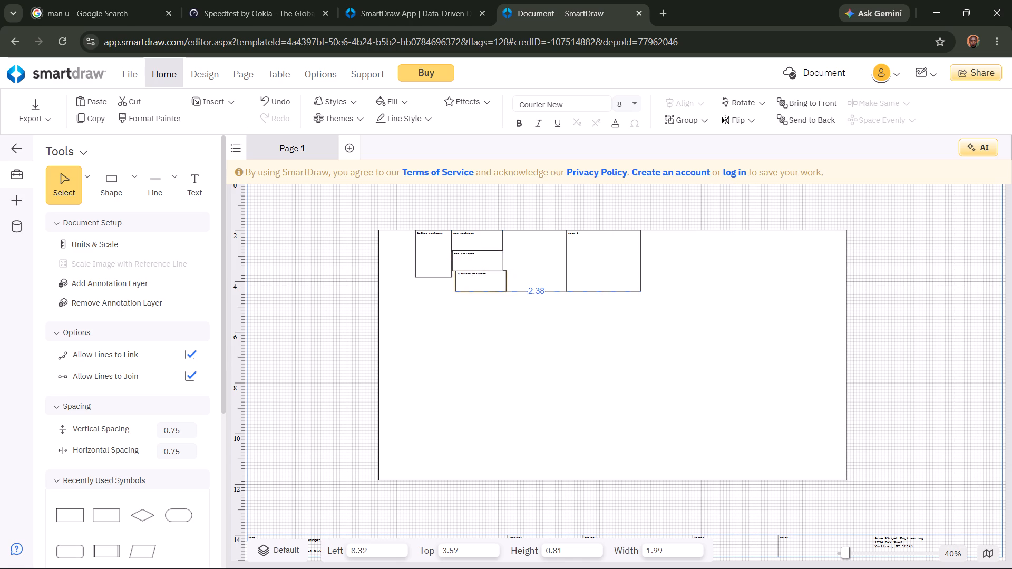
left_click_drag(480, 281, 483, 299)
left_click_drag(483, 266, 469, 266)
left_click(478, 260)
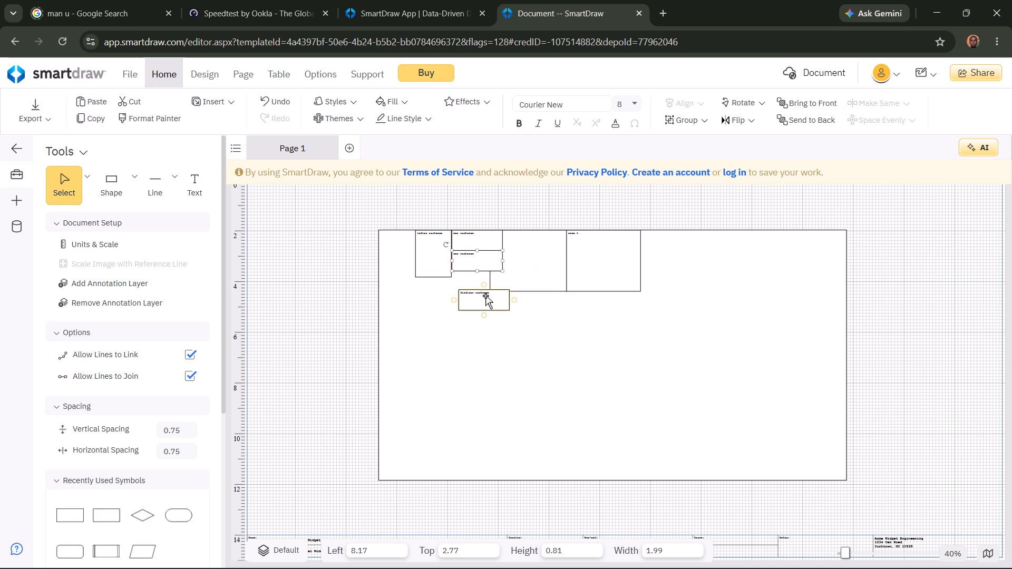
left_click_drag(485, 296, 481, 277)
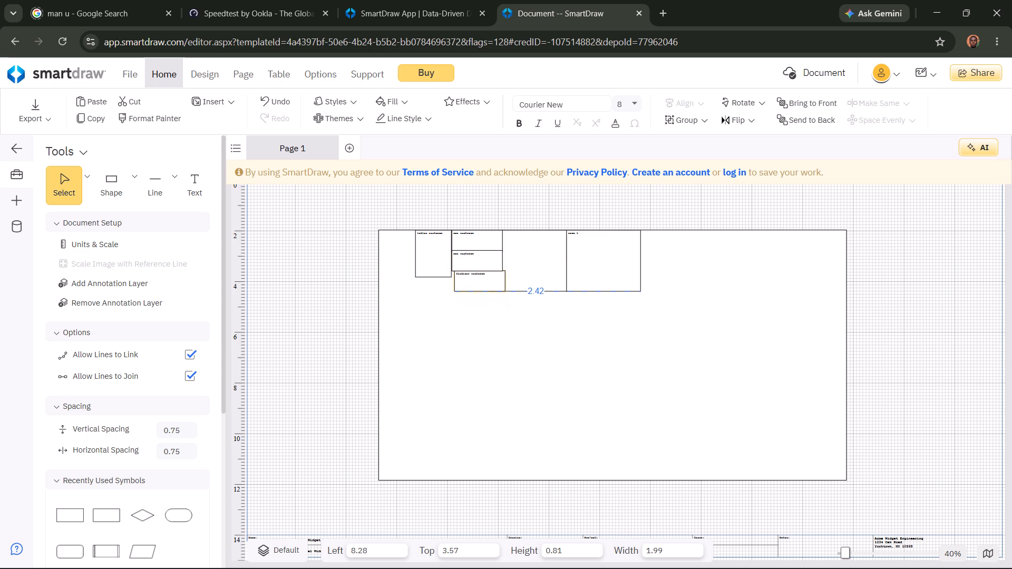
left_click_drag(481, 277, 479, 278)
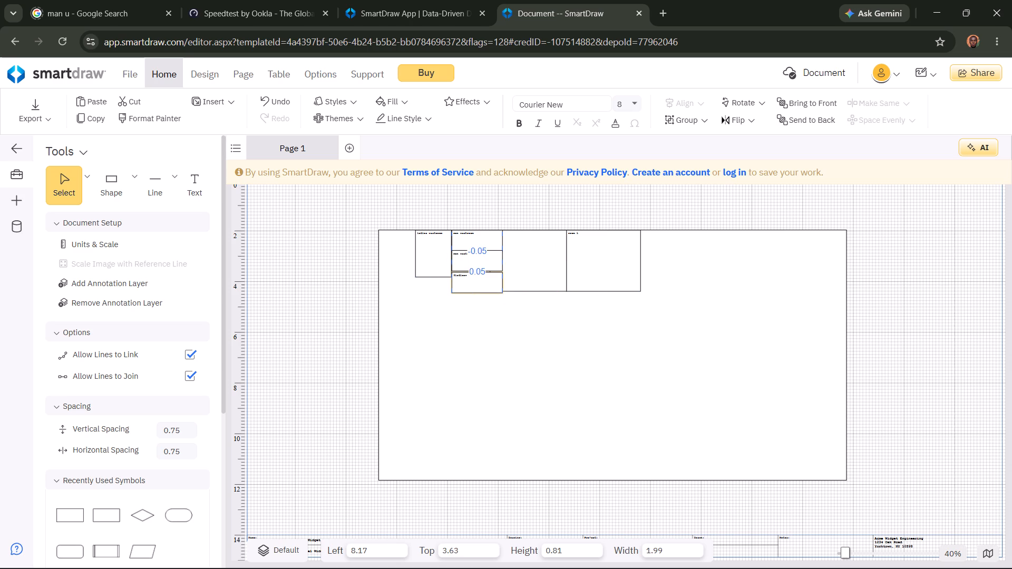
left_click_drag(479, 278, 479, 276)
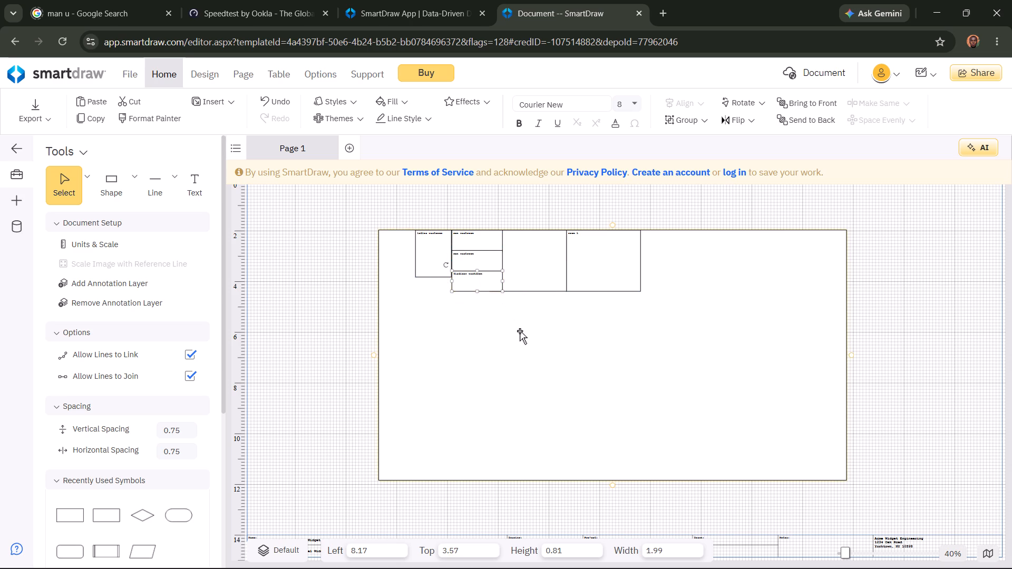
Move the rectangle enclosing the stacked washrooms back around them, at about left 8.24 and top 1.97.
left_click(520, 331)
left_click_drag(523, 271, 484, 272)
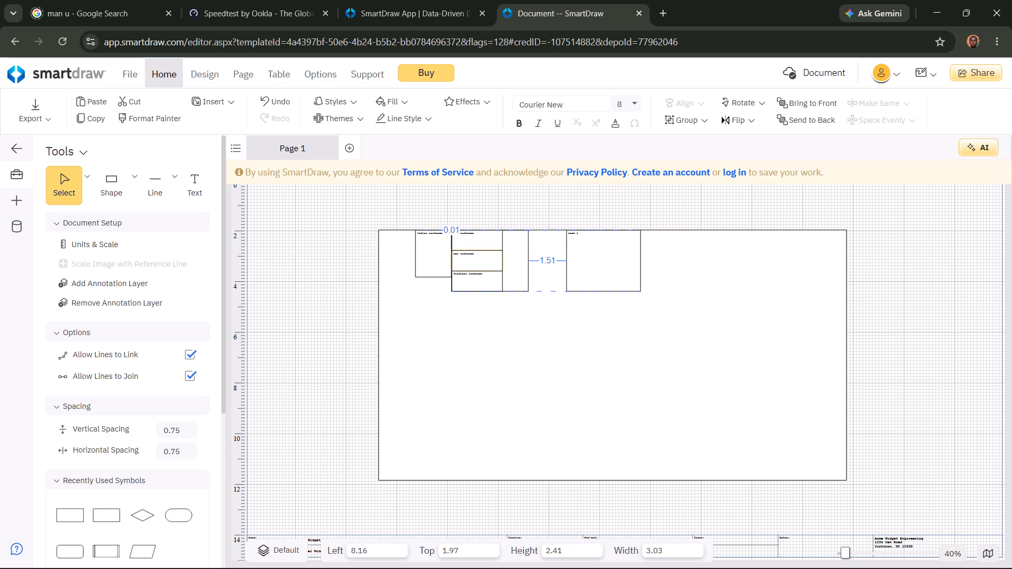
left_click_drag(484, 272, 487, 270)
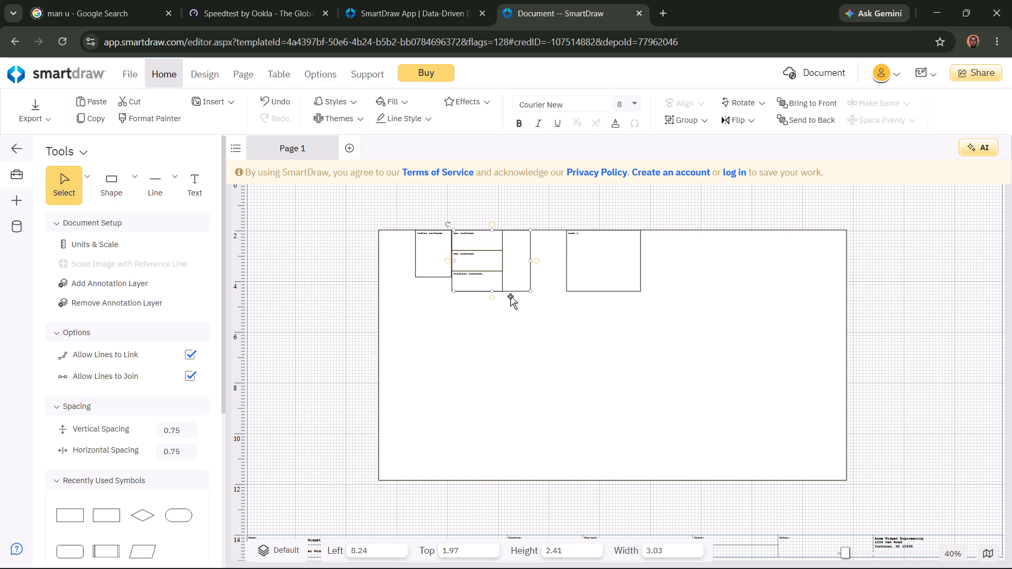
left_click(533, 339)
Move room 1 against the far side of the enclosing rectangle, at about left 11.18 and top 1.97.
left_click_drag(598, 266, 564, 266)
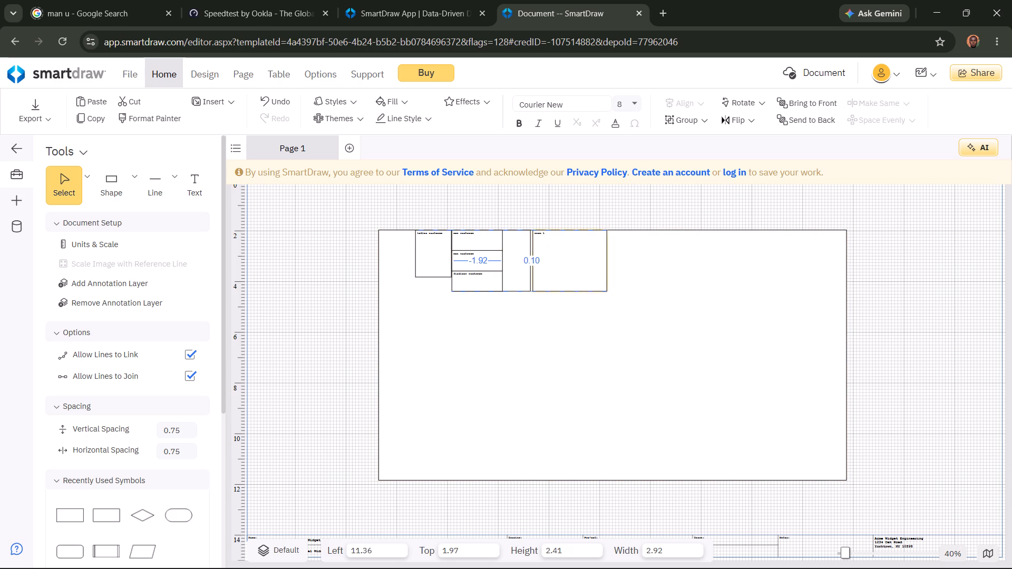
left_click_drag(564, 266, 559, 266)
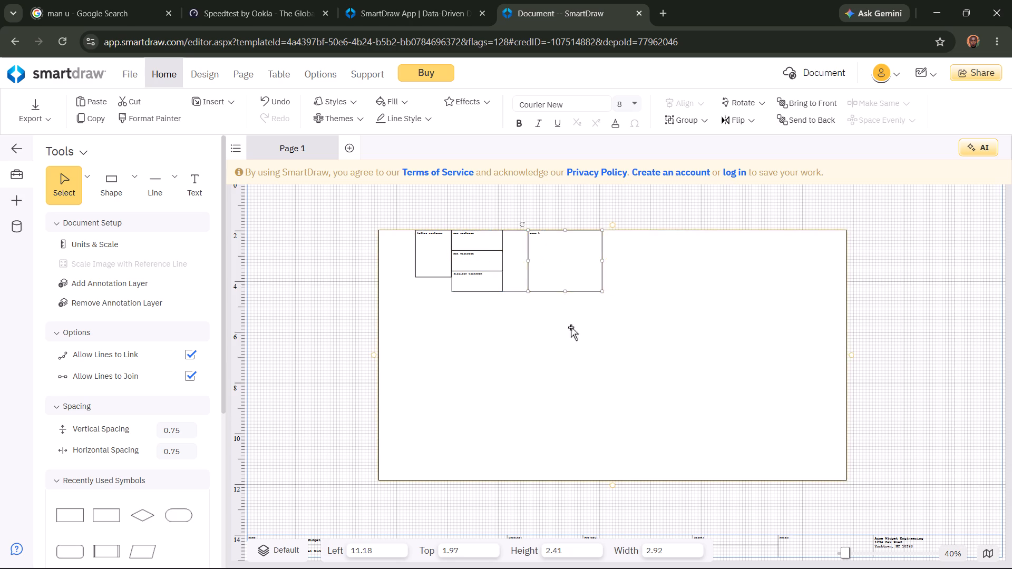
left_click(571, 327)
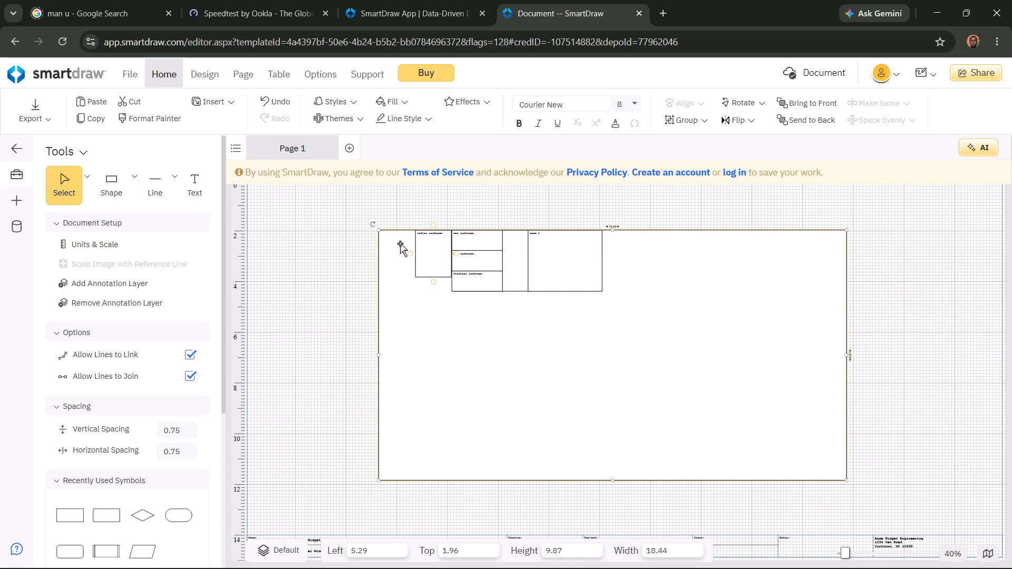
Add a rectangle 1.50 wide and about 1.59 high inside the outer rectangle below the washrooms, at about left 6.24 and top 5.06.
left_click(138, 175)
left_click(163, 239)
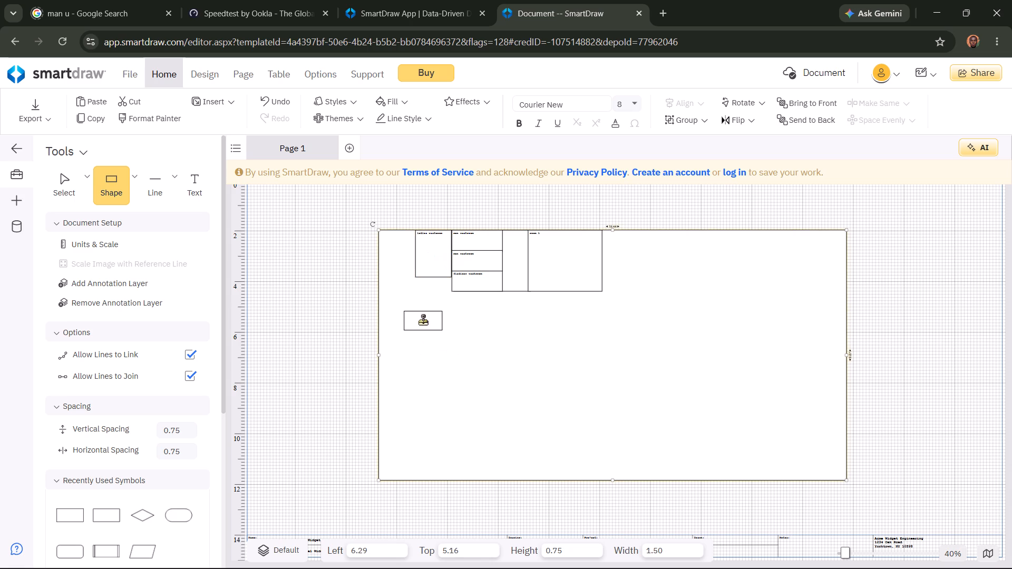
left_click(422, 318)
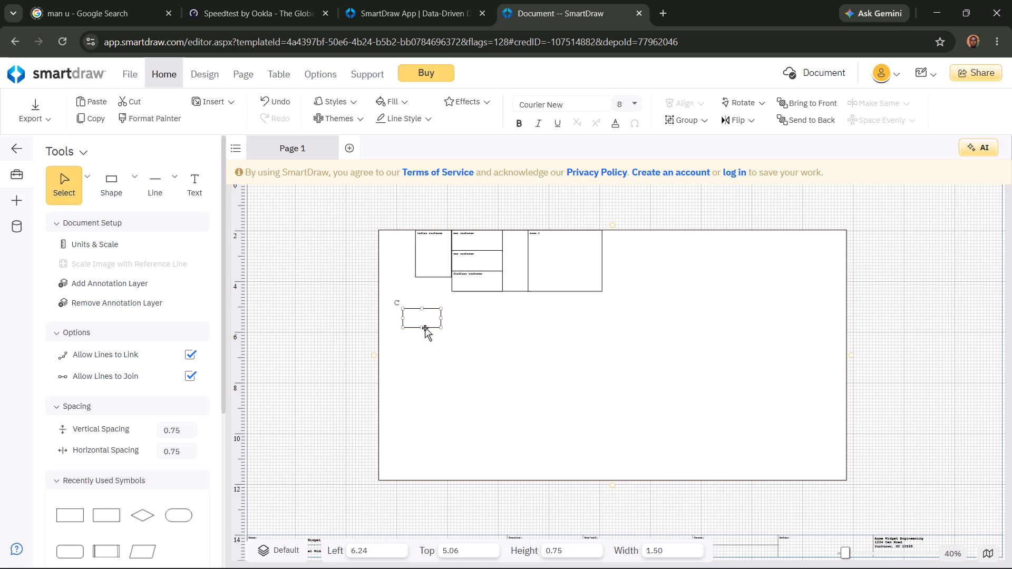
left_click_drag(422, 328, 421, 349)
Move the new rectangle into the outer rectangle's top-left corner, beside the tall washroom, at about left 5.28 and top 2.00.
left_click_drag(425, 336, 401, 282)
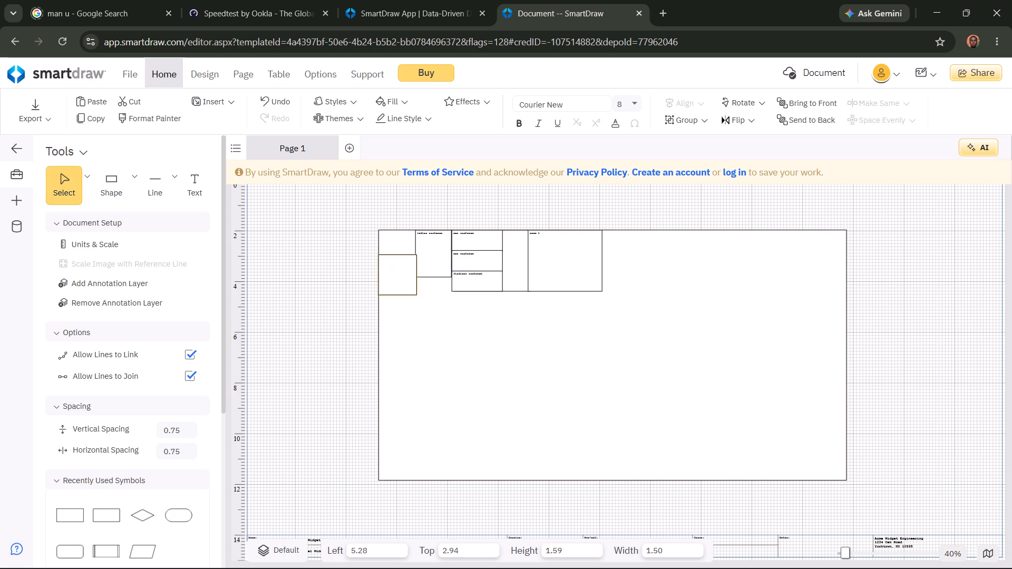
left_click_drag(401, 282, 402, 257)
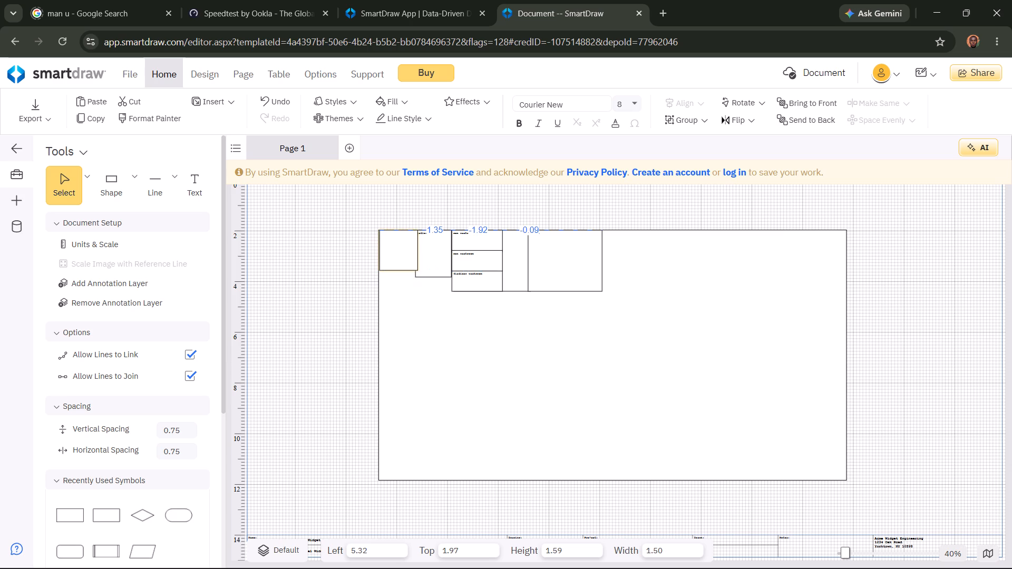
left_click_drag(402, 257, 401, 259)
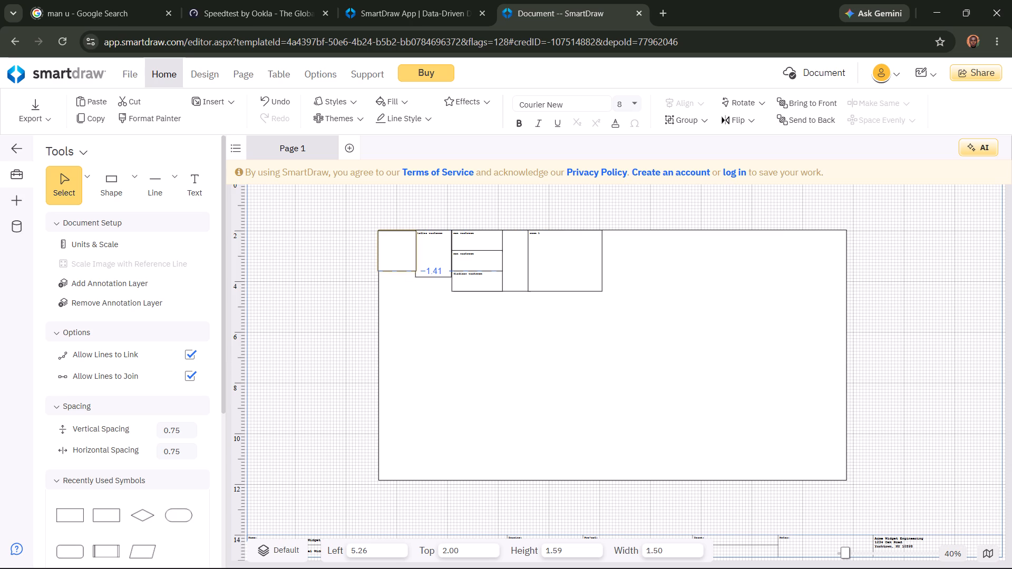
left_click_drag(401, 259, 401, 258)
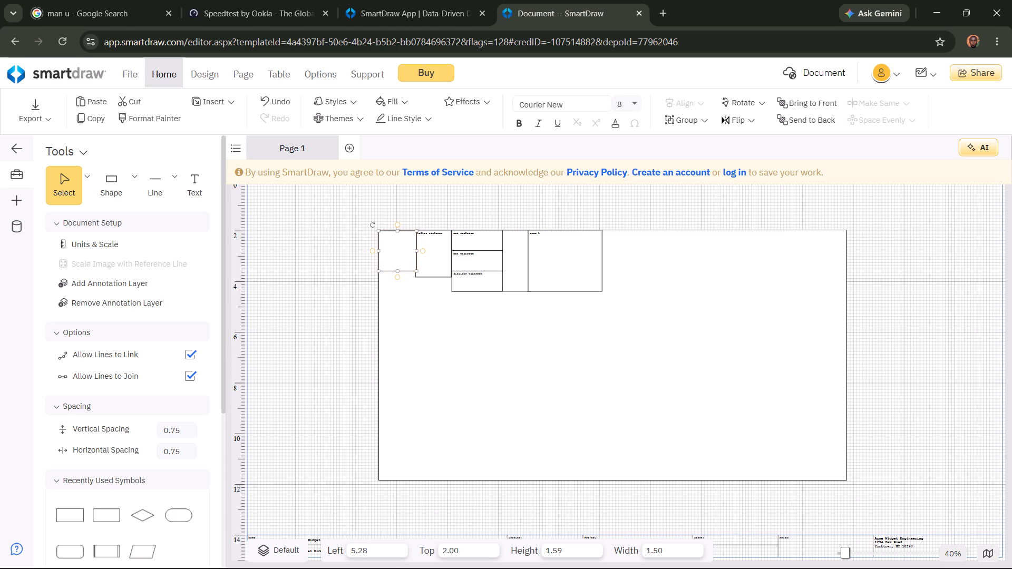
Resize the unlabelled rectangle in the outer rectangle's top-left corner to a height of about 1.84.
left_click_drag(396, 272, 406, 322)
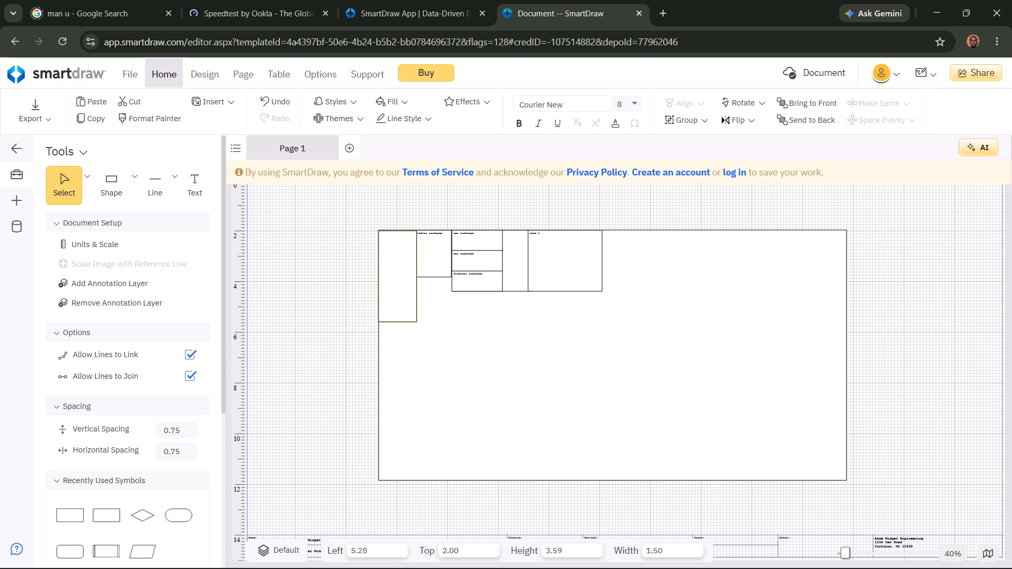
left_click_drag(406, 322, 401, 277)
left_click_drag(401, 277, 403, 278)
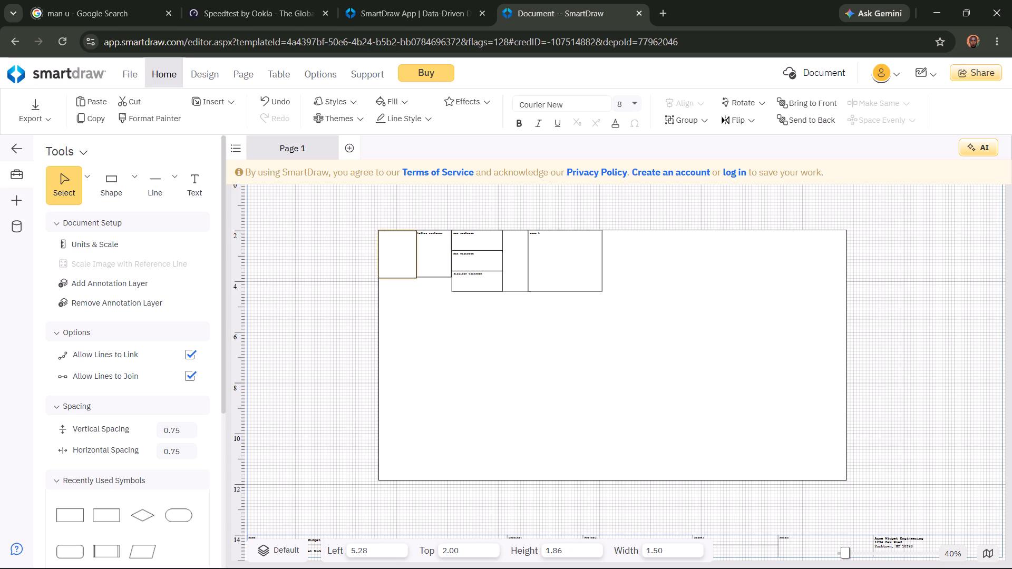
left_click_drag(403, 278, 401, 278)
Delete the unlabelled rectangle from the outer rectangle's top-left corner.
right_click(402, 256)
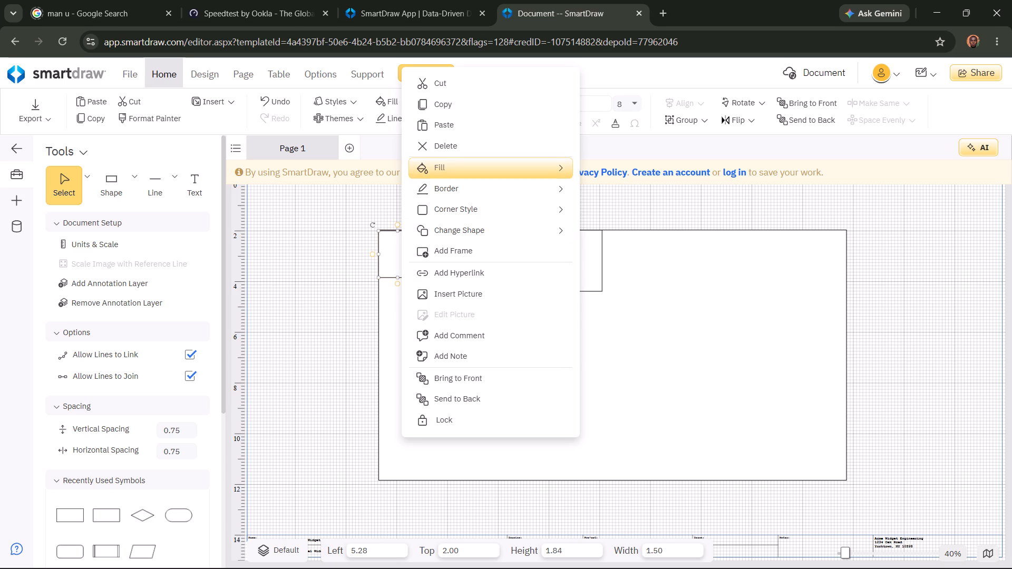
left_click(473, 142)
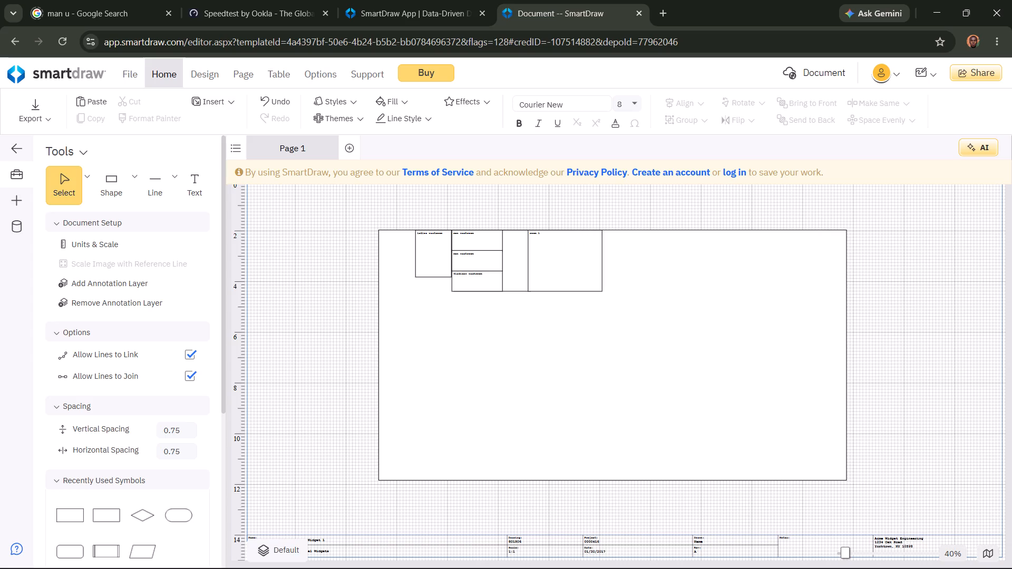
Add a rectangle 1.50 wide and about 2.41 high beyond room 1, against the outer rectangle's top edge, at about left 14.73 and top 1.97.
left_click(137, 171)
left_click(151, 231)
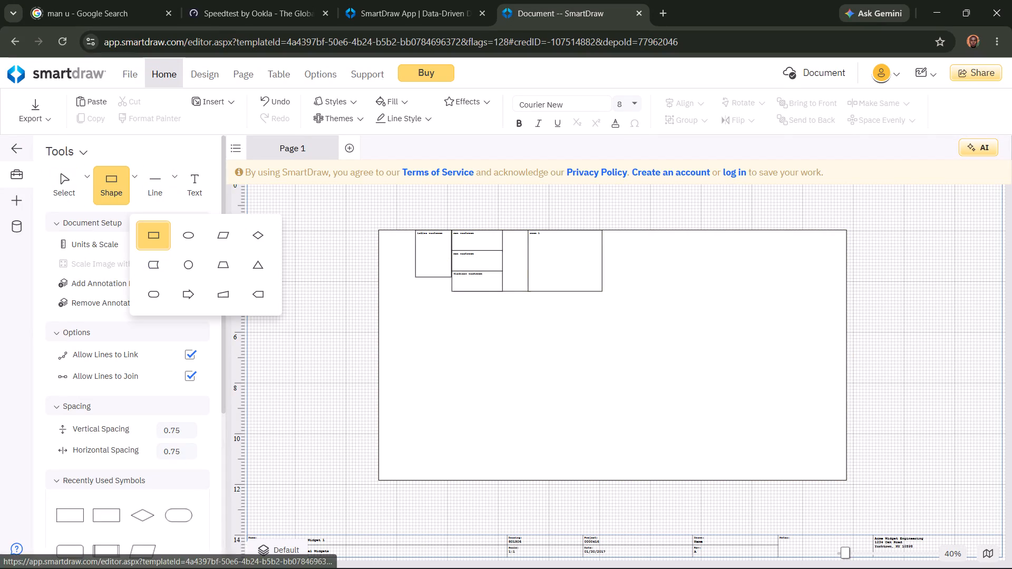
left_click_drag(637, 244, 629, 242)
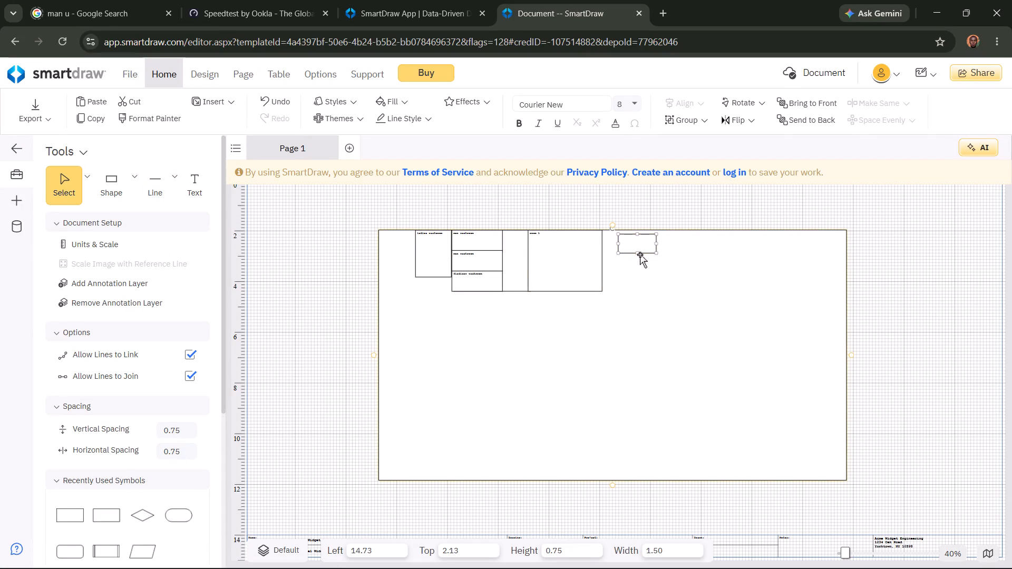
left_click_drag(637, 254, 641, 289)
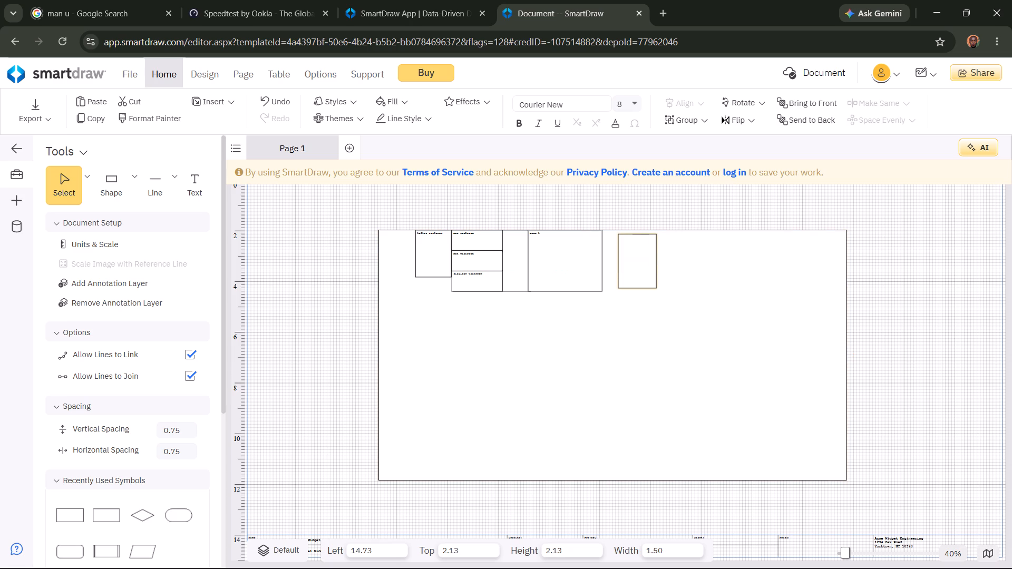
left_click_drag(641, 289, 645, 292)
left_click_drag(637, 235, 632, 232)
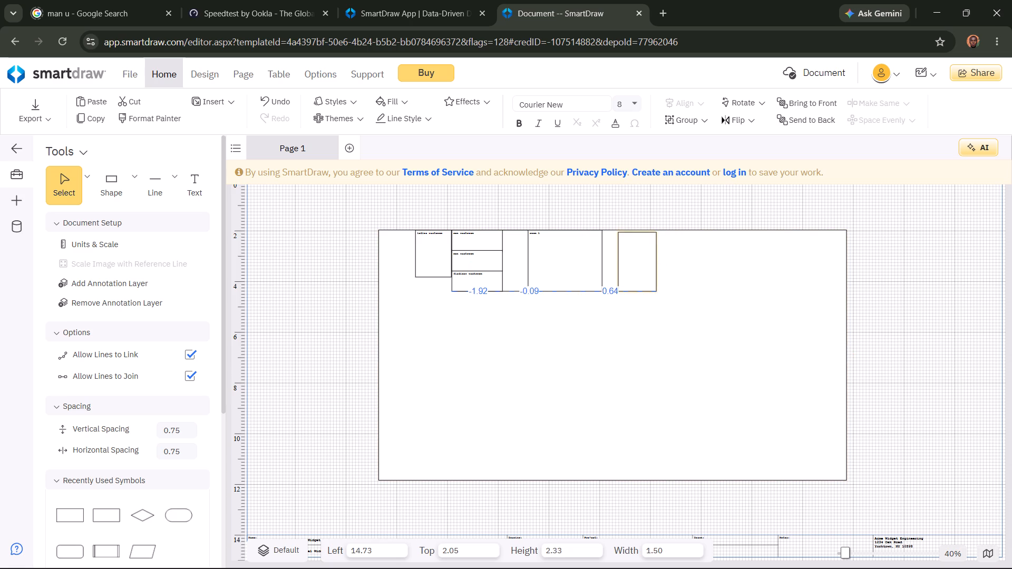
left_click_drag(632, 232, 631, 231)
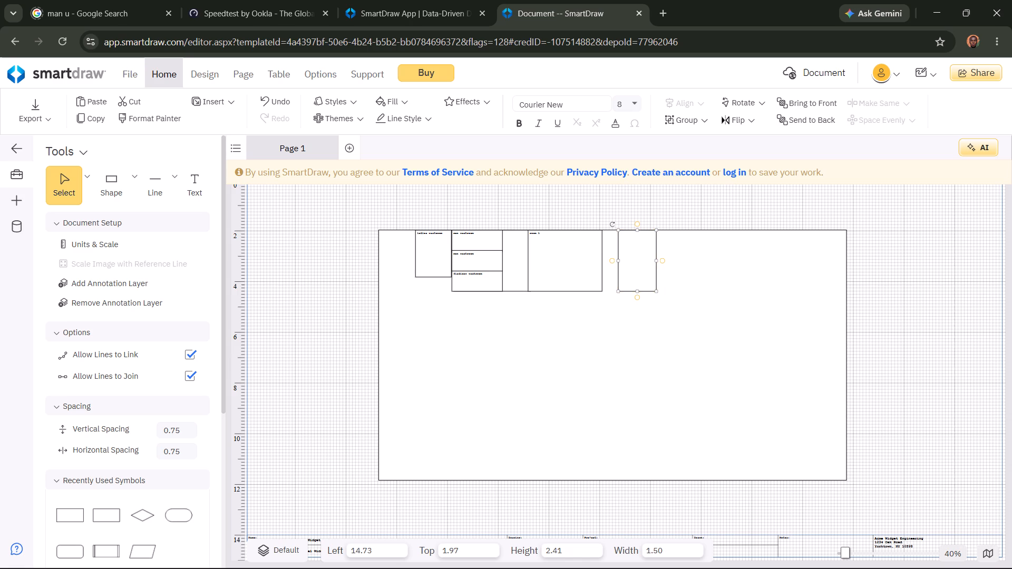
Widen the new rectangle to about 2.95, with its near side against room 1 at about left 14.09.
left_click_drag(617, 260, 602, 264)
left_click(656, 315)
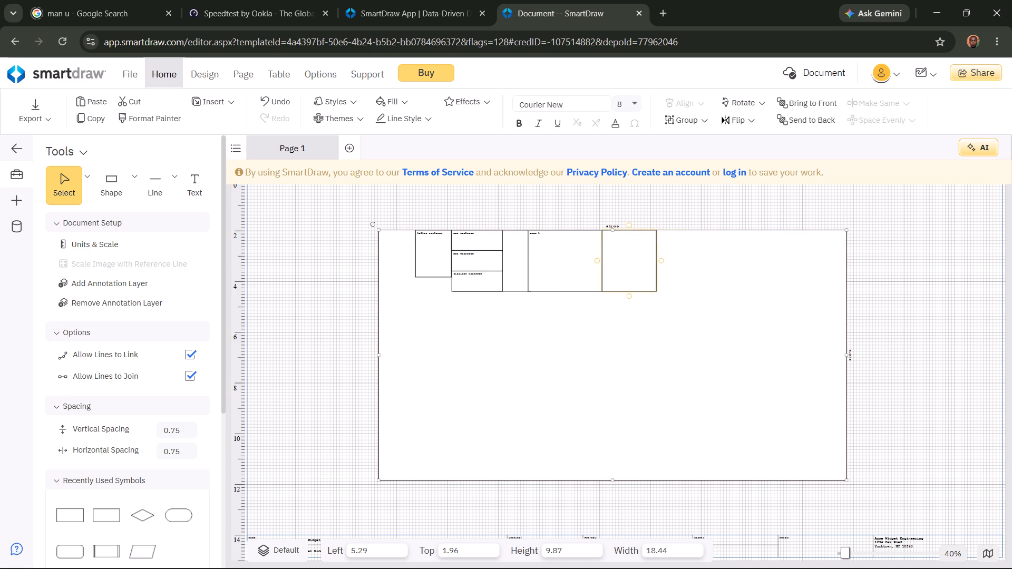
left_click(658, 260)
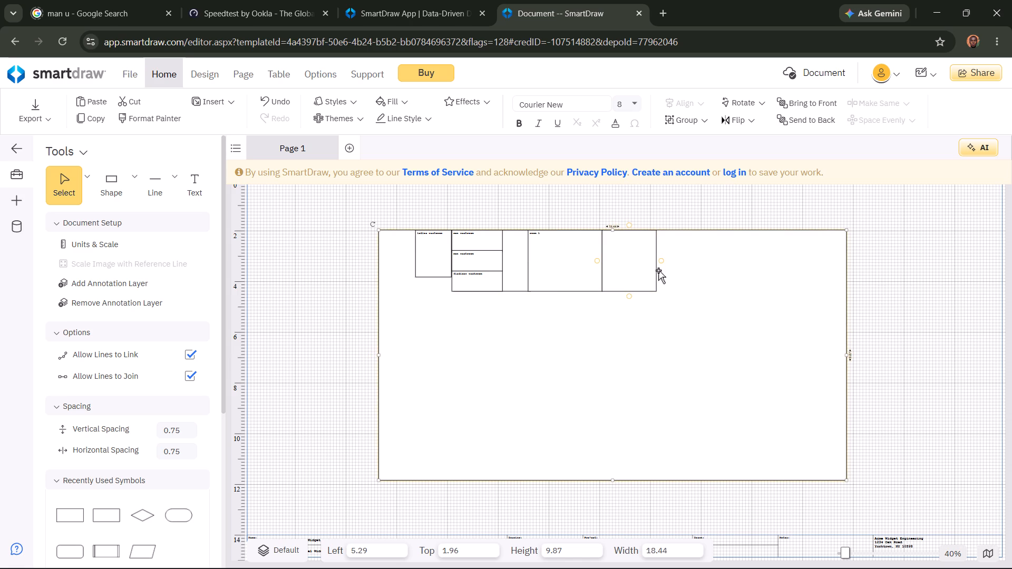
left_click(649, 289)
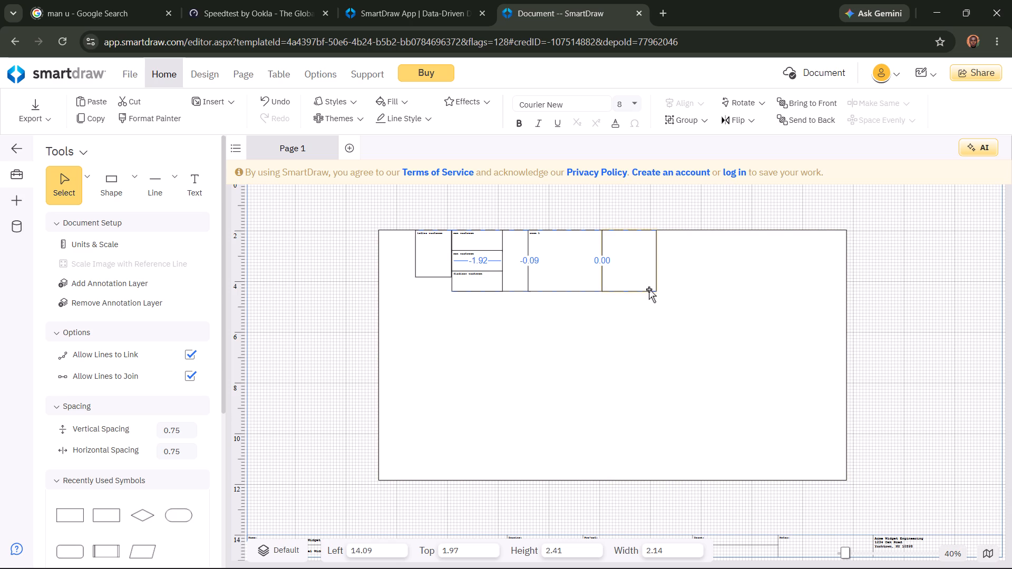
left_click_drag(657, 261, 673, 253)
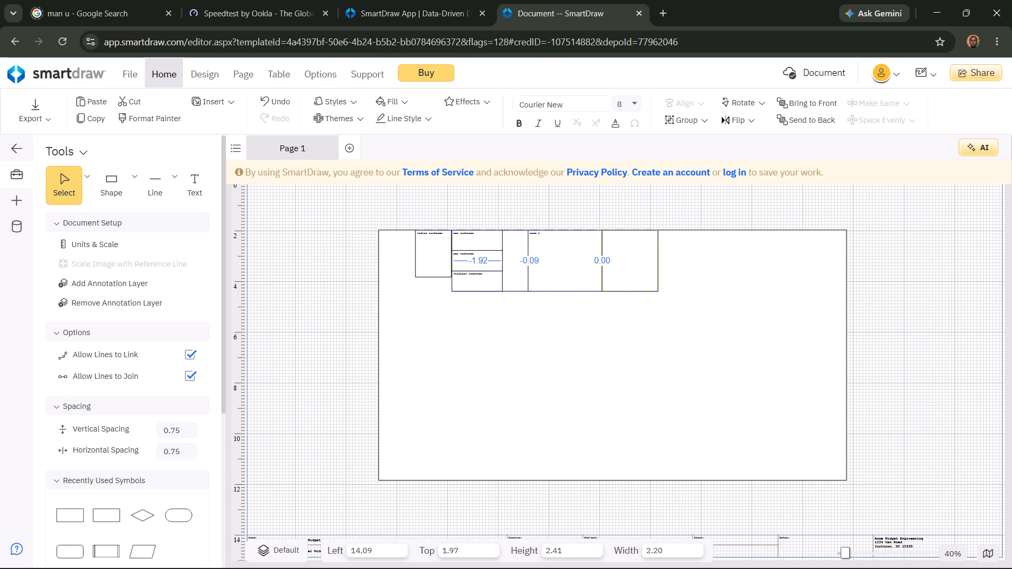
left_click_drag(673, 253, 695, 246)
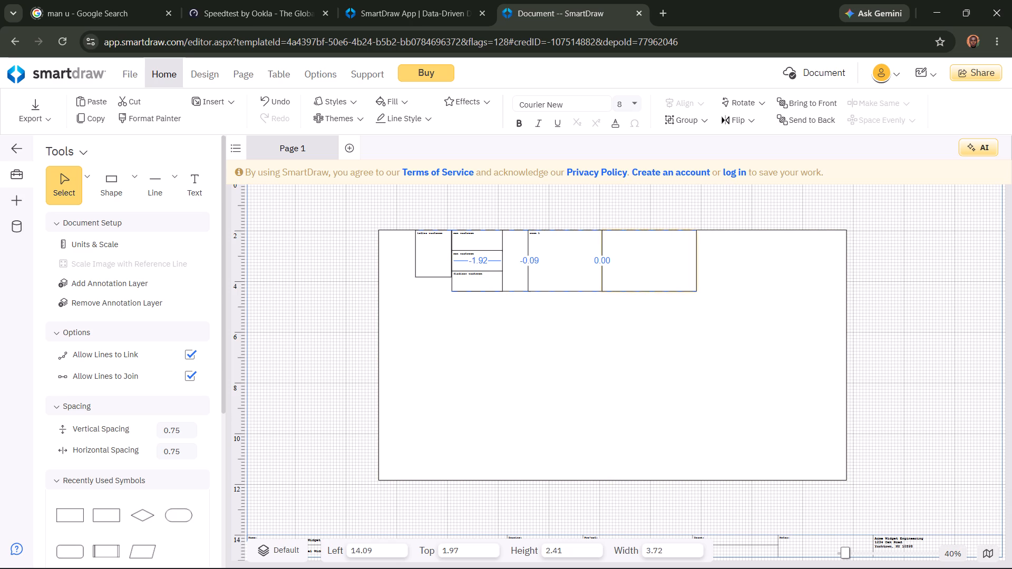
left_click_drag(695, 246, 684, 251)
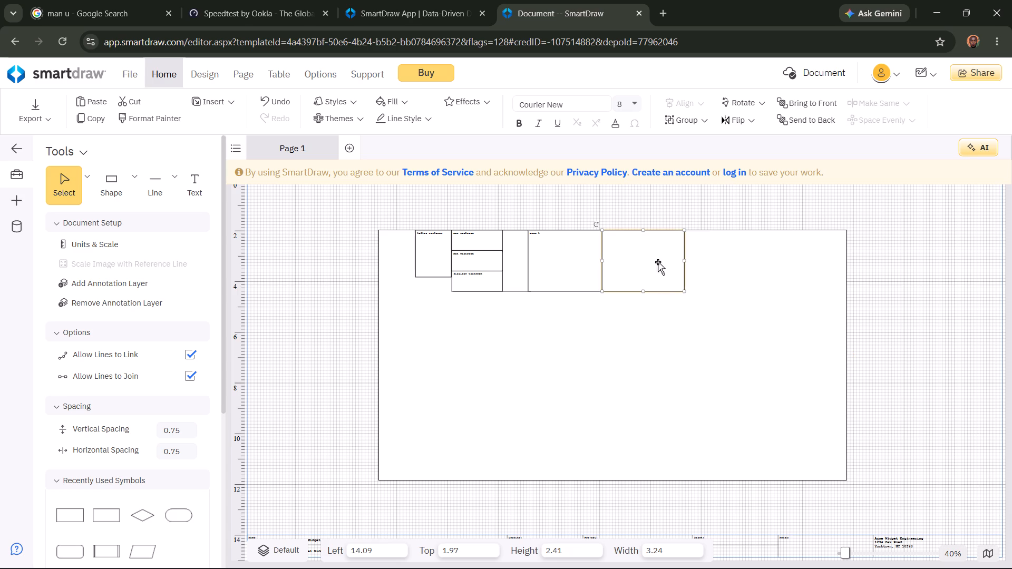
left_click_drag(683, 261, 677, 261)
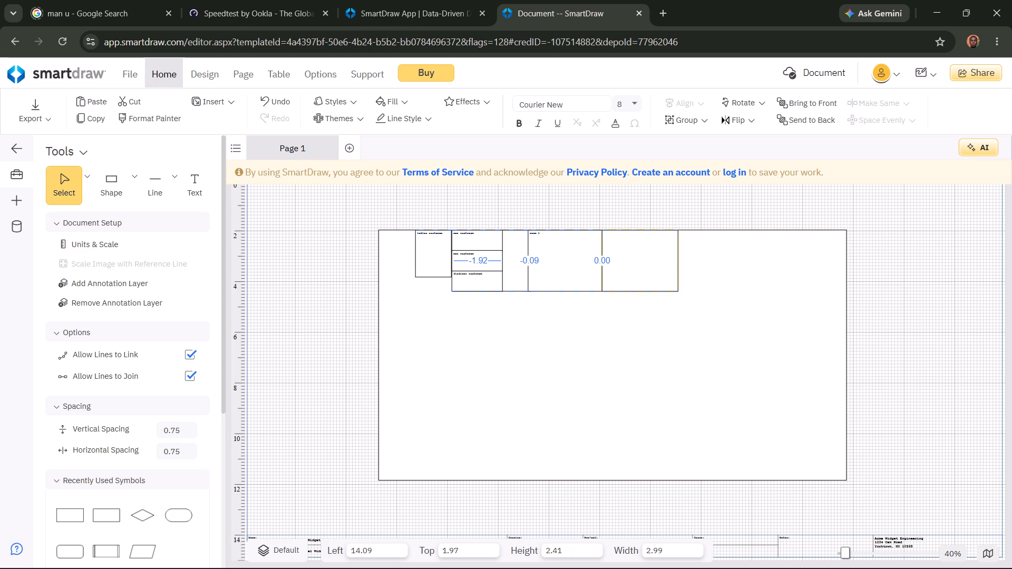
left_click_drag(677, 261, 677, 262)
Move the widened rectangle away from room 1 along the outer rectangle's top edge, to about left 16.71 and top 1.97.
left_click_drag(634, 256, 662, 252)
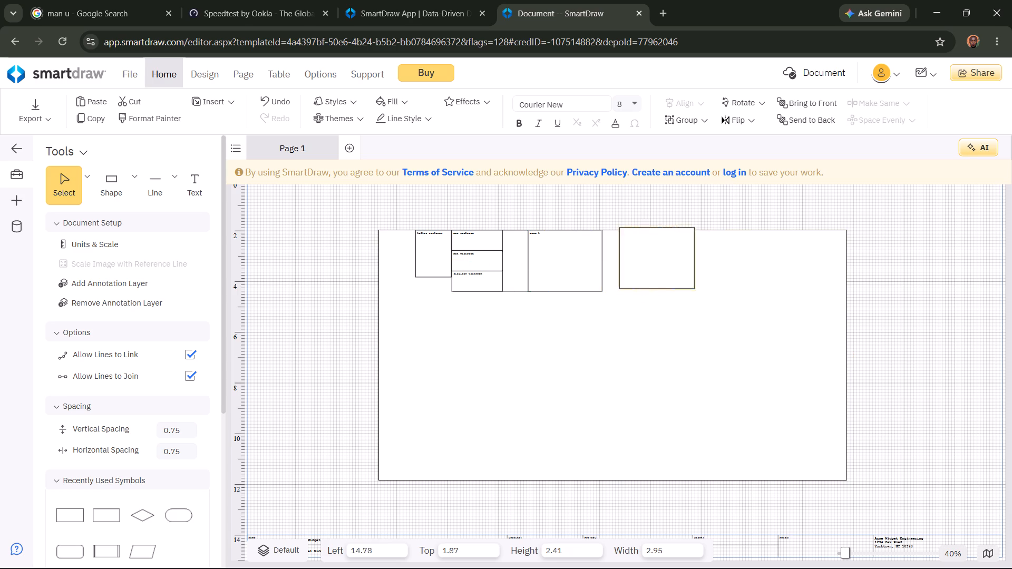
left_click_drag(662, 252, 704, 257)
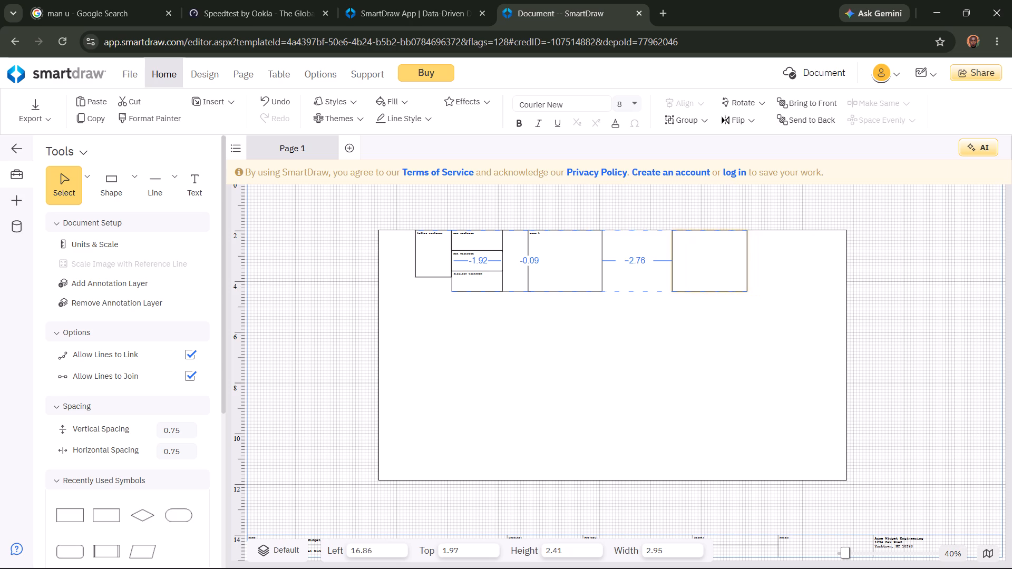
left_click_drag(704, 257, 700, 256)
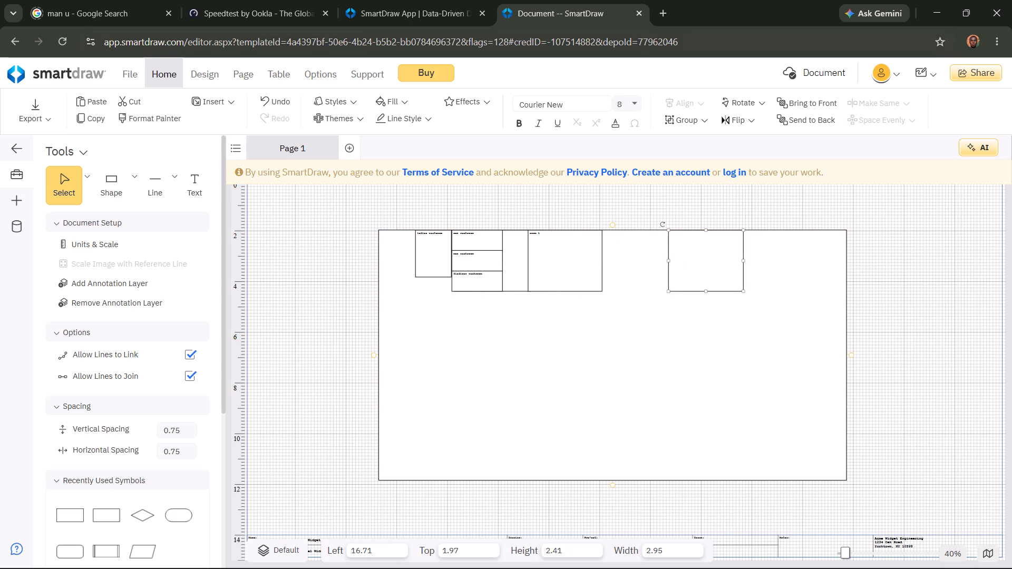
Add another rectangle 1.50 wide and about 2.41 high near the outer rectangle's top-right corner, at about left 21.17 and top 1.97.
left_click(137, 183)
left_click(157, 236)
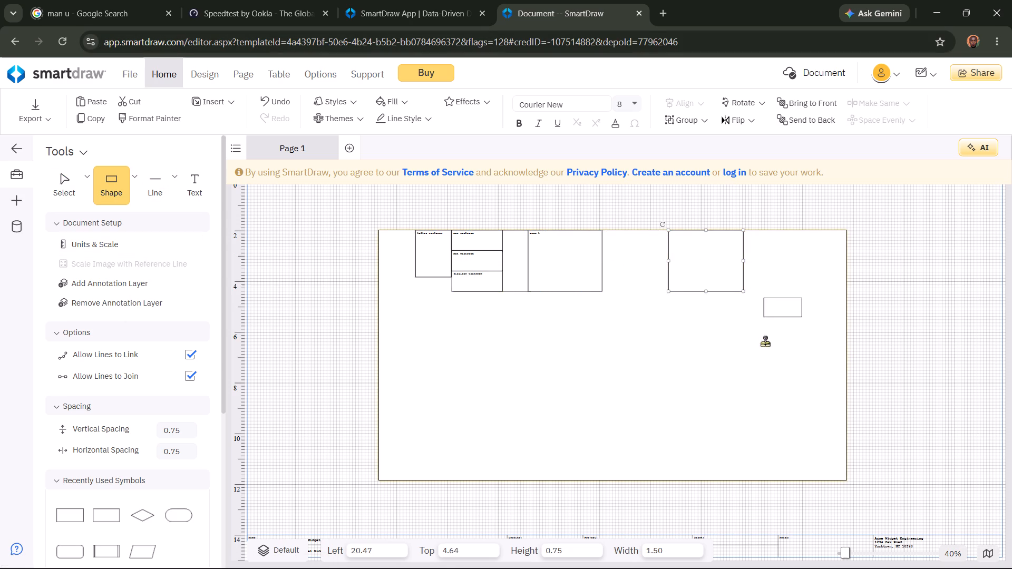
left_click(780, 327)
left_click_drag(783, 325, 794, 269)
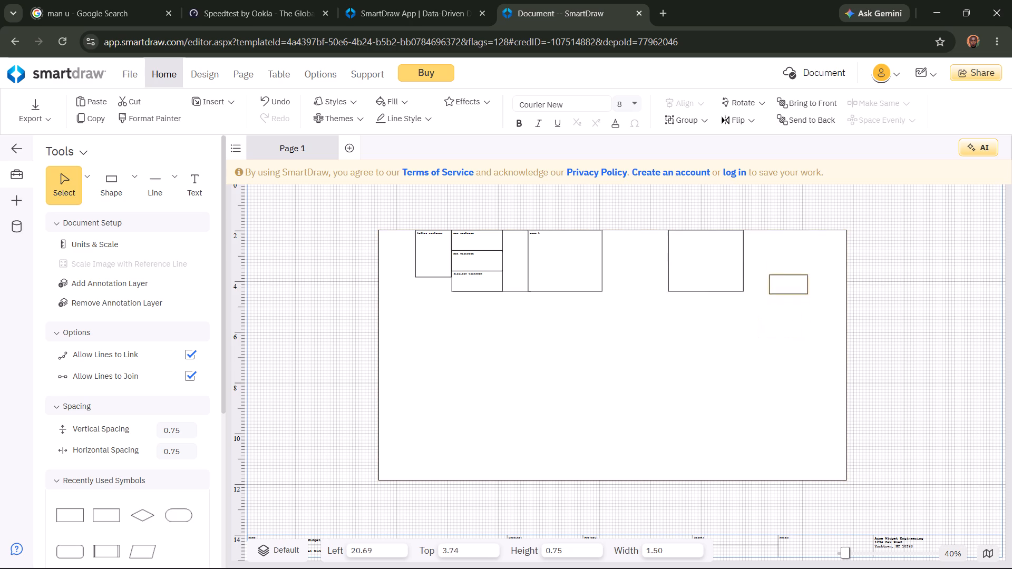
left_click_drag(794, 269, 805, 278)
left_click_drag(805, 278, 804, 280)
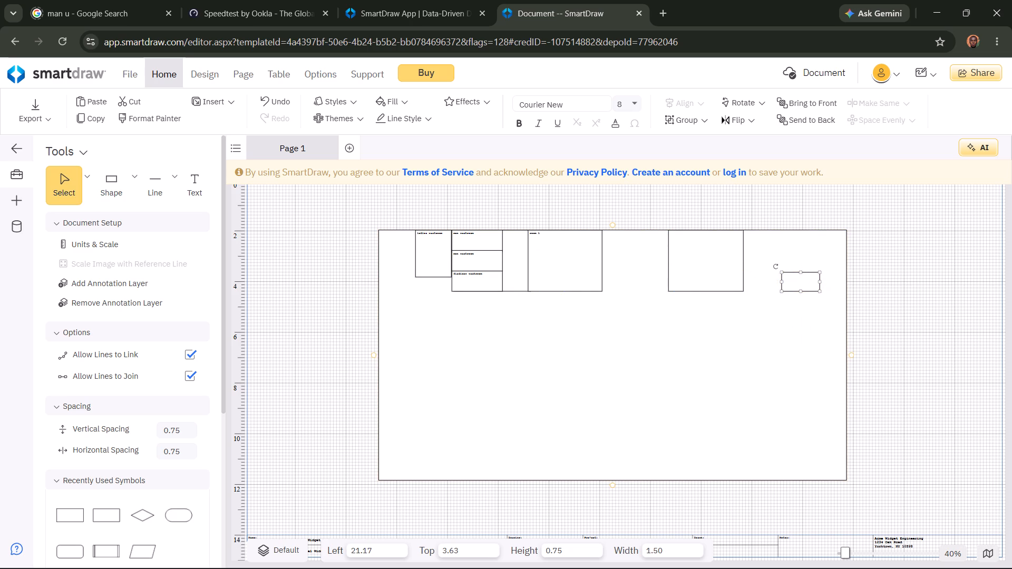
left_click_drag(800, 273, 789, 229)
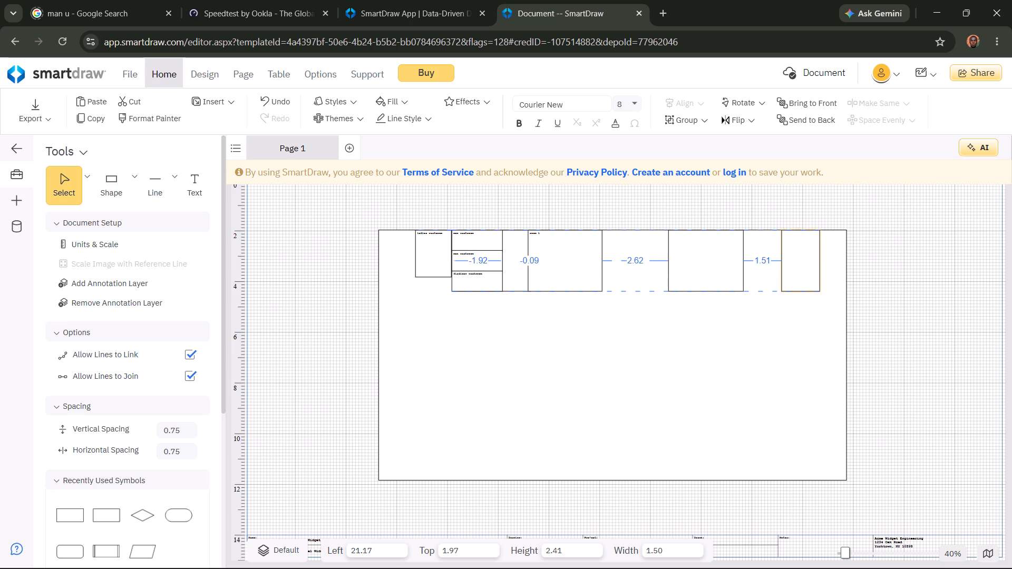
left_click_drag(789, 229, 789, 230)
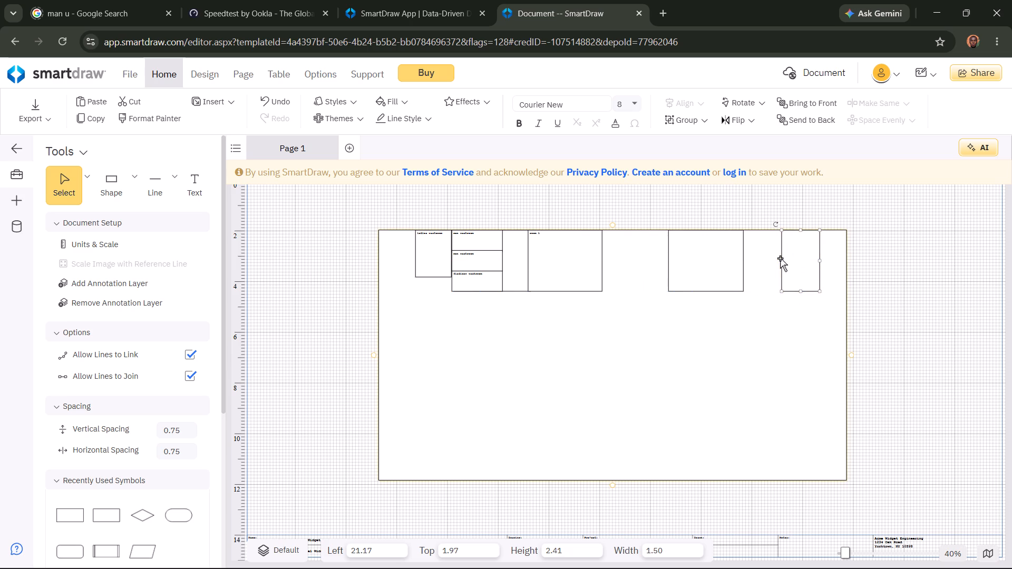
Widen the corner rectangle to about 4.07 so it spans from the neighbouring room to the outer rectangle's far side.
left_click_drag(781, 260, 750, 261)
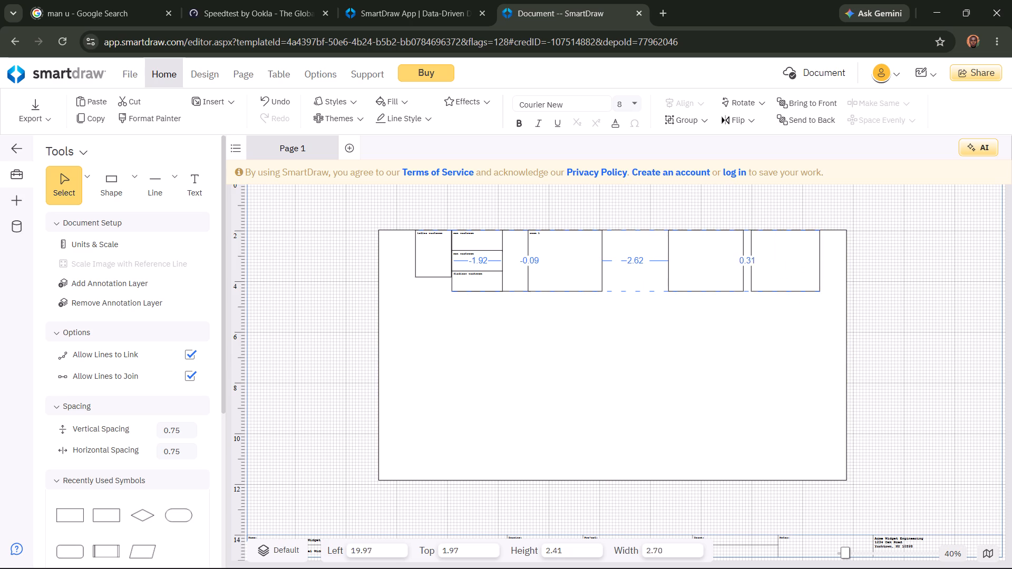
left_click_drag(750, 261, 743, 264)
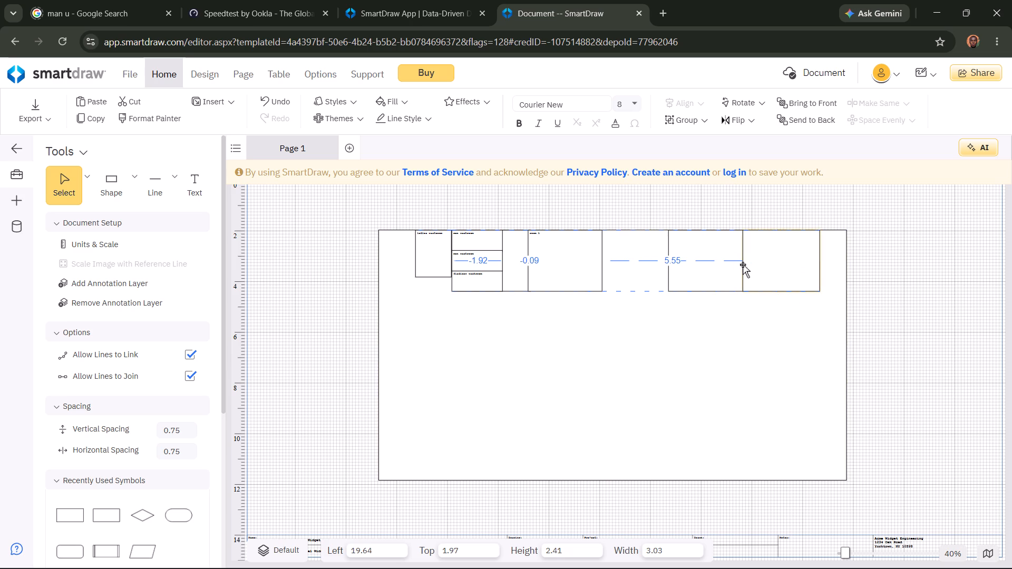
left_click_drag(820, 262, 842, 260)
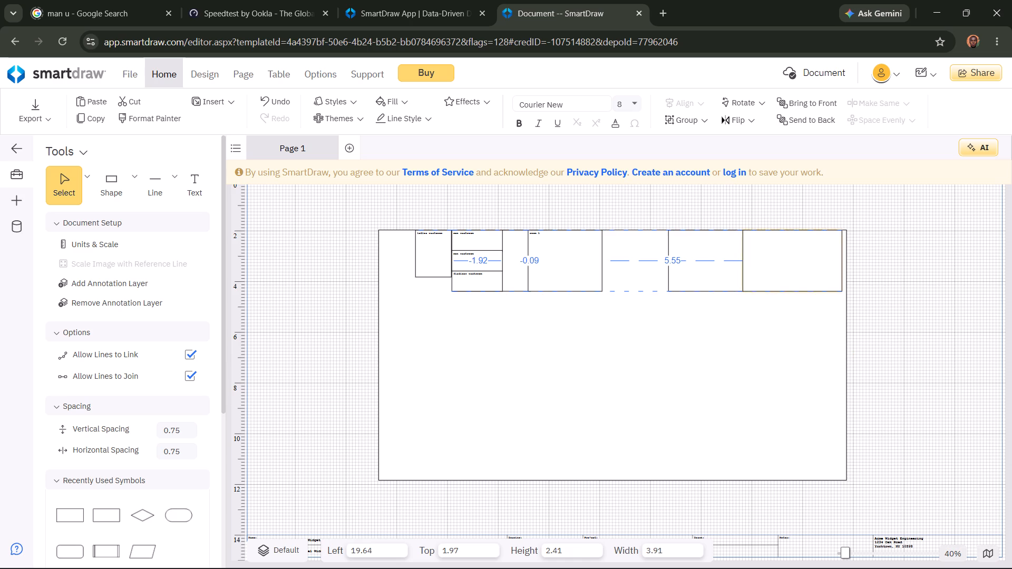
left_click_drag(842, 260, 846, 257)
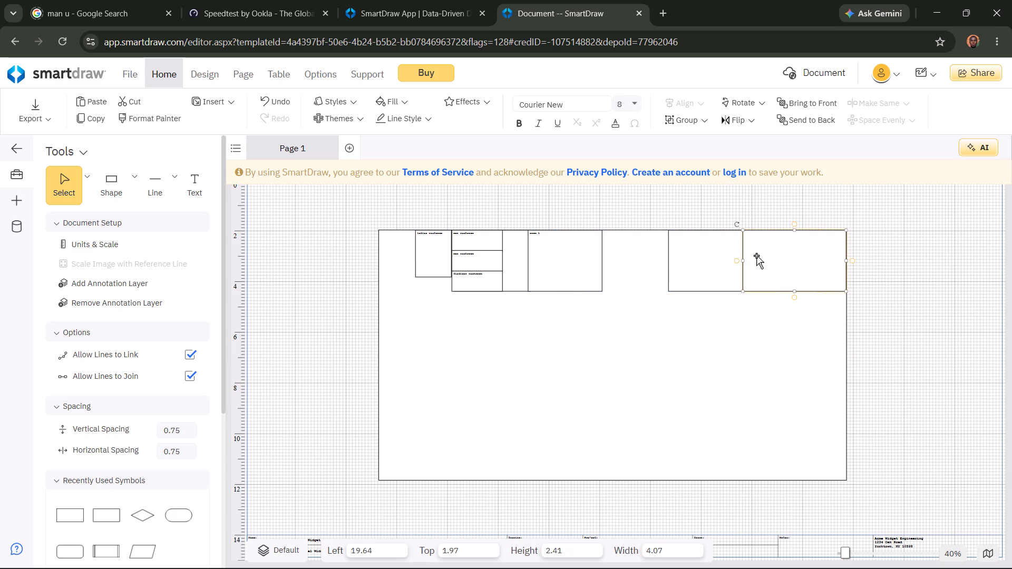
Label the room in the outer rectangle's top-right corner "room4".
double_click(756, 256)
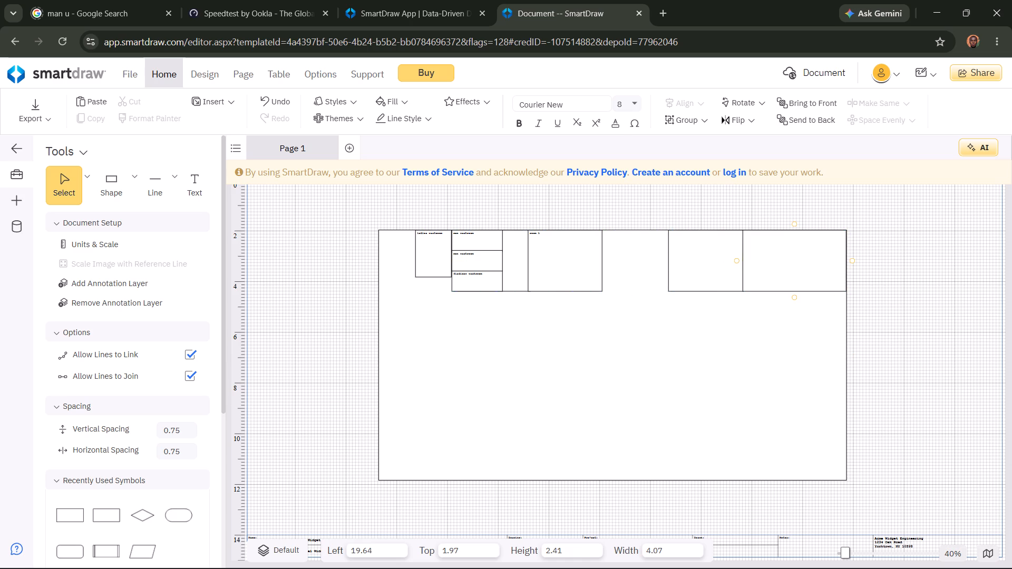
type("room")
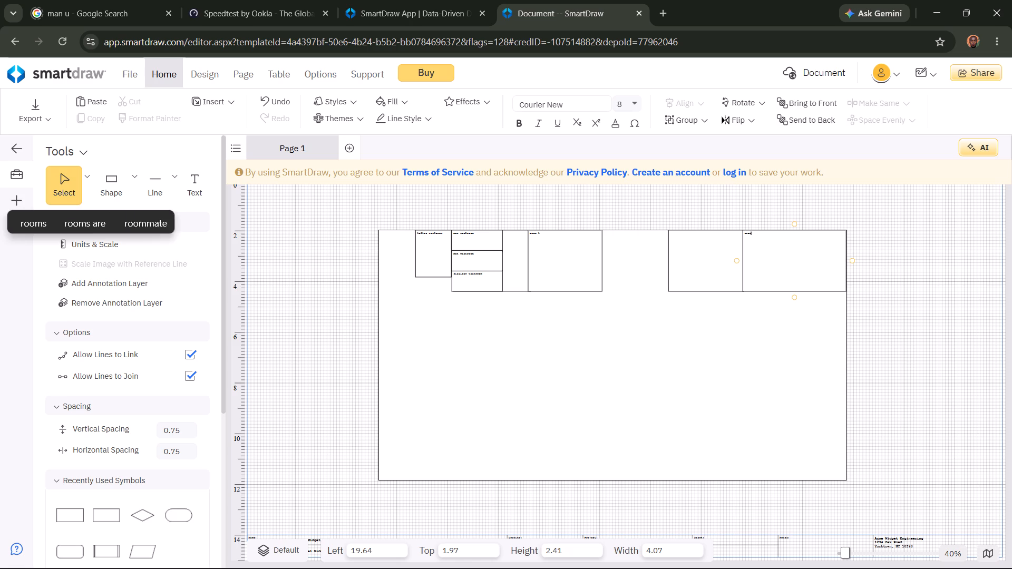
key("4")
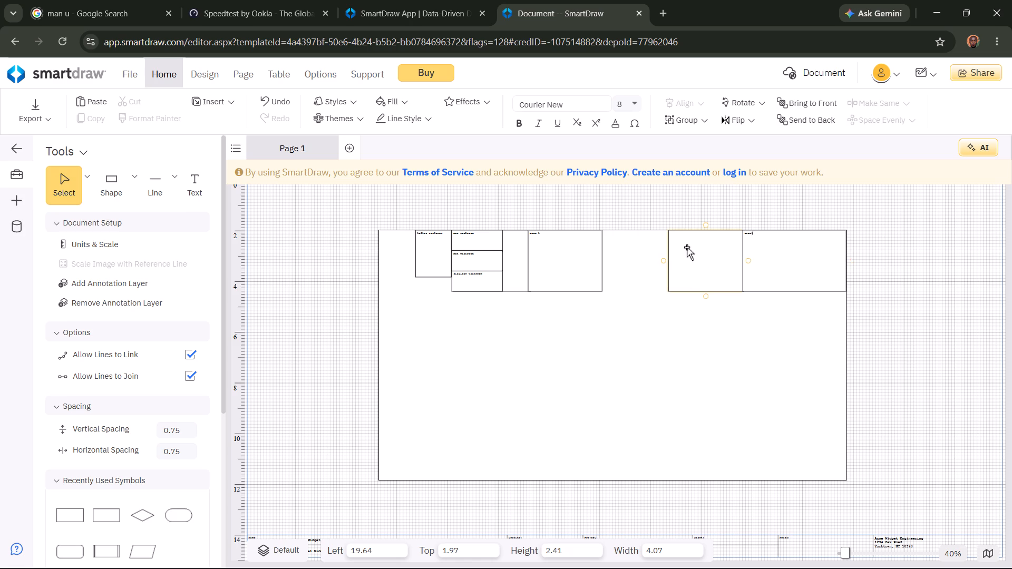
Label the room beside room4 along the outer rectangle's top edge "room3".
double_click(687, 247)
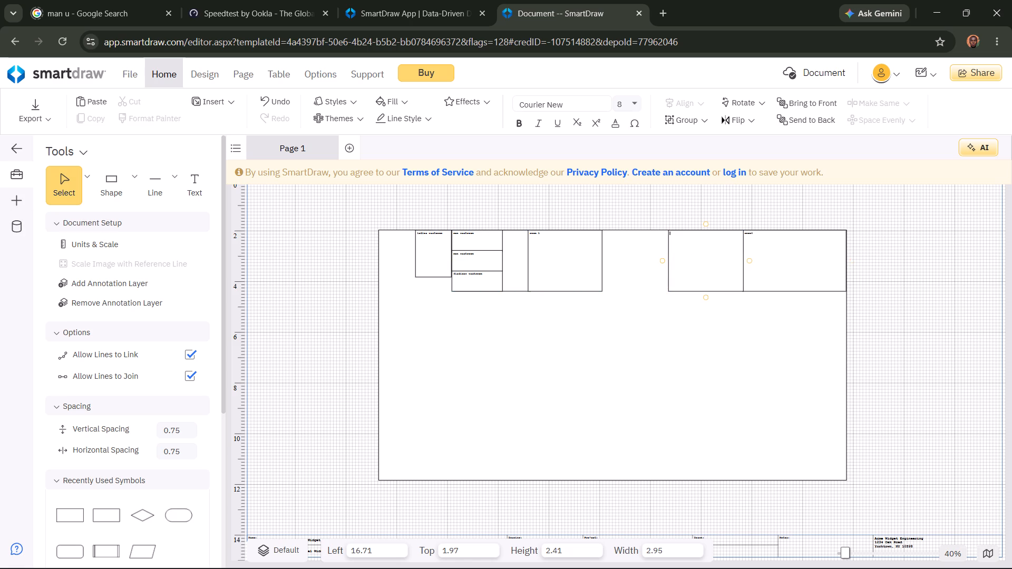
type("room3")
left_click(724, 355)
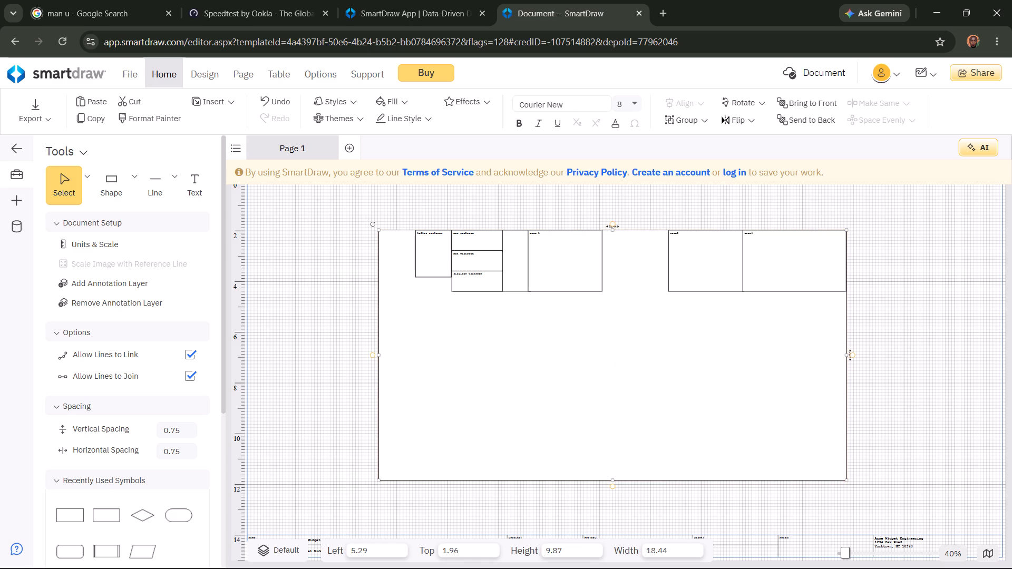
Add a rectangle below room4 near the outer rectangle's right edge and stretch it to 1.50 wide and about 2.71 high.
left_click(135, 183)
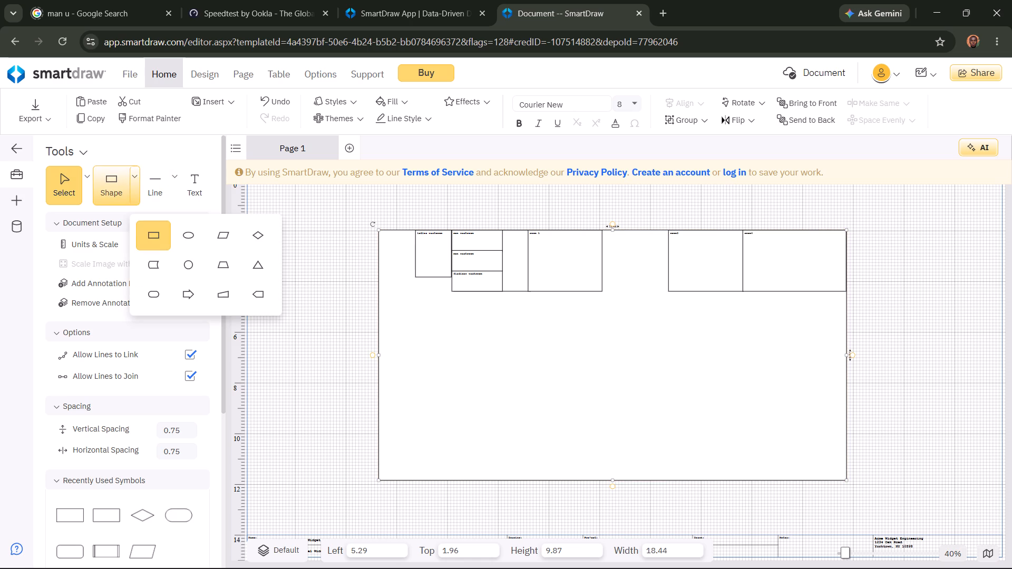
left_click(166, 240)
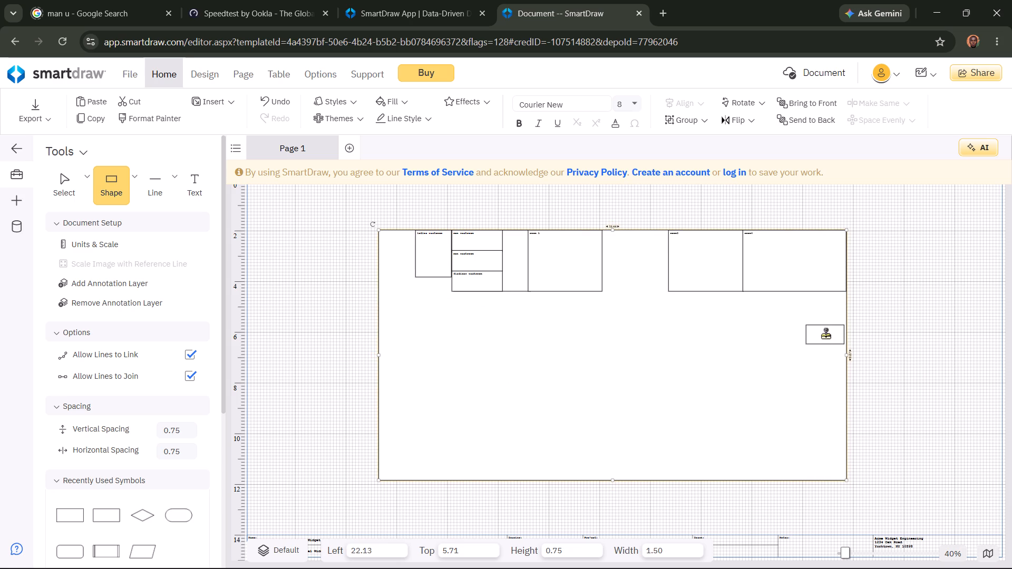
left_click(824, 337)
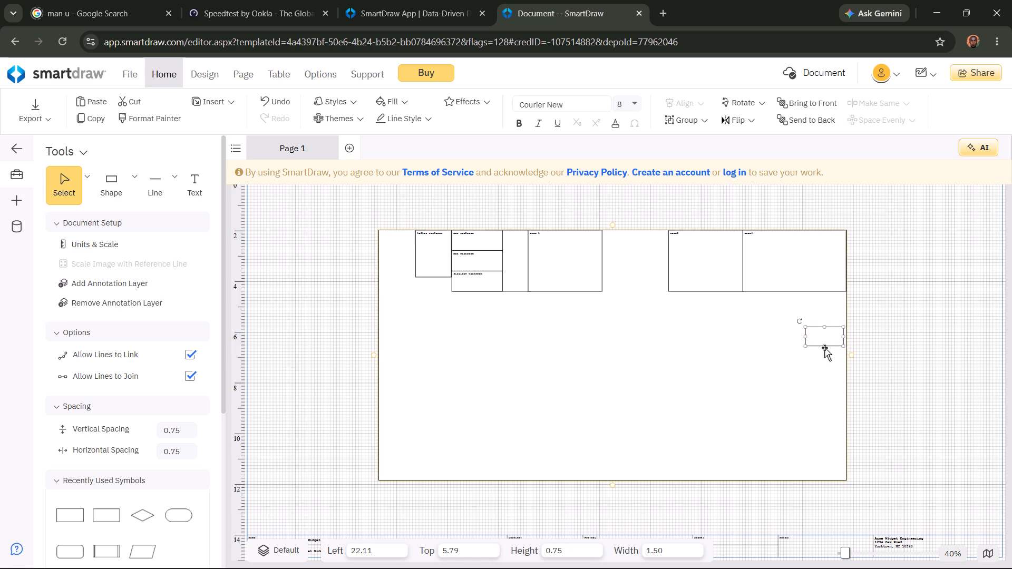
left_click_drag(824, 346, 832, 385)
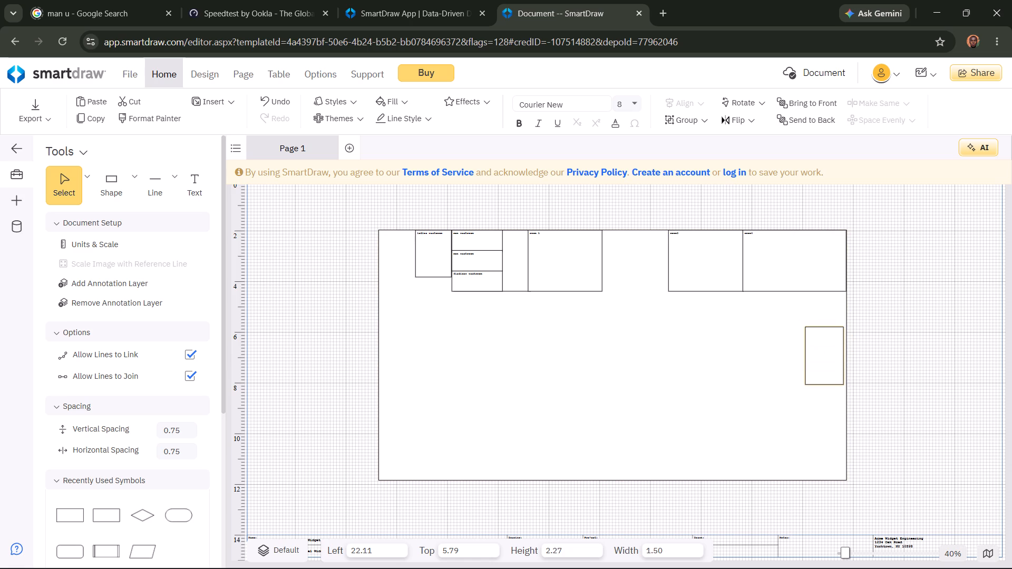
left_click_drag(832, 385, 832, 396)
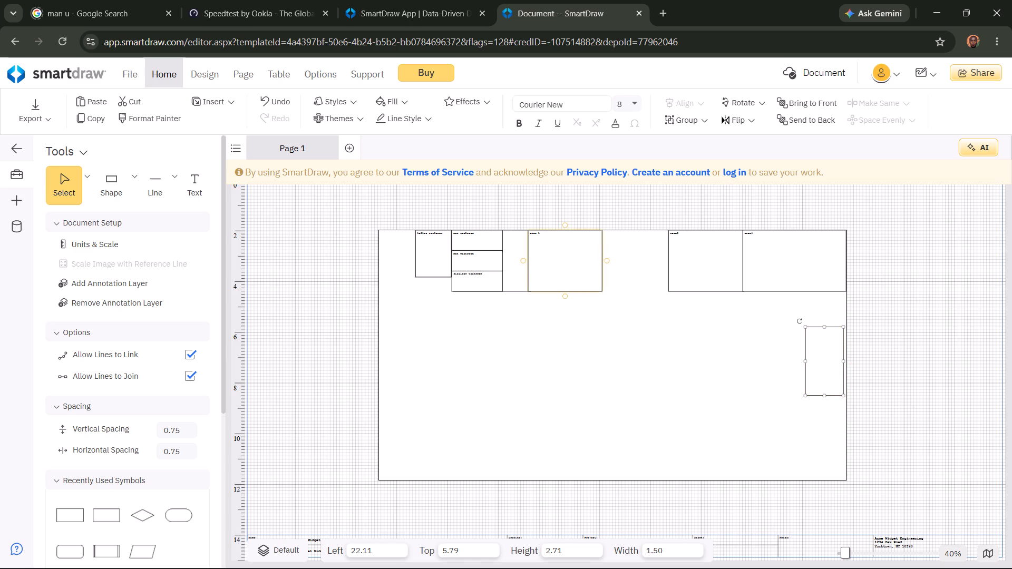
Place a 1.50 by 0.75 trapezoid inside the outer rectangle, at about left 11.69 and top 6.49.
left_click(130, 176)
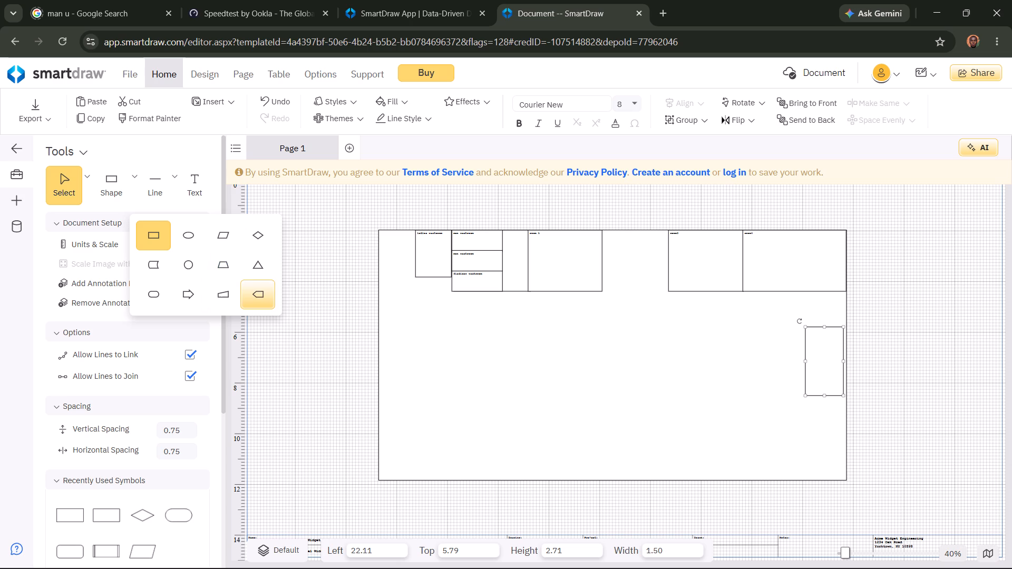
left_click(225, 271)
left_click(560, 355)
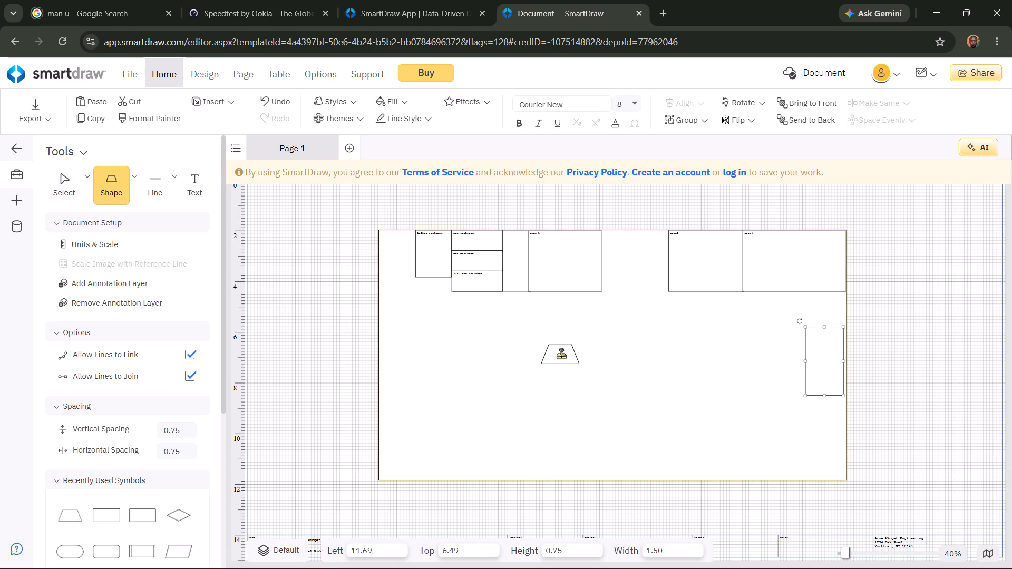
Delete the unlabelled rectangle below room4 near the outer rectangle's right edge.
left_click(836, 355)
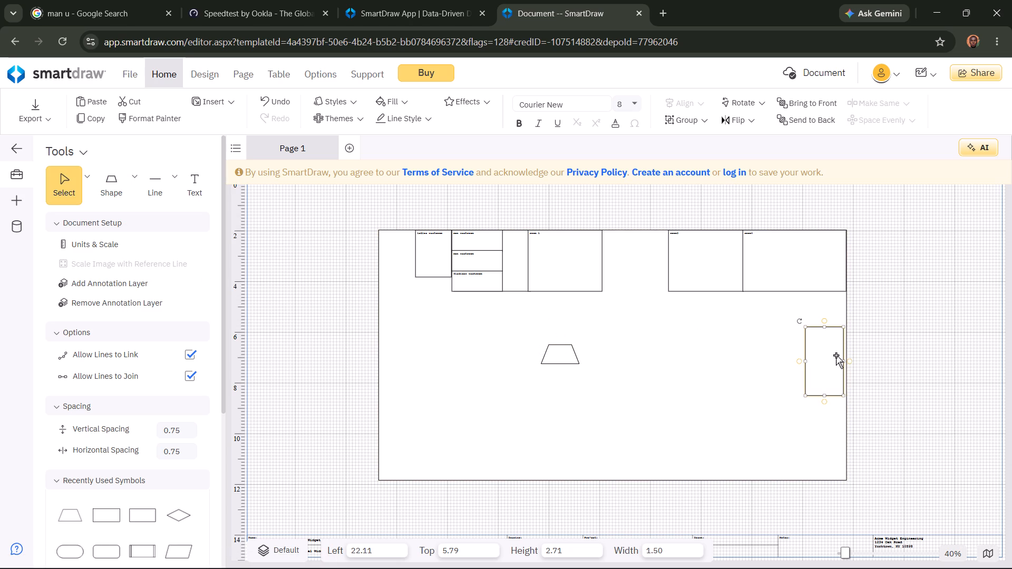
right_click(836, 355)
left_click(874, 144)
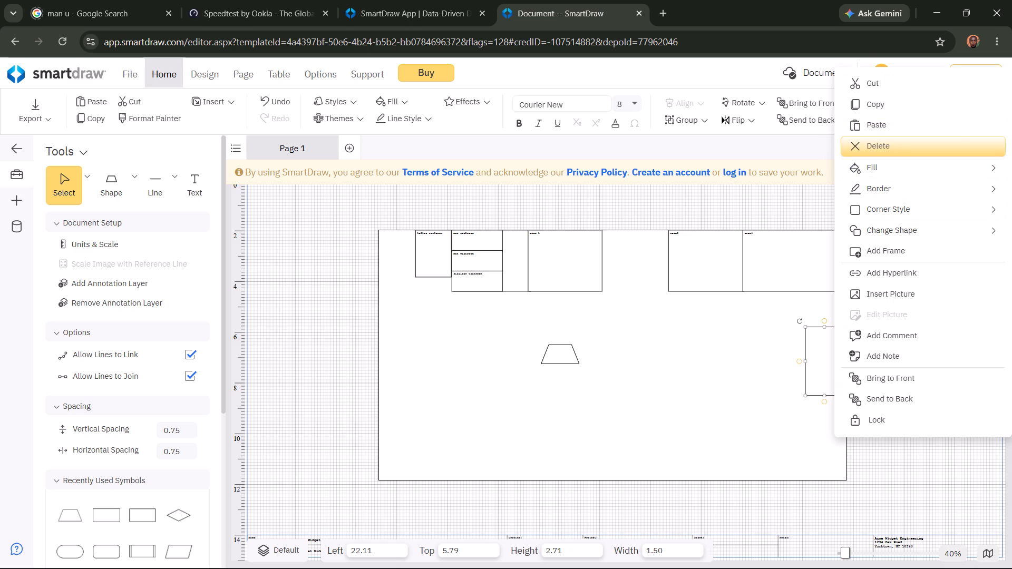
Move the trapezoid outside the outer rectangle, beyond its right edge, to about left 25.57 and top 7.15.
left_click_drag(570, 355, 787, 367)
left_click(751, 348)
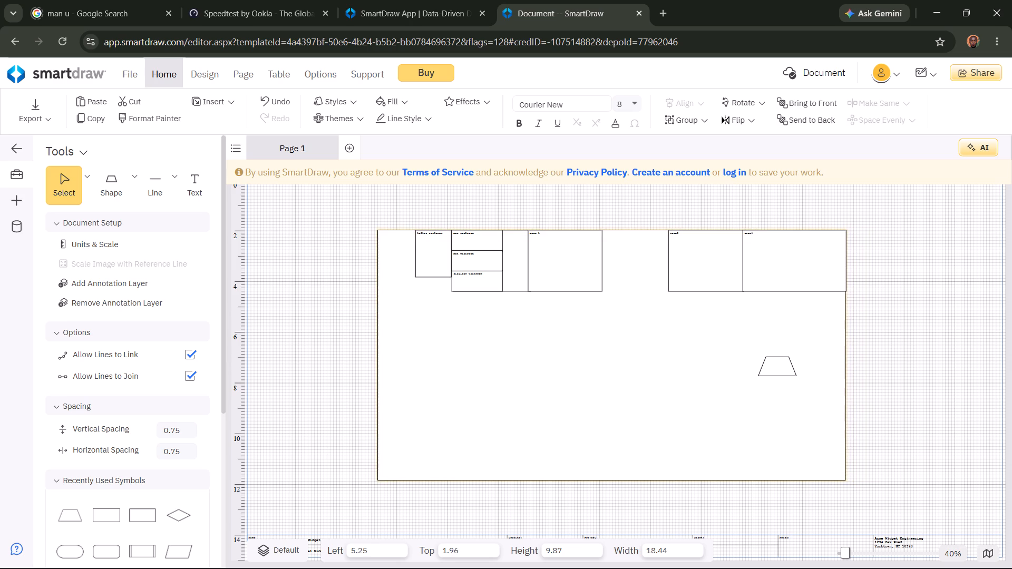
left_click(783, 364)
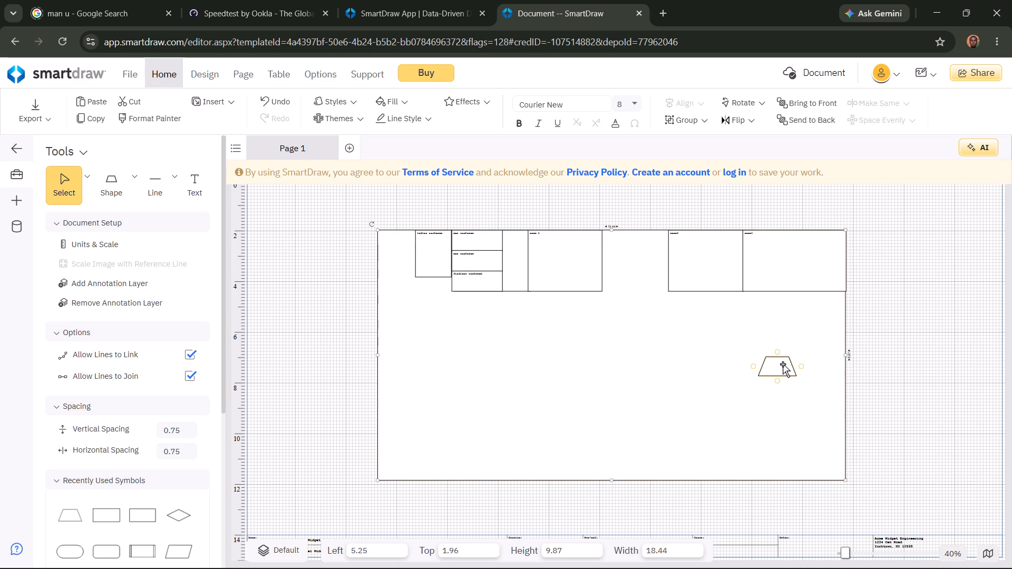
left_click(753, 345)
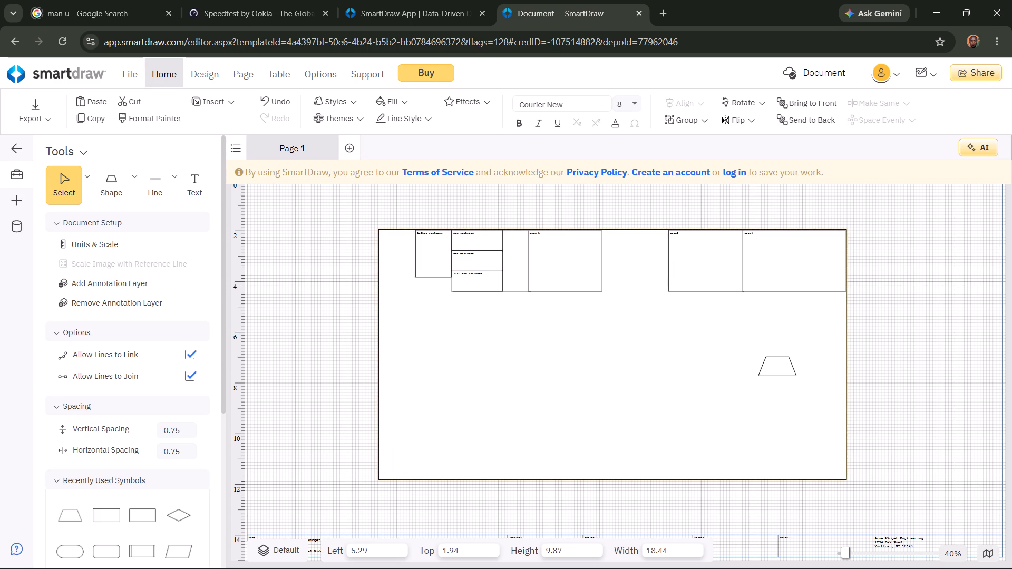
left_click(736, 416)
left_click(662, 410)
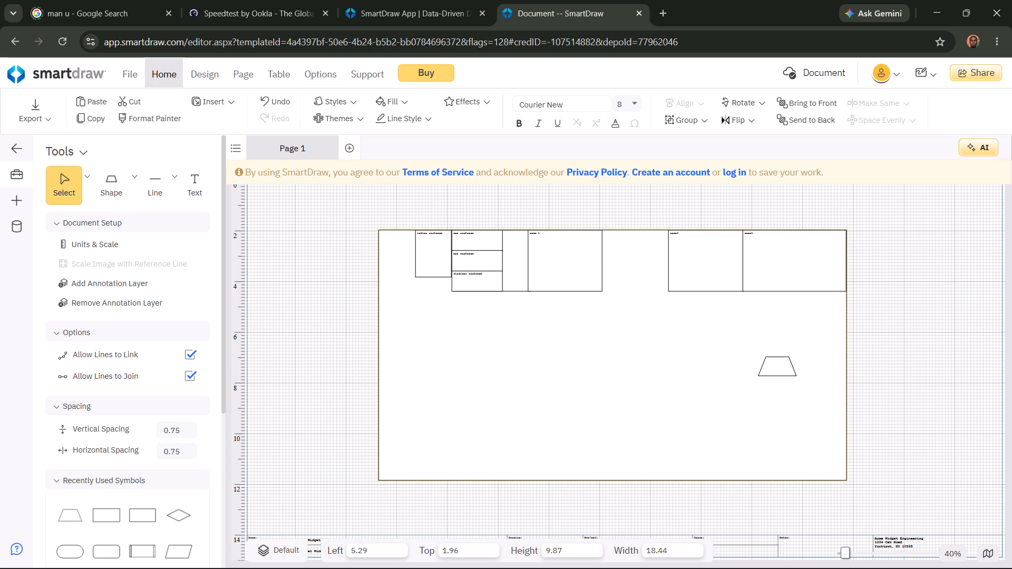
left_click(751, 386)
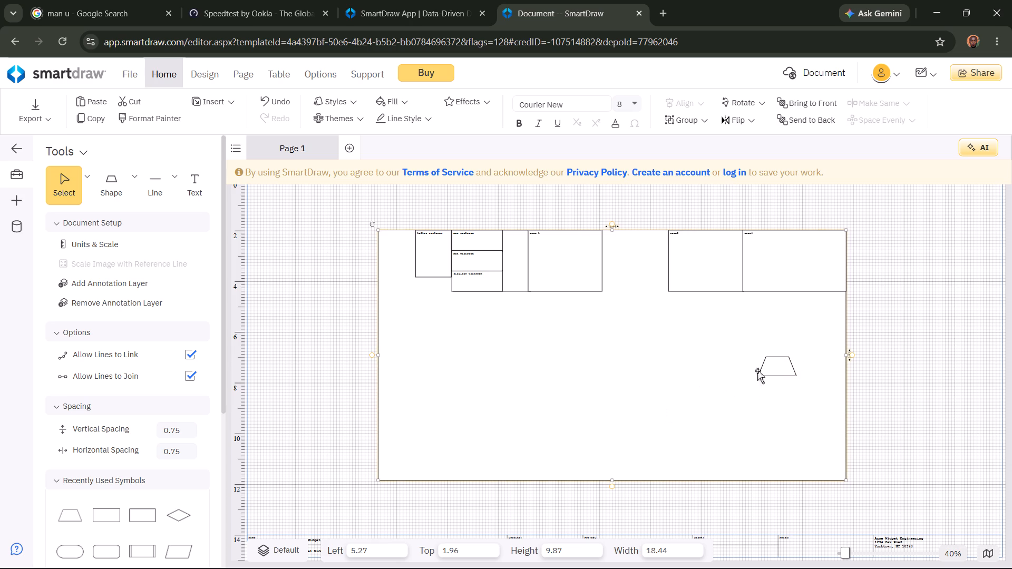
left_click_drag(783, 370, 791, 376)
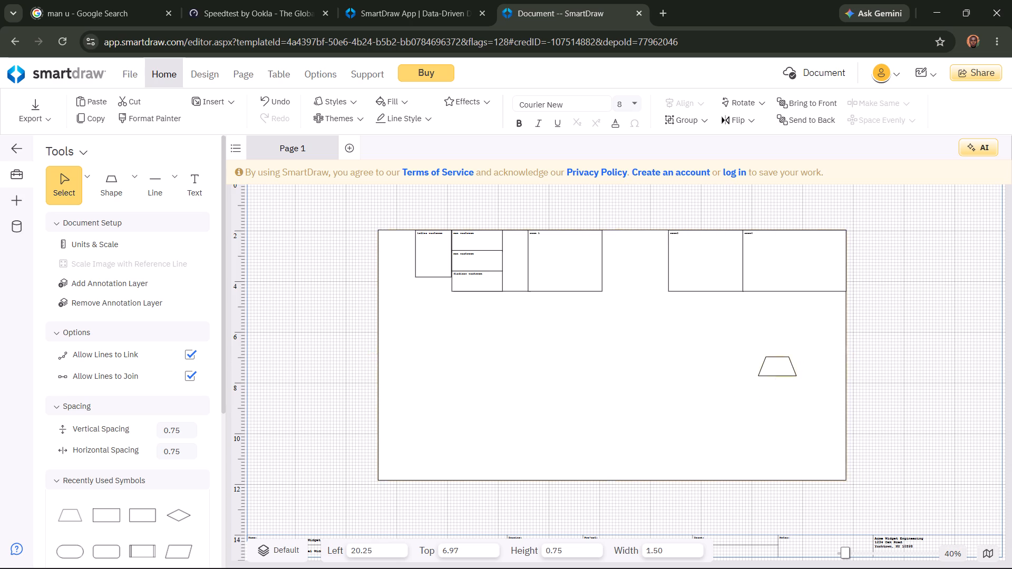
left_click_drag(791, 376, 807, 413)
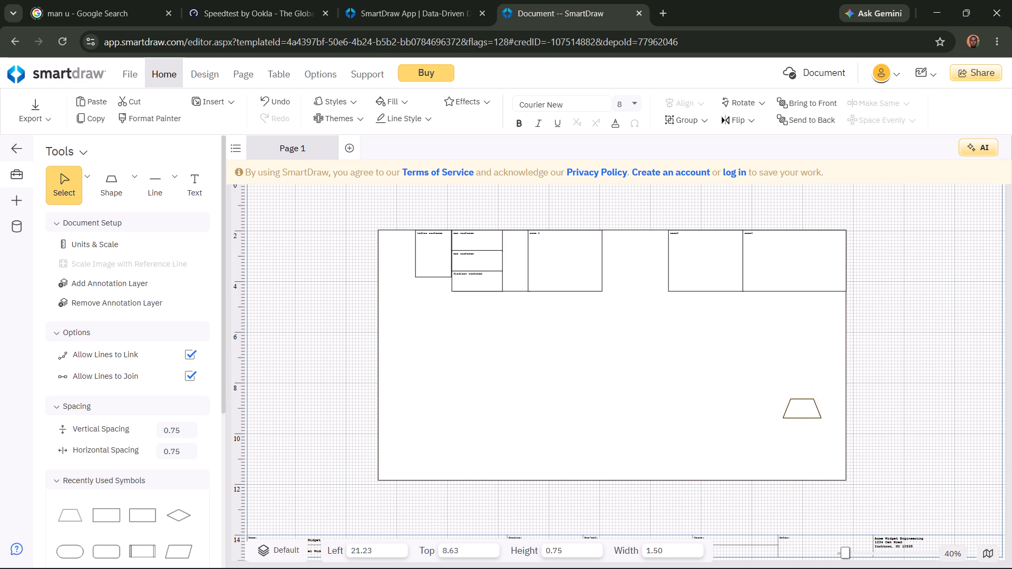
left_click_drag(807, 413, 918, 375)
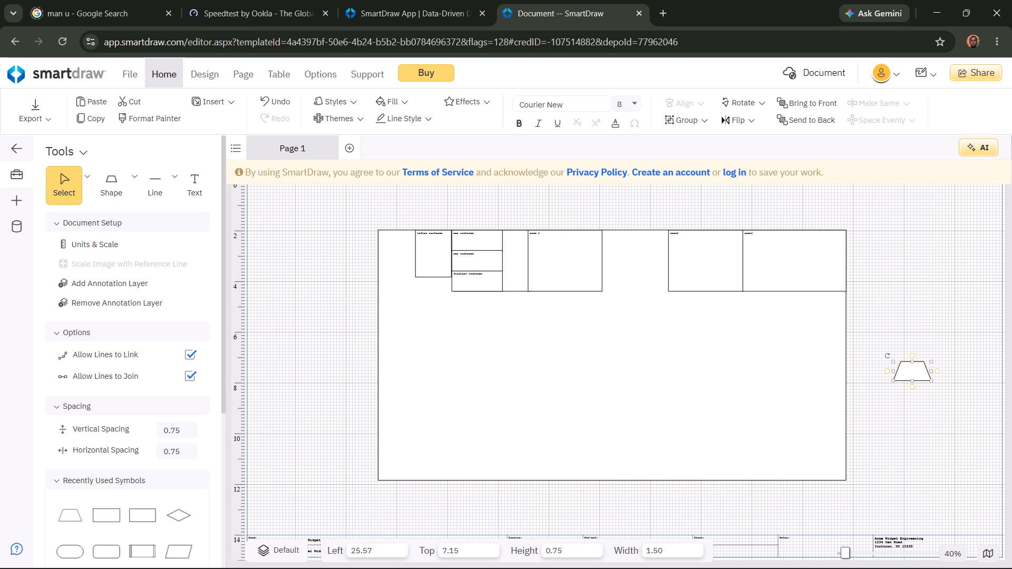
Rotate the trapezoid a quarter turn so its long base stands upright facing the outer rectangle.
left_click_drag(884, 354, 888, 377)
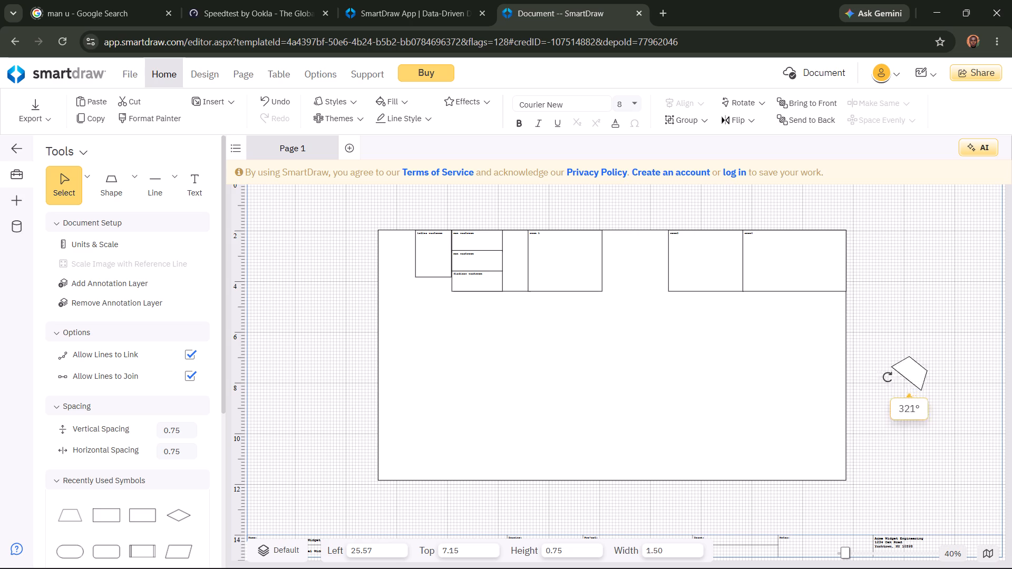
left_click_drag(888, 377, 912, 361)
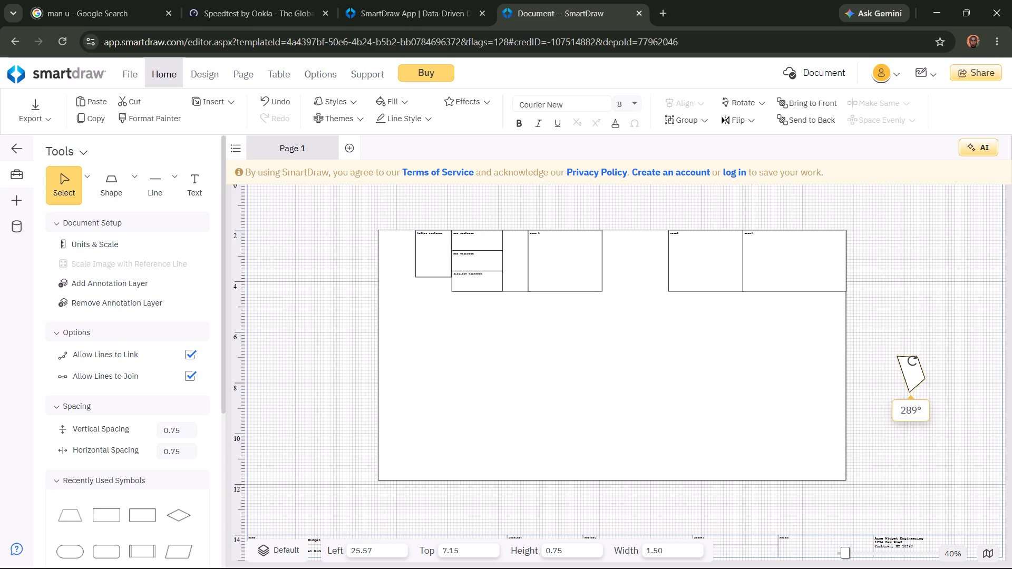
left_click_drag(912, 361, 930, 365)
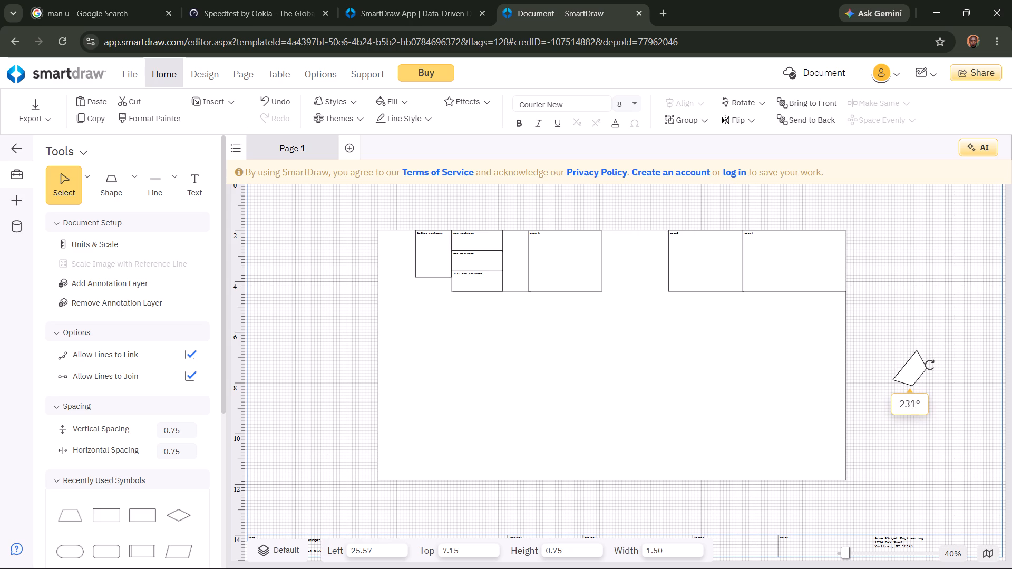
left_click_drag(930, 365, 930, 364)
left_click_drag(930, 364, 920, 364)
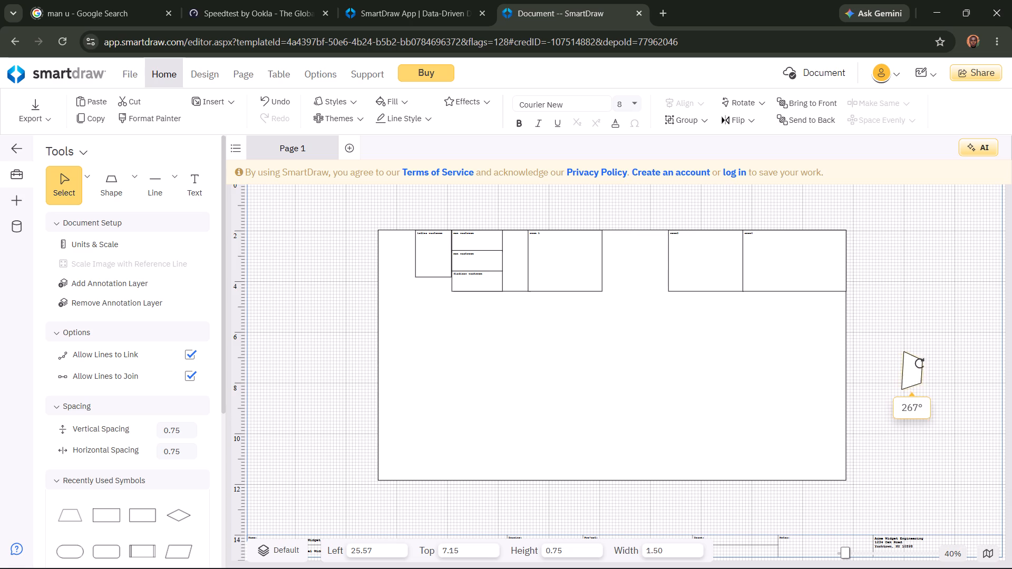
left_click_drag(920, 364, 916, 366)
left_click_drag(915, 367, 911, 371)
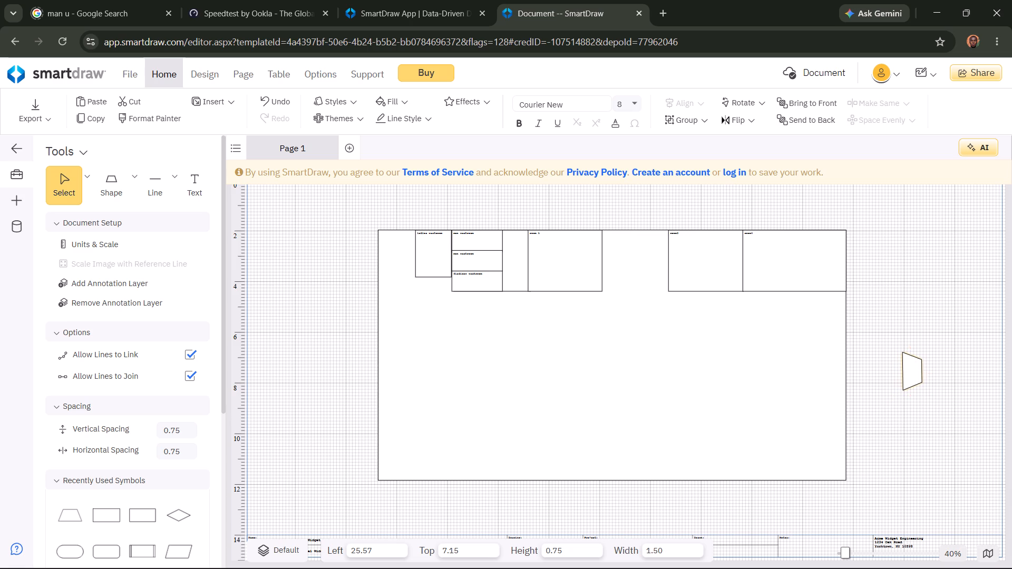
Move the rotated trapezoid back inside the outer rectangle below room4, with its short side against the right edge.
left_click_drag(911, 371, 834, 385)
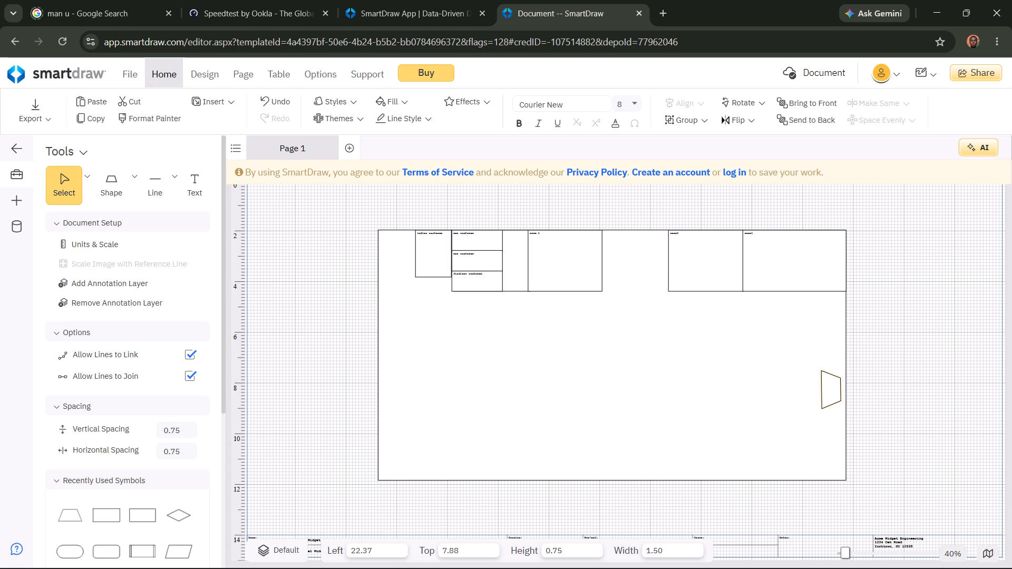
left_click_drag(834, 385, 835, 362)
left_click_drag(835, 362, 828, 347)
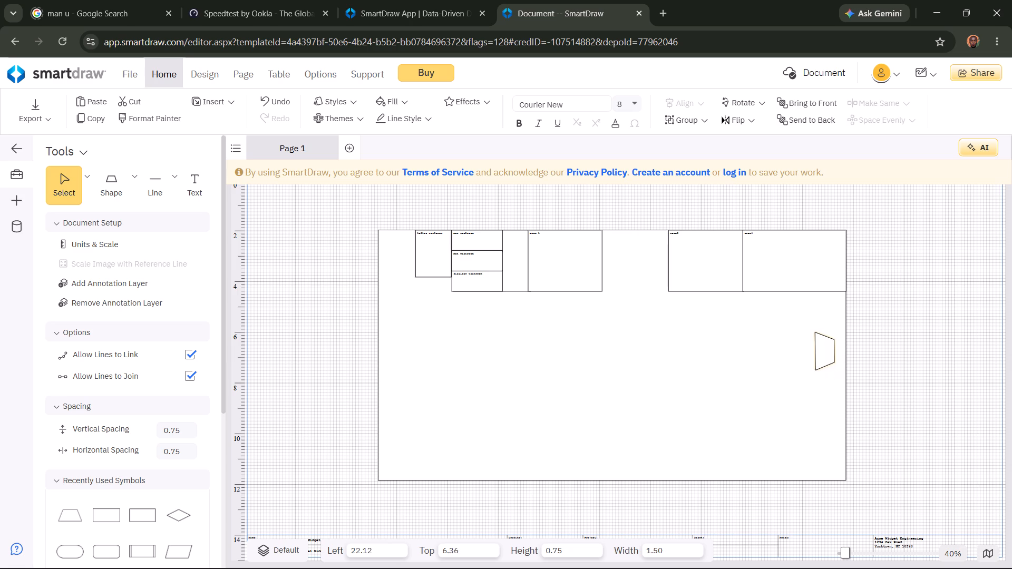
left_click_drag(828, 347, 833, 350)
left_click_drag(833, 350, 838, 344)
Enlarge the trapezoid against the outer rectangle's right edge to about 1.92 high and 2.61 wide.
left_click_drag(825, 367, 802, 386)
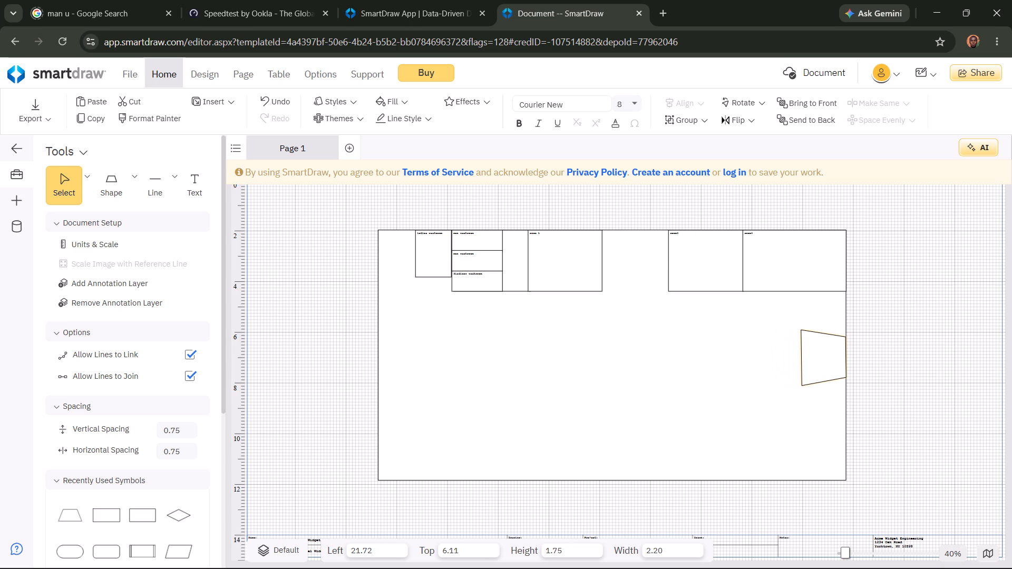
left_click_drag(802, 386, 794, 384)
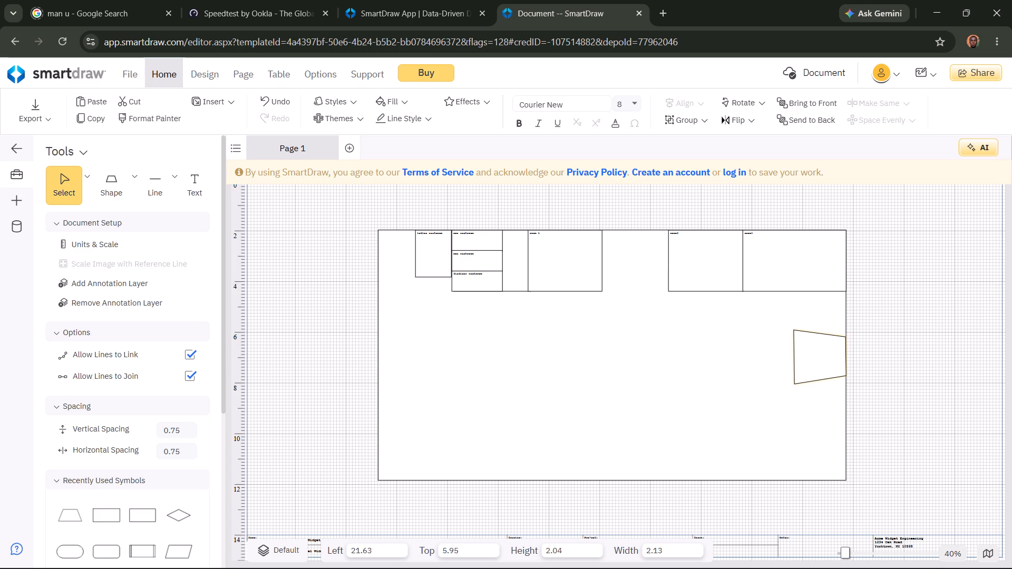
left_click_drag(794, 384, 805, 380)
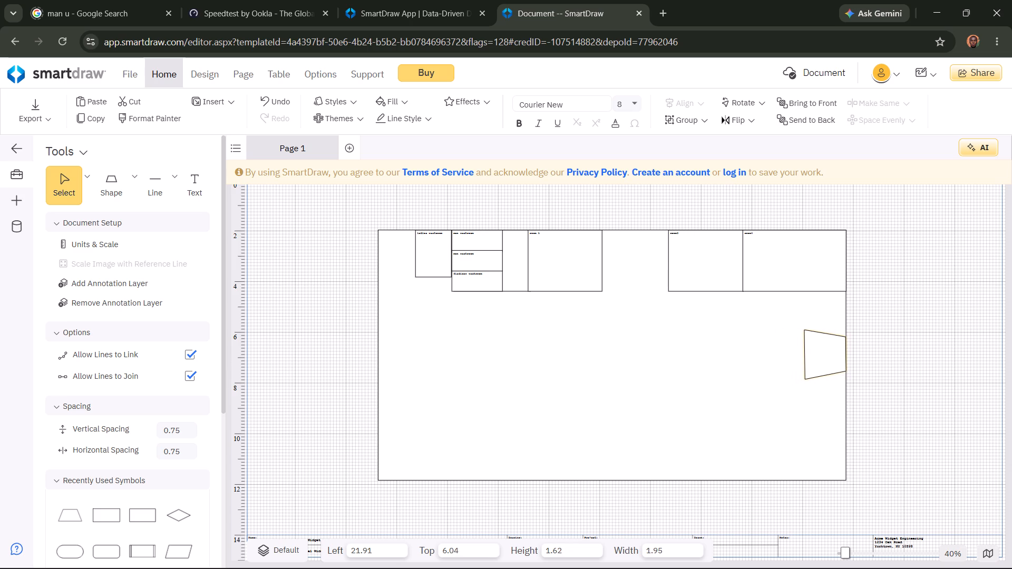
left_click_drag(805, 380, 797, 396)
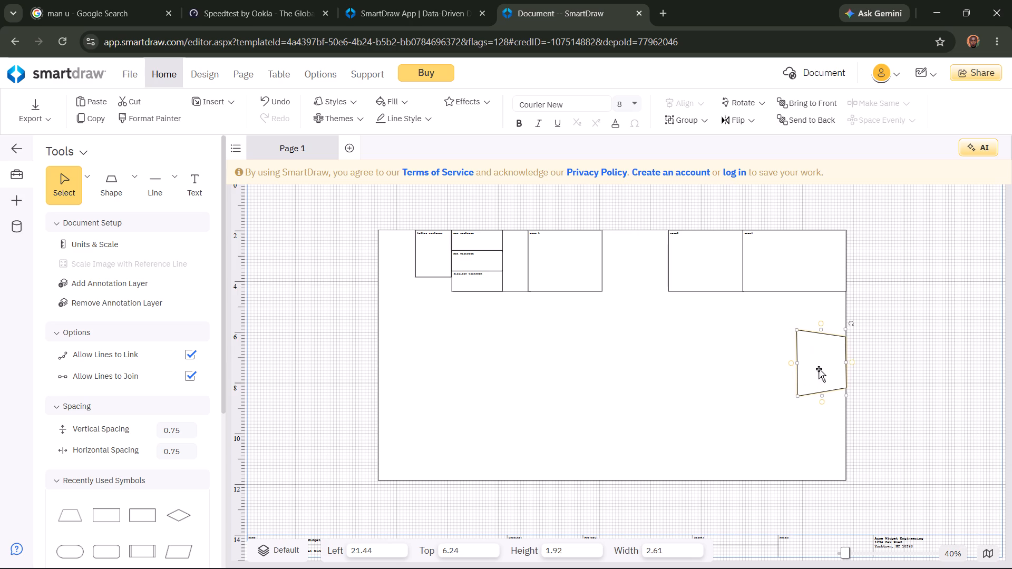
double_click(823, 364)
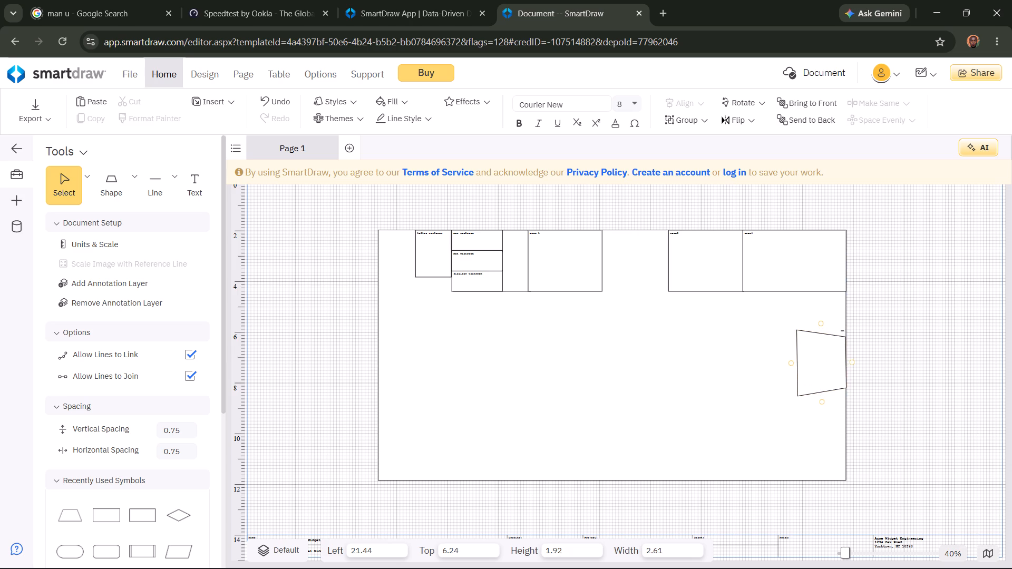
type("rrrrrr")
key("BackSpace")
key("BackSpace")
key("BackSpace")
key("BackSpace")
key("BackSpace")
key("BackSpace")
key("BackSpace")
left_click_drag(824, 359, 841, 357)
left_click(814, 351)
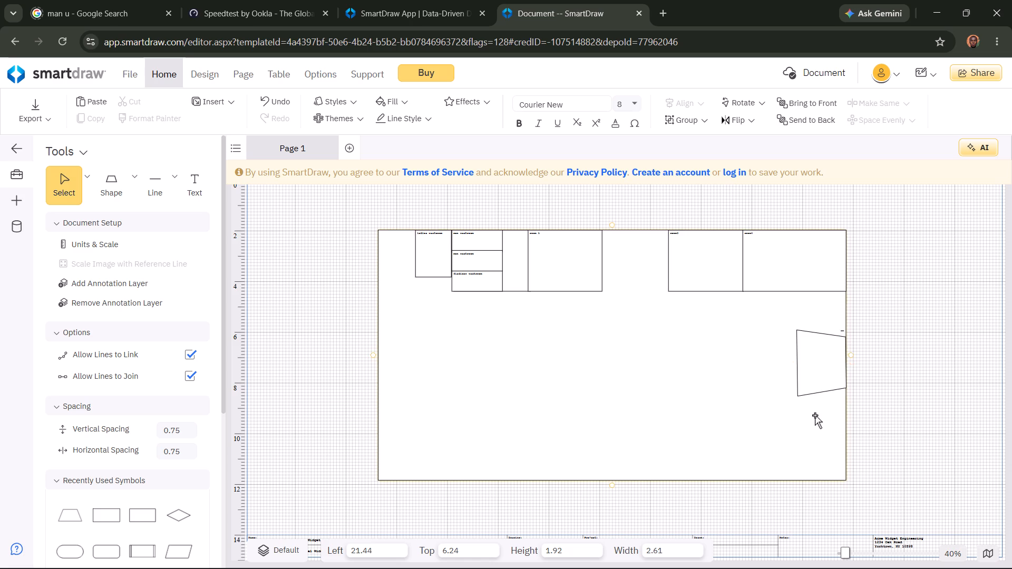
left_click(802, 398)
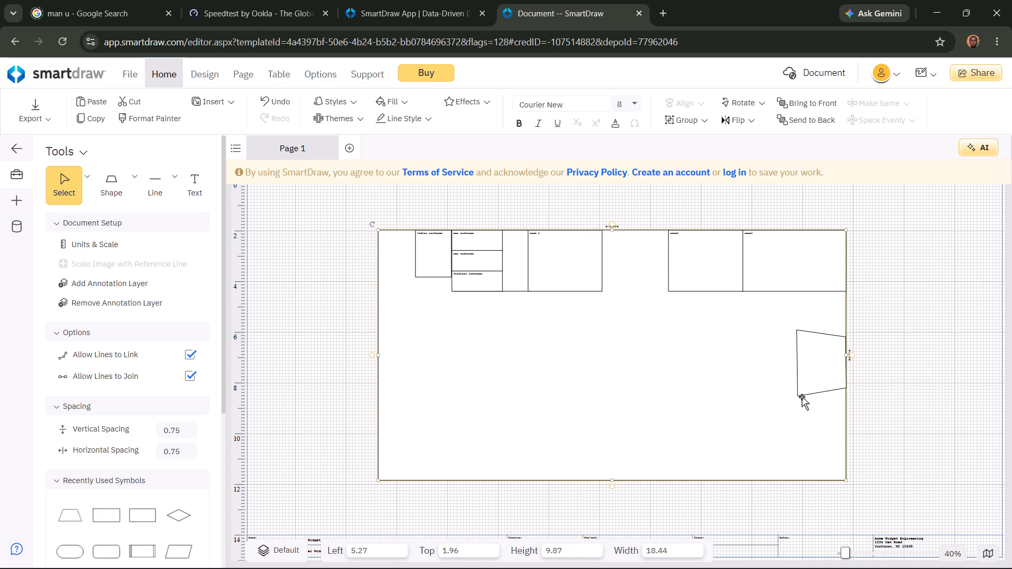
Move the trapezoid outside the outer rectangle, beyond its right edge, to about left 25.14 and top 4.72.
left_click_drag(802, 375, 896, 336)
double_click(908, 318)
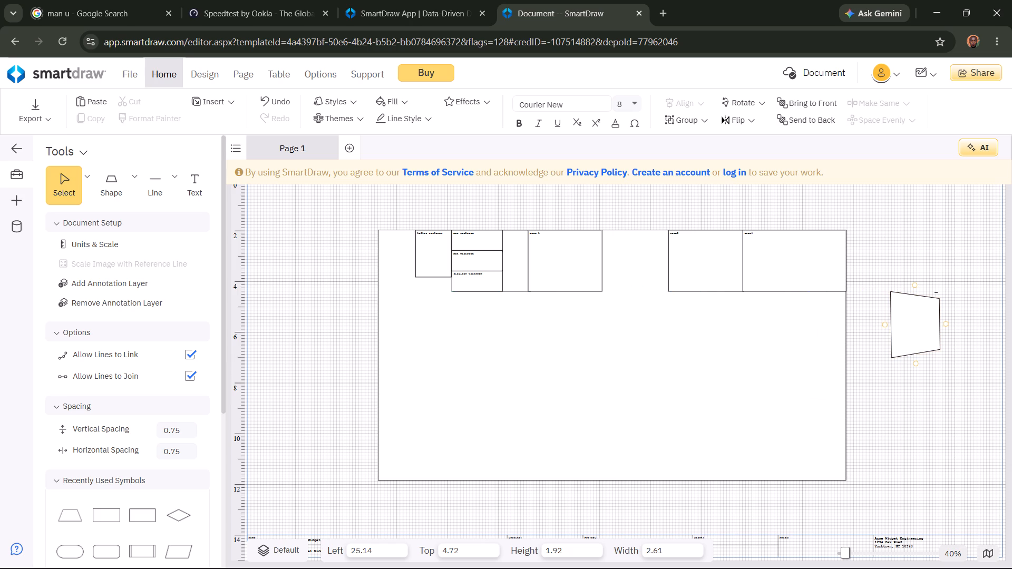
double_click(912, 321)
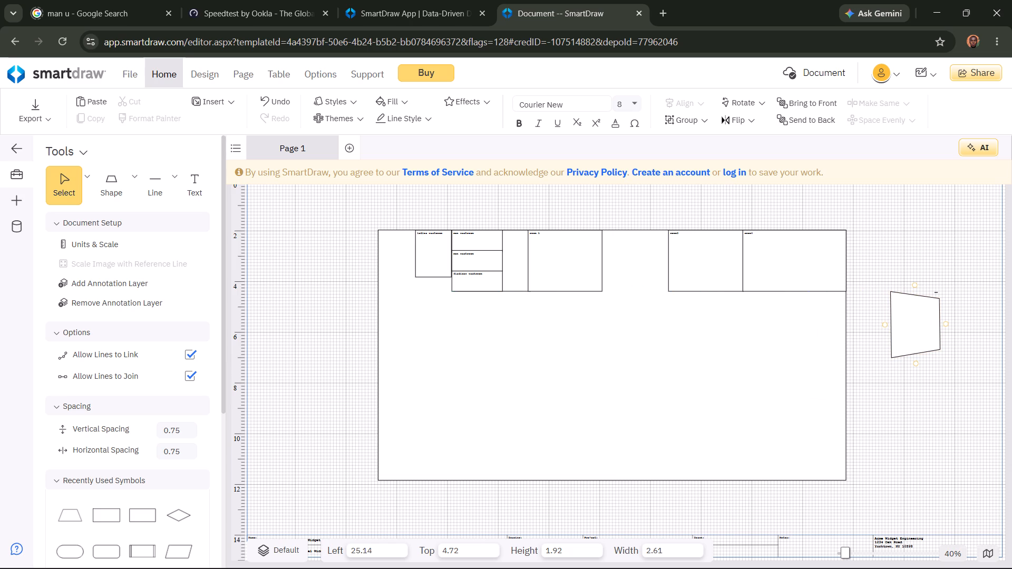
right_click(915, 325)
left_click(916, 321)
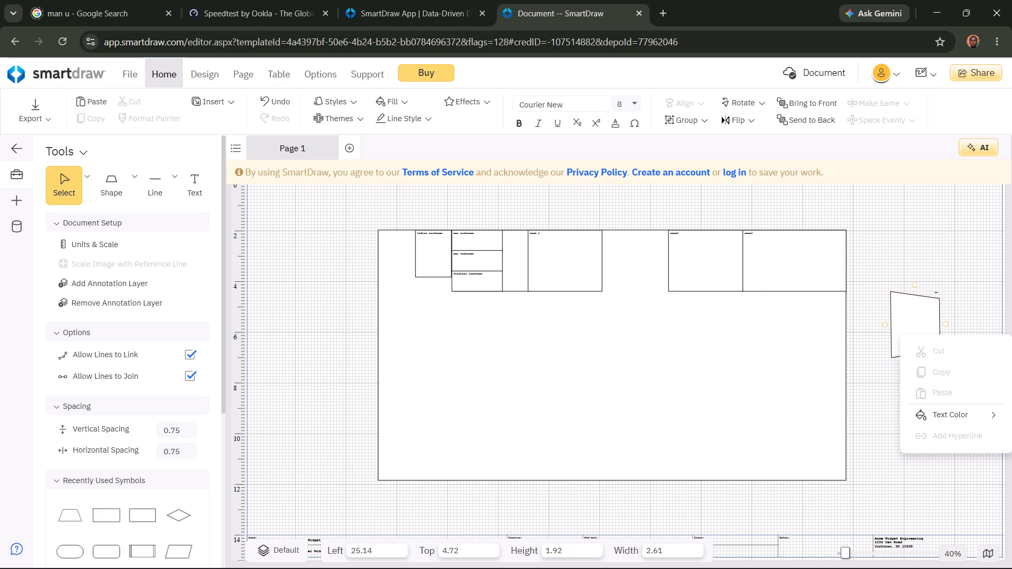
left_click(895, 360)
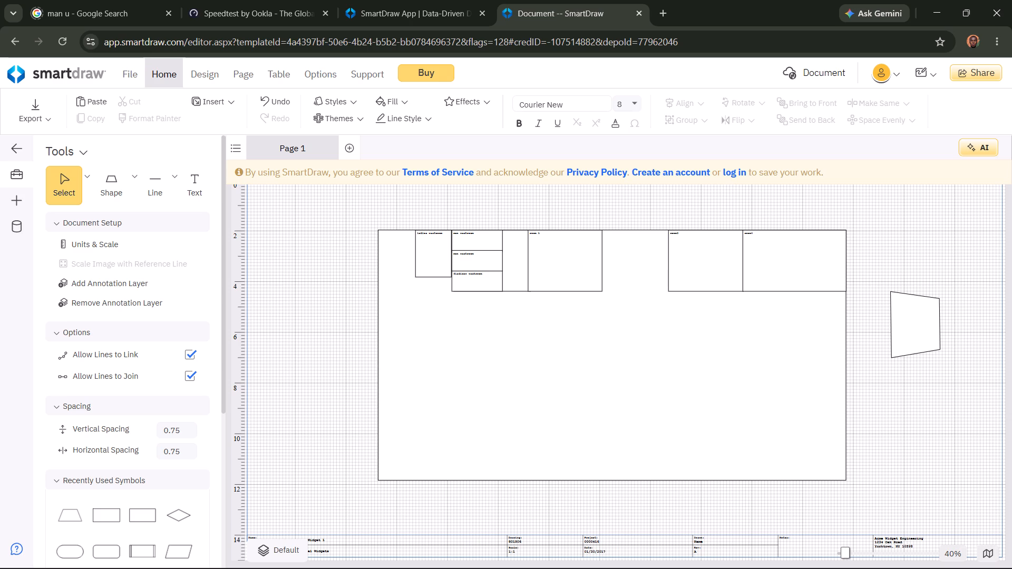
Label the trapezoid "room 4".
left_click(892, 358)
right_click(892, 358)
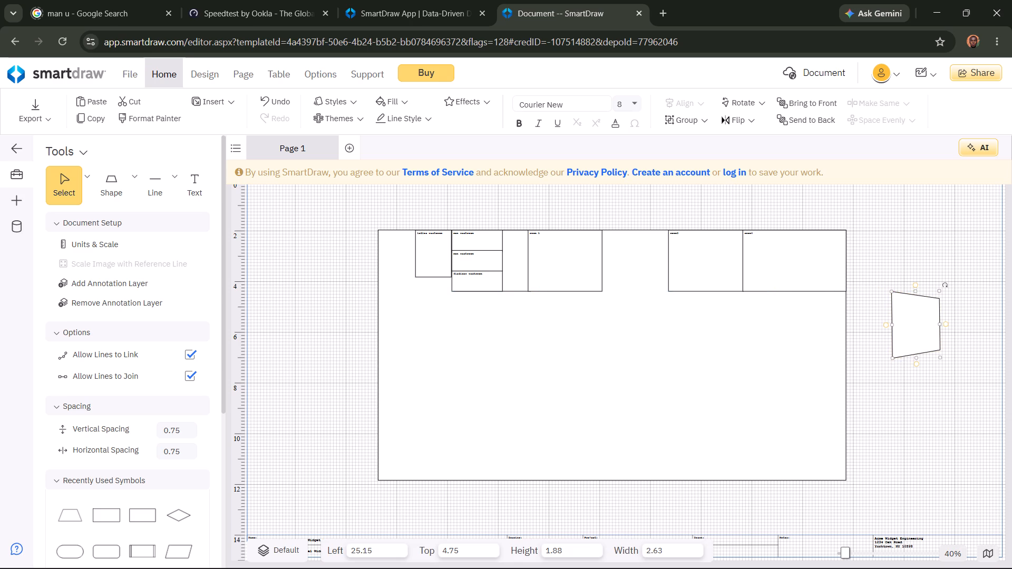
right_click(892, 358)
right_click(892, 358)
right_click(892, 358)
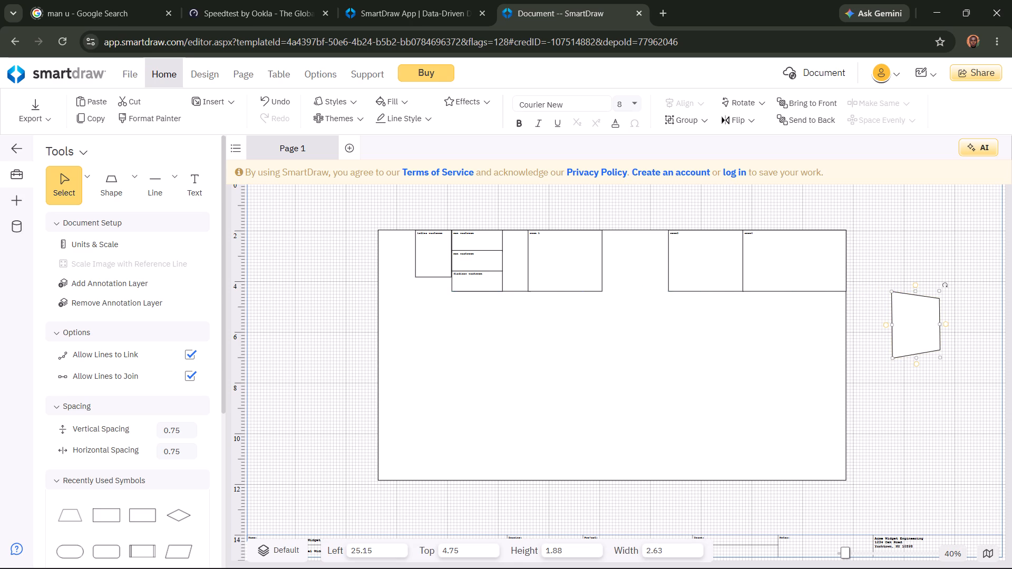
right_click(892, 358)
right_click(892, 358)
right_click(892, 358)
right_click(892, 358)
left_click_drag(559, 145, 326, 145)
left_click_drag(326, 145, 324, 145)
left_click(198, 177)
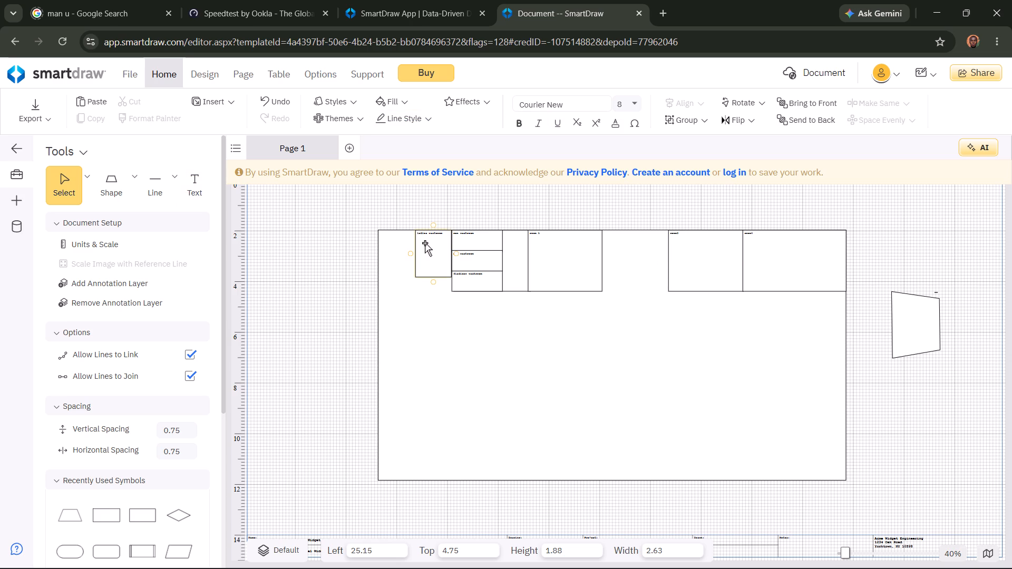
type("room")
key("space")
type("4")
left_click(935, 322)
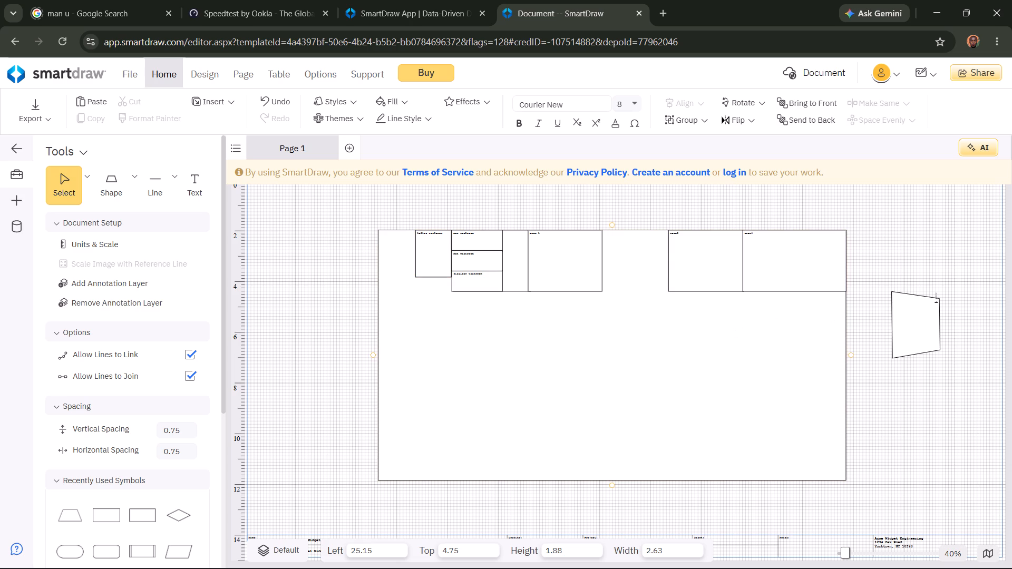
Move the labelled trapezoid back inside against the outer rectangle's right edge, to about left 21.44 and top 6.27.
left_click(894, 355)
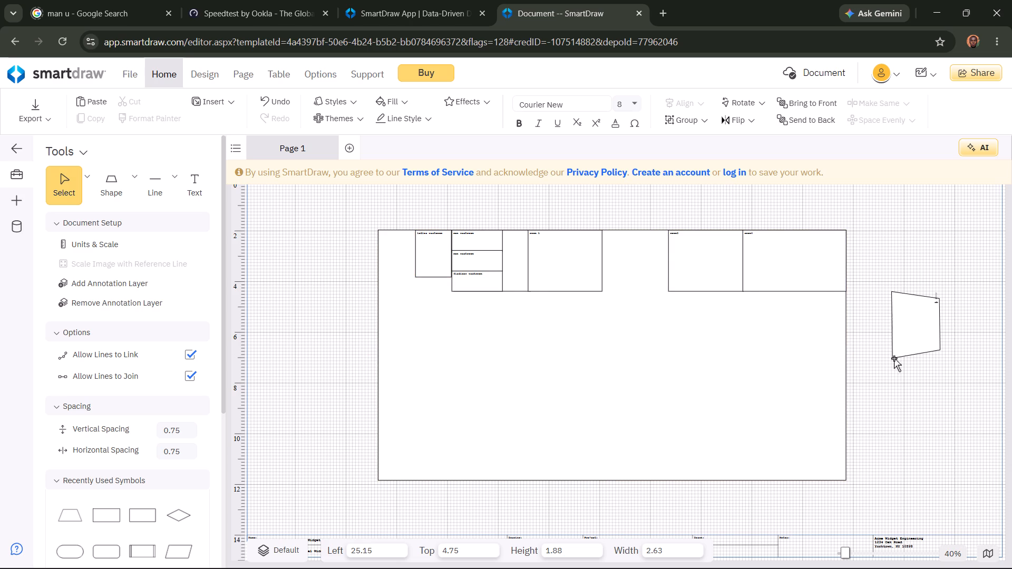
left_click(893, 357)
left_click_drag(910, 329, 820, 363)
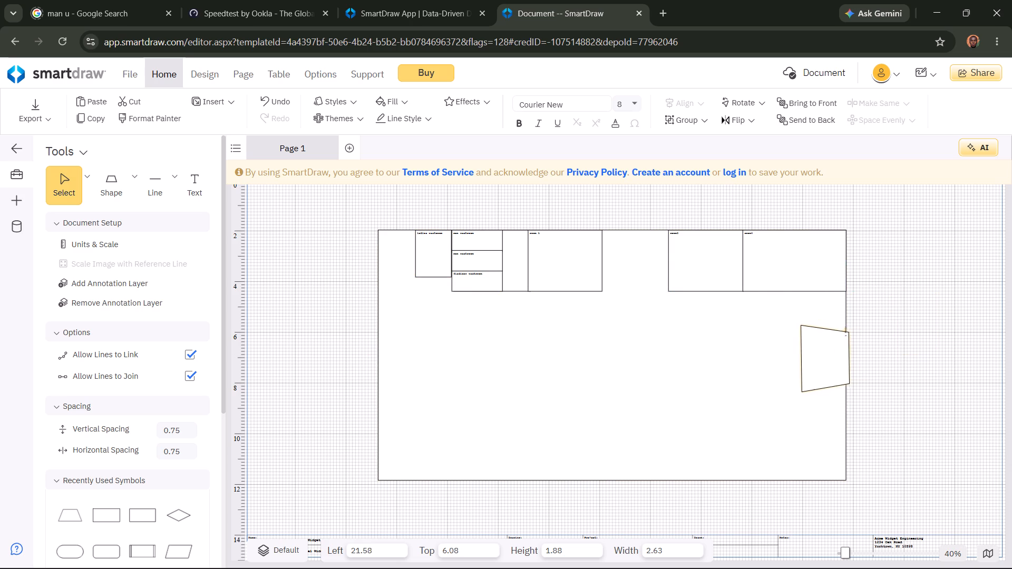
left_click_drag(820, 363, 818, 364)
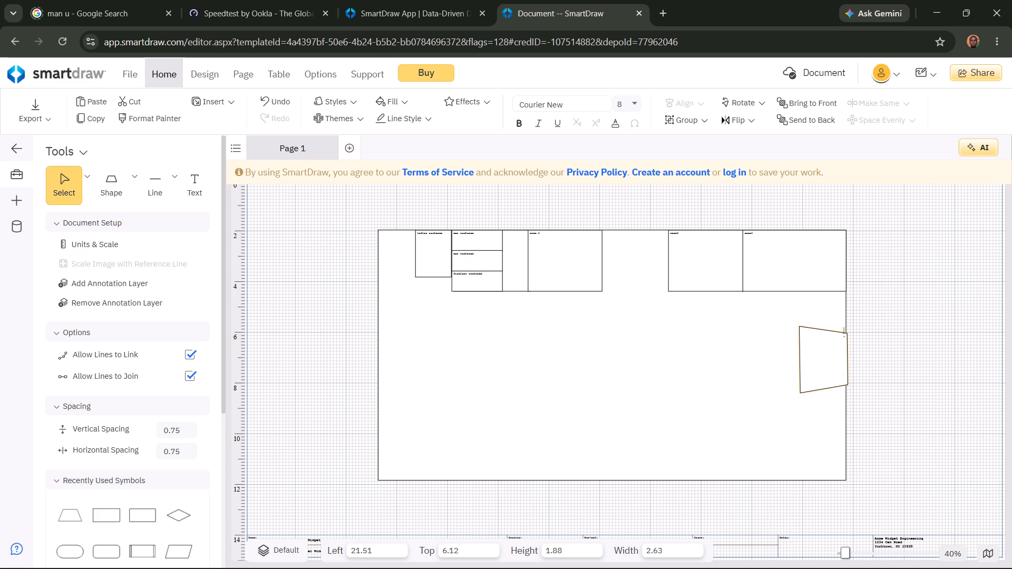
left_click_drag(818, 364, 816, 364)
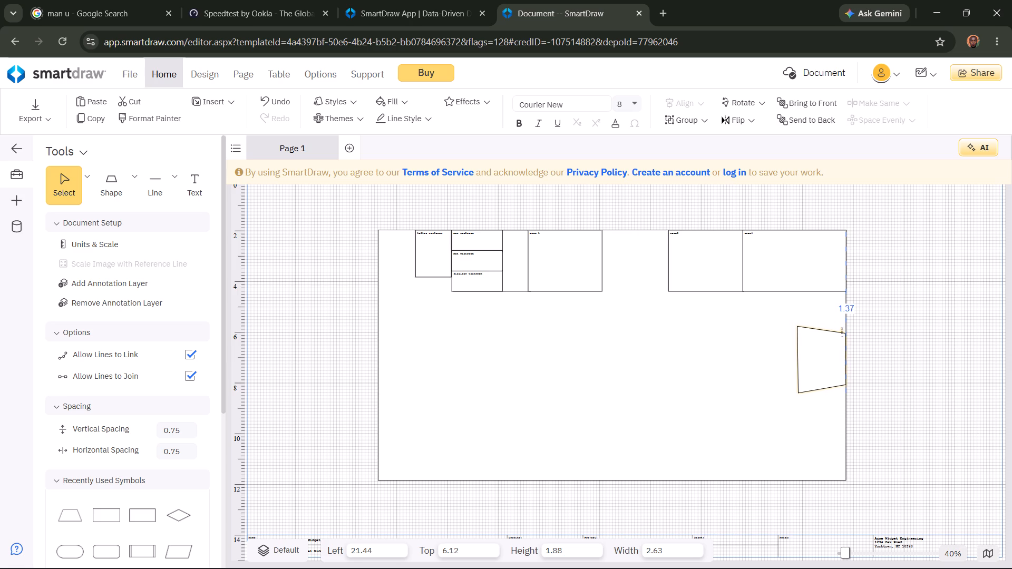
left_click_drag(816, 364, 817, 363)
left_click_drag(817, 363, 818, 368)
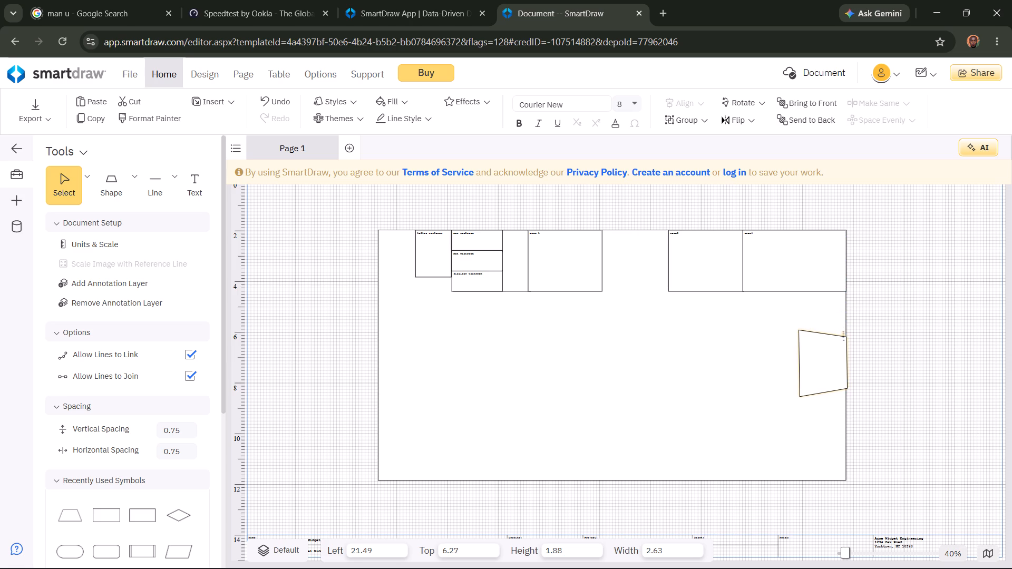
left_click_drag(818, 368, 817, 368)
left_click(843, 407)
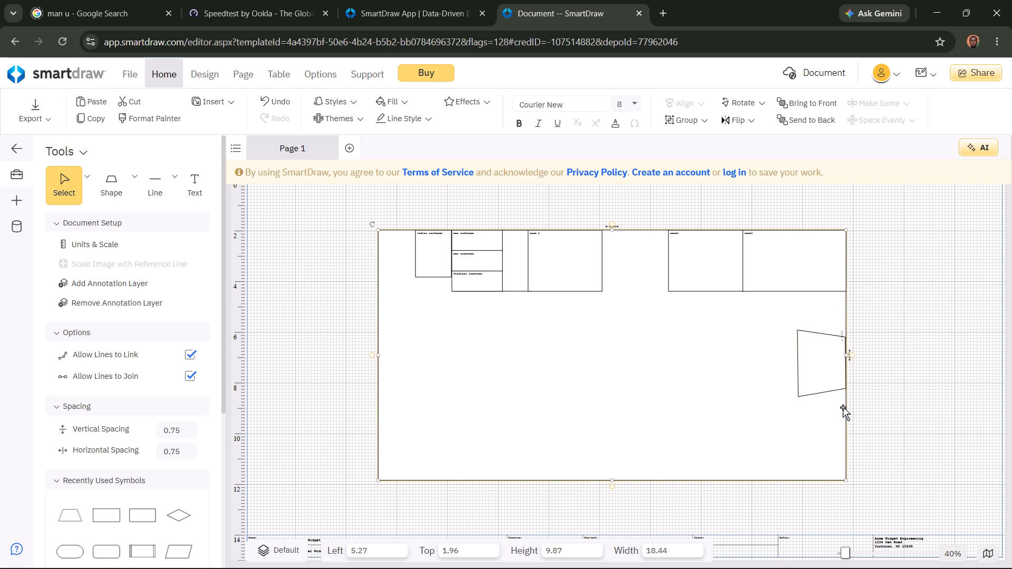
left_click(726, 364)
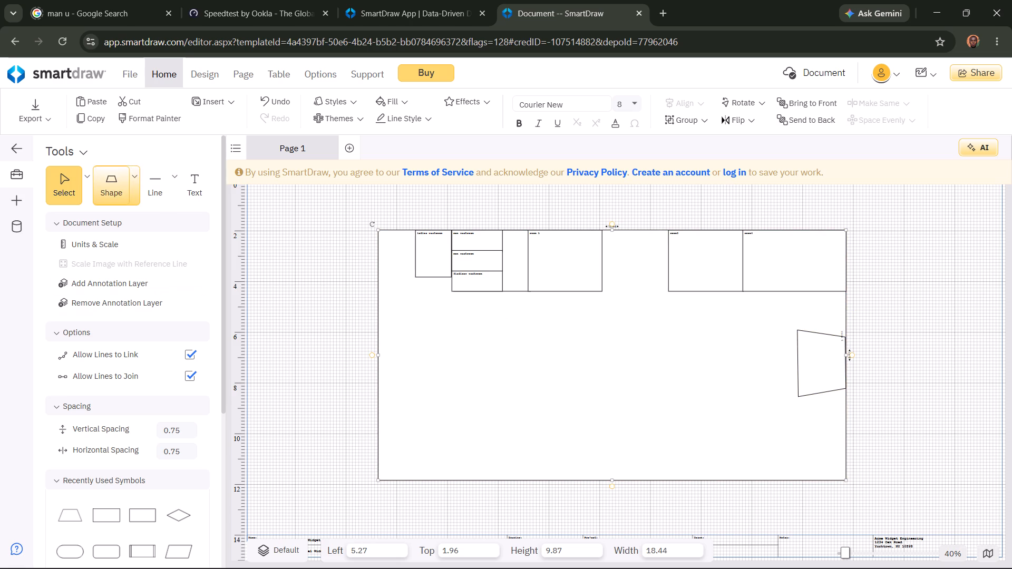
Place a rectangle about 0.75 high and 1.50 wide in the outer rectangle's lower area, at about left 16.71 and top 9.55.
left_click(139, 192)
left_click(150, 236)
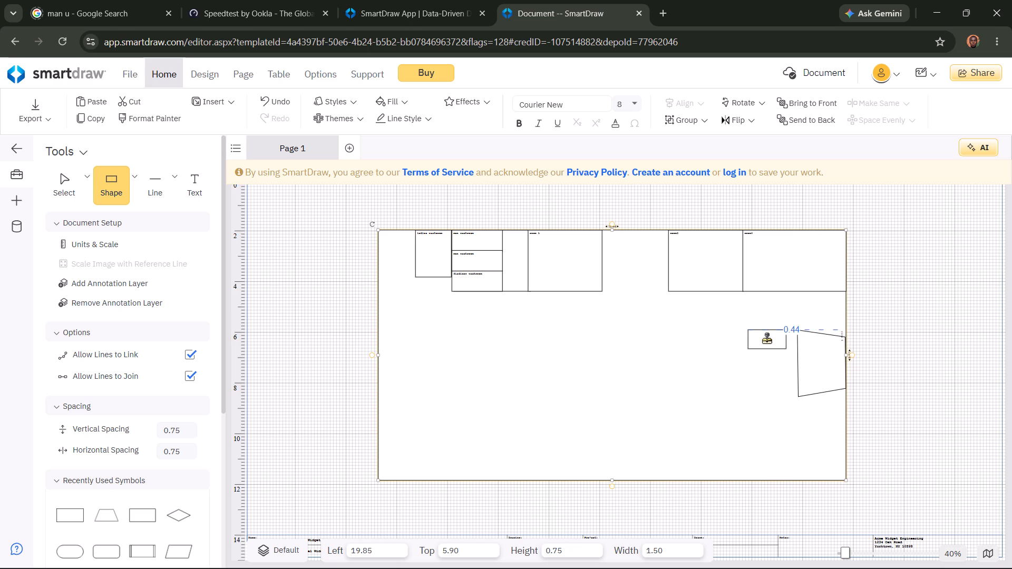
left_click(687, 432)
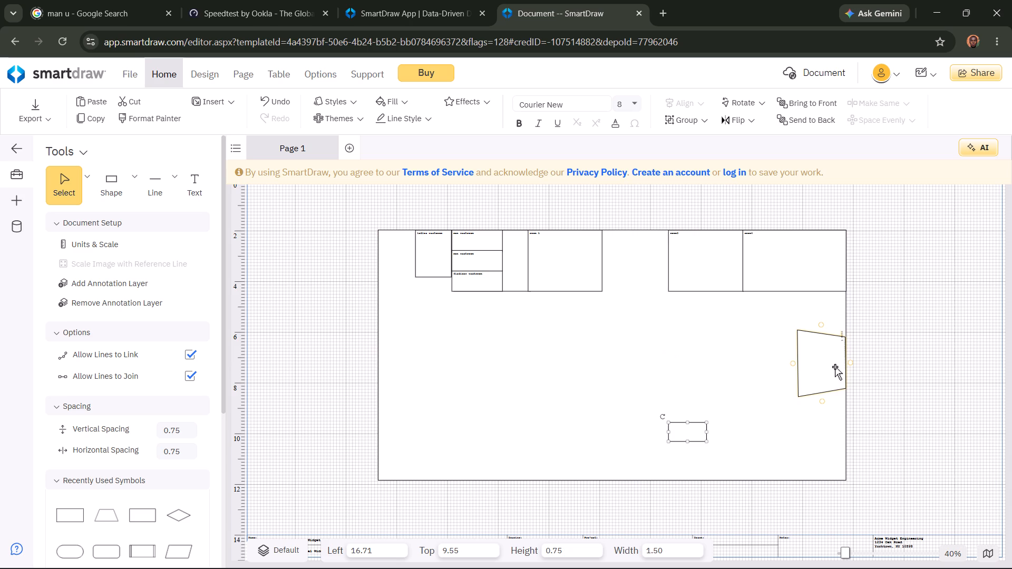
Stretch the trapezoid inward from the outer rectangle's right edge to about 3.85 high and 2.31 wide.
left_click(835, 367)
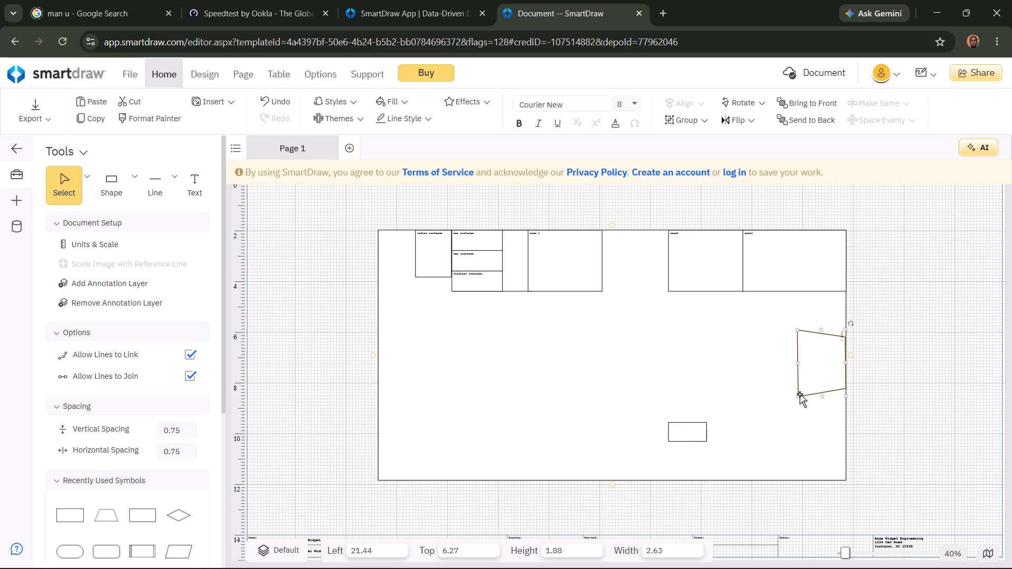
left_click_drag(797, 396, 754, 387)
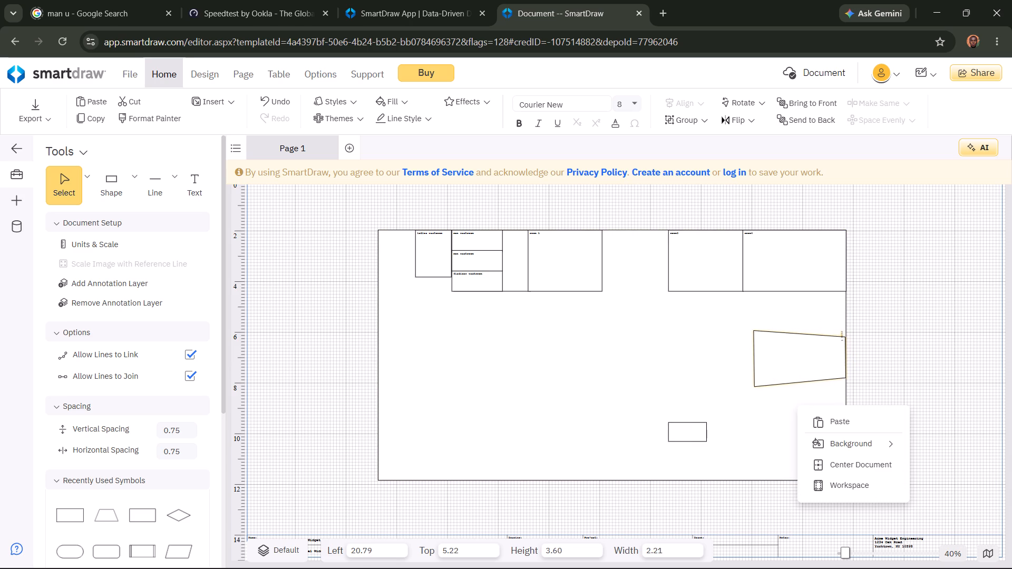
left_click_drag(754, 387, 748, 391)
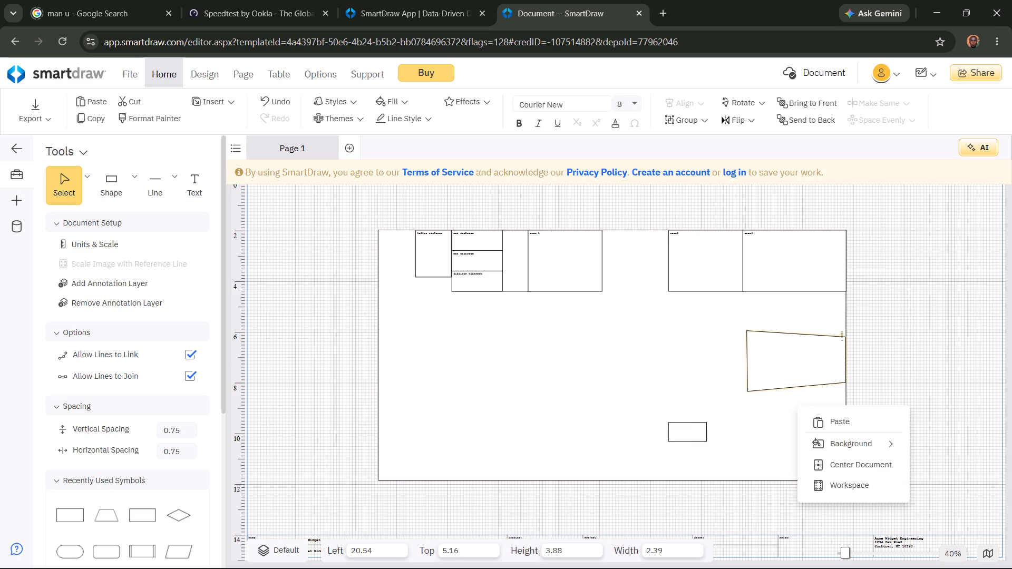
left_click_drag(748, 391, 751, 389)
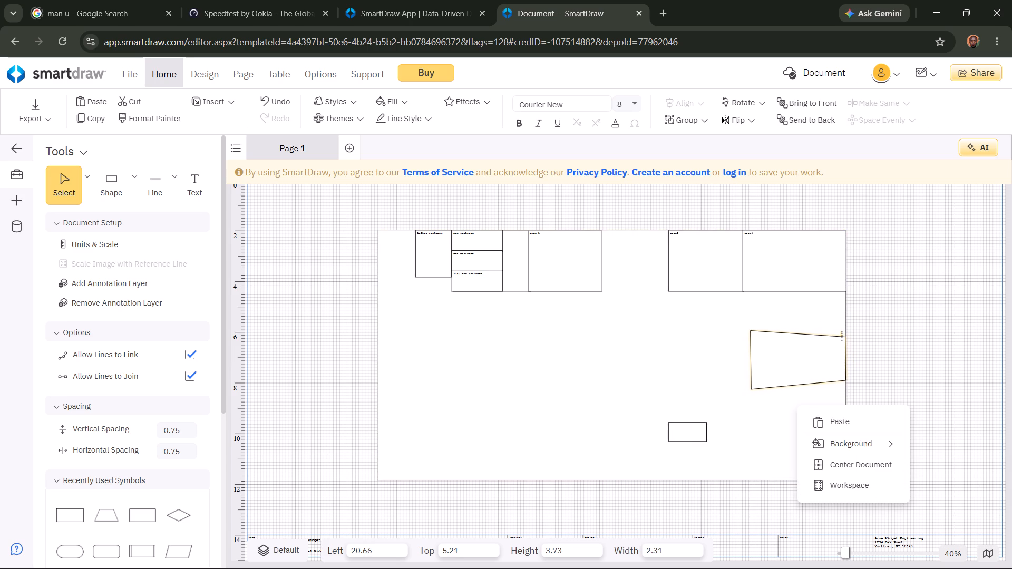
left_click_drag(751, 389, 748, 389)
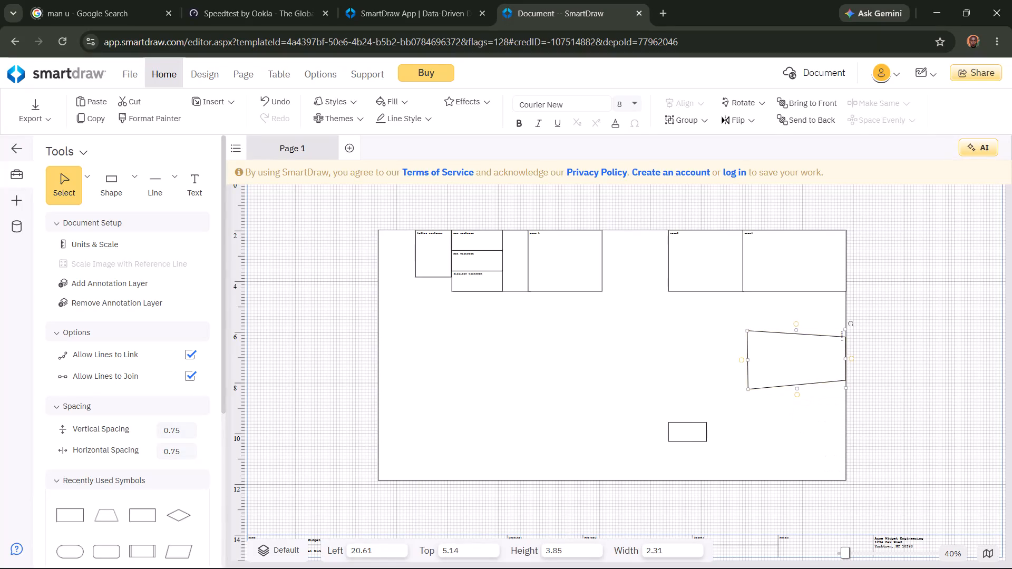
Move the small rectangle against the upper end of the trapezoid's long base, to about left 18.33 and top 5.96.
left_click(685, 434)
left_click_drag(685, 434, 709, 341)
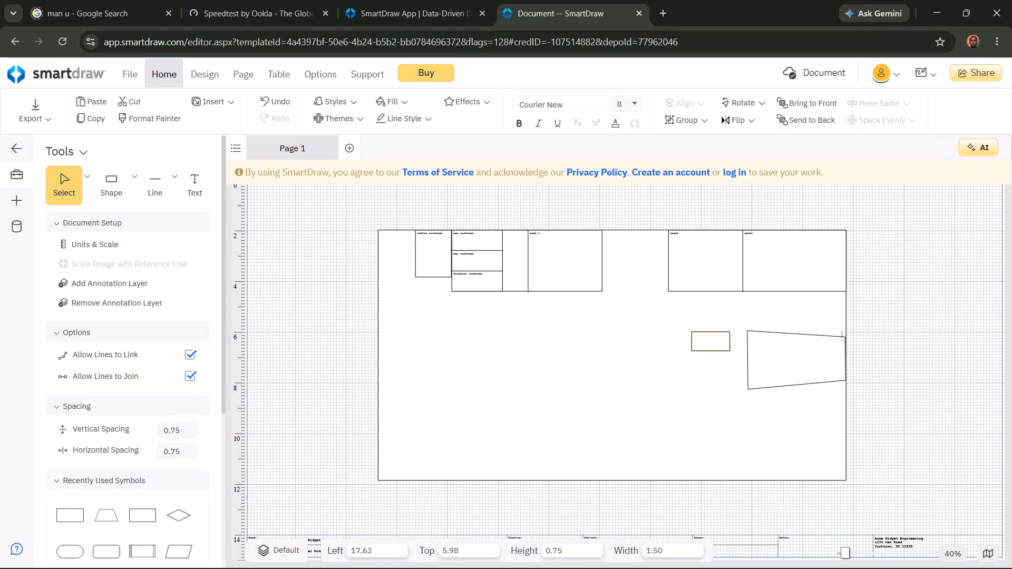
left_click_drag(709, 341, 731, 342)
left_click_drag(731, 342, 728, 342)
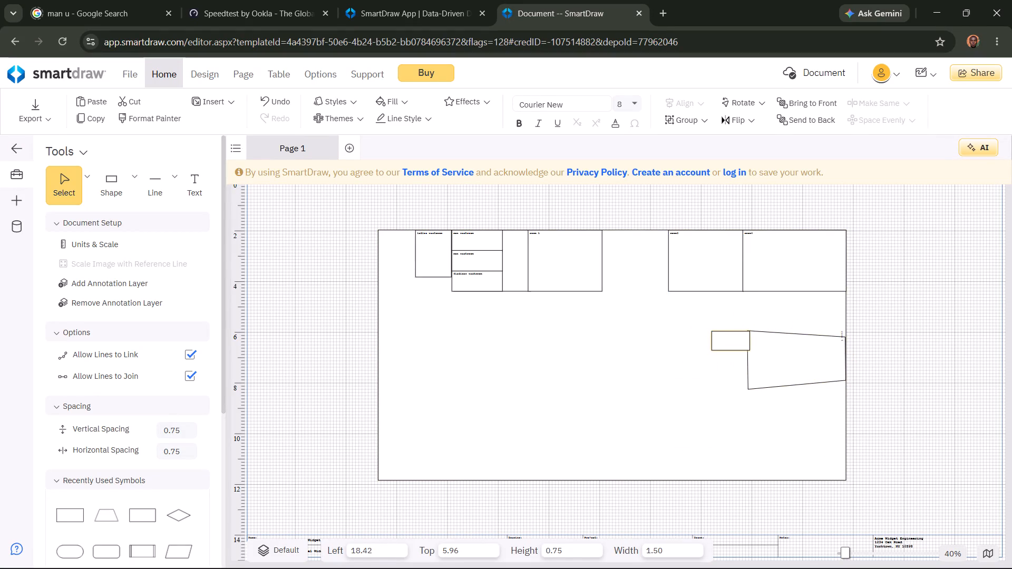
left_click_drag(728, 342, 724, 344)
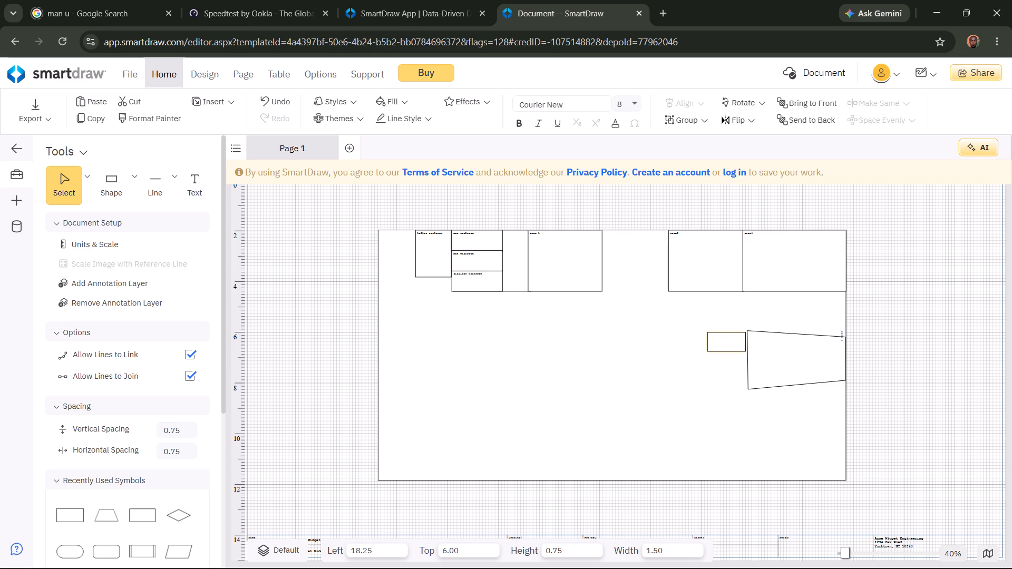
left_click_drag(724, 344, 726, 342)
Nudge the small rectangle beside the trapezoid to top 5.94 and enlarge it to about 2.33 high and 3.04 wide, matching the trapezoid's long base.
left_click_drag(726, 342, 726, 341)
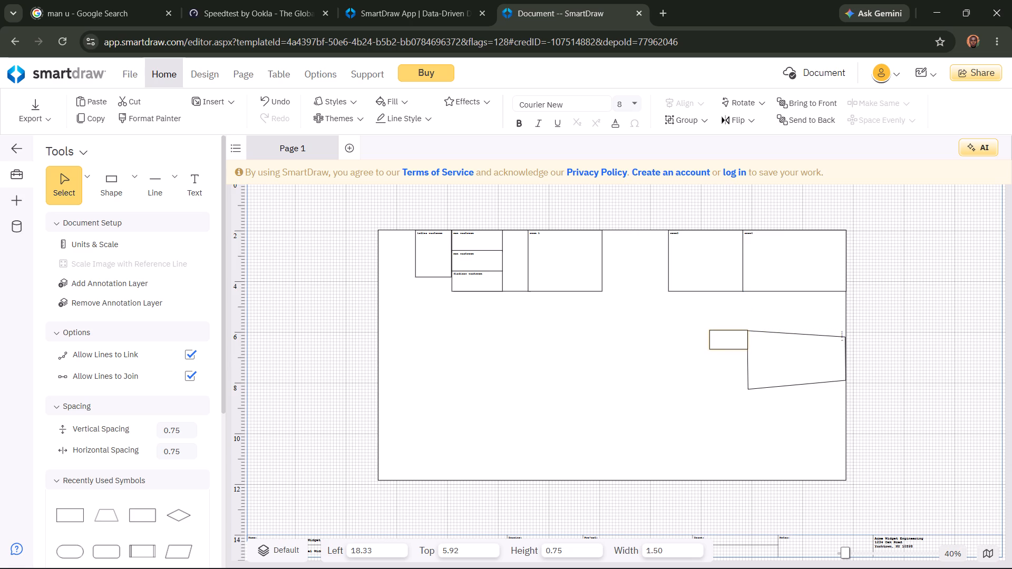
left_click_drag(726, 341, 726, 342)
left_click_drag(728, 351, 733, 390)
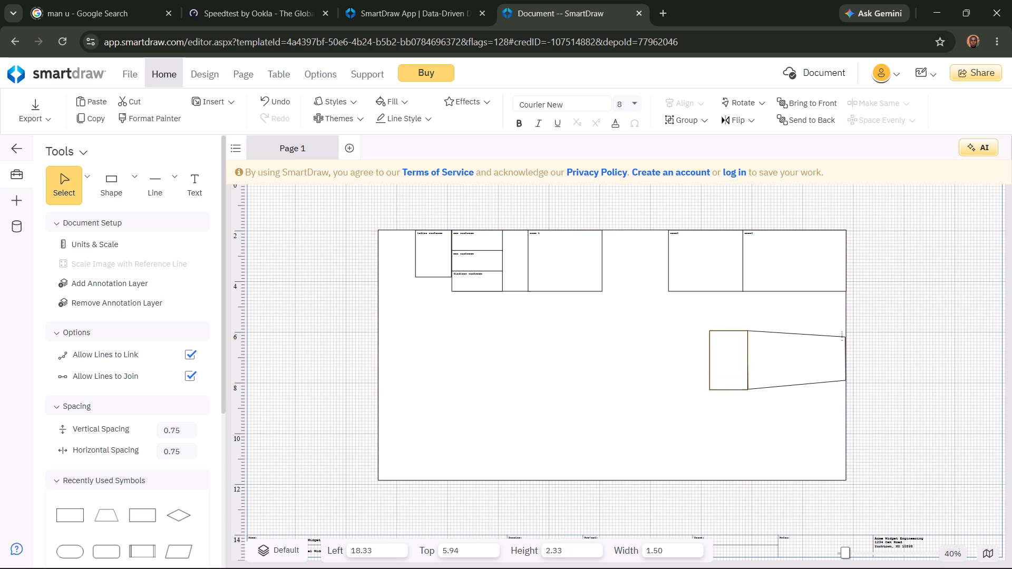
left_click_drag(733, 390, 733, 390)
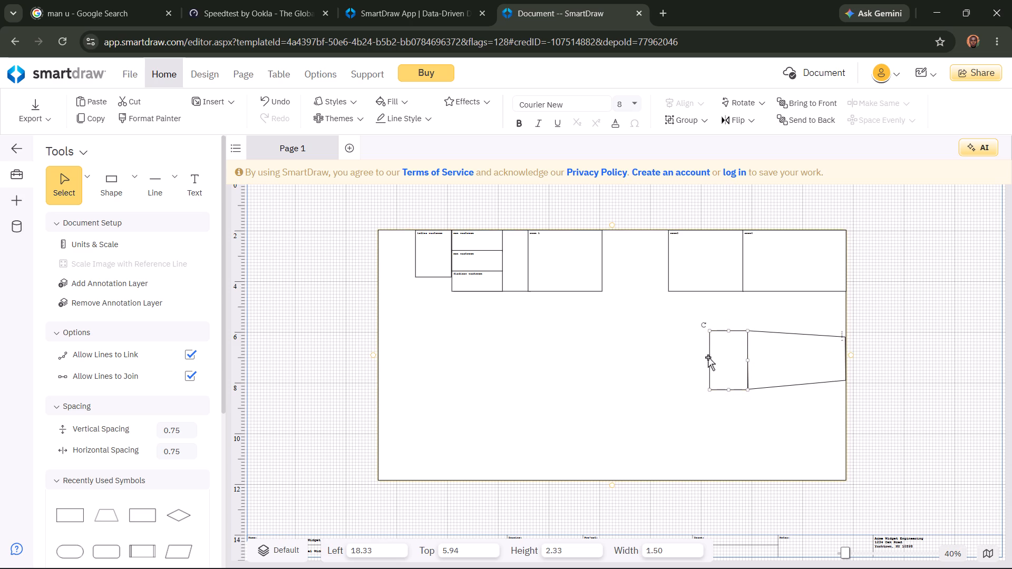
left_click_drag(708, 359, 673, 363)
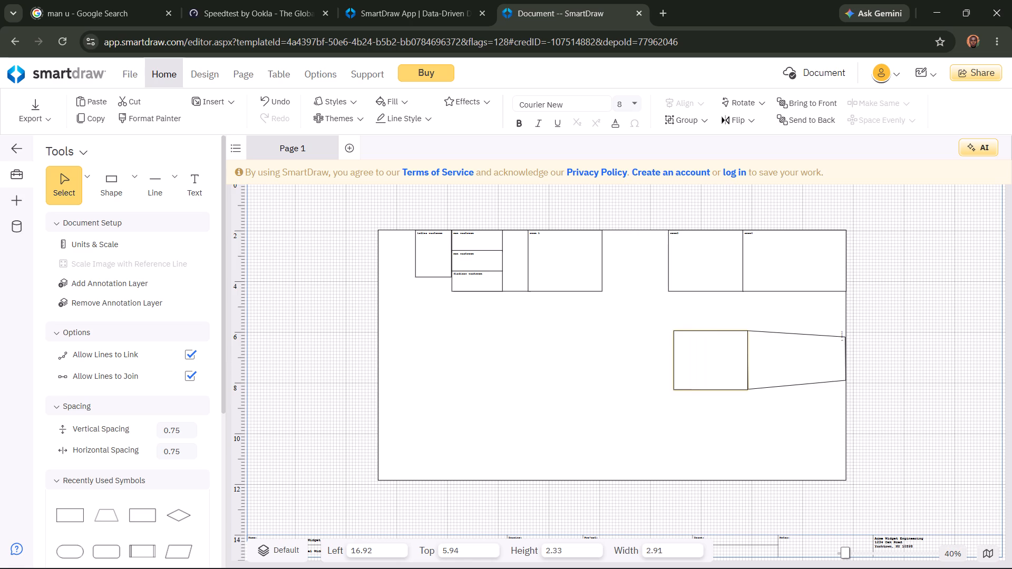
left_click_drag(673, 363, 670, 363)
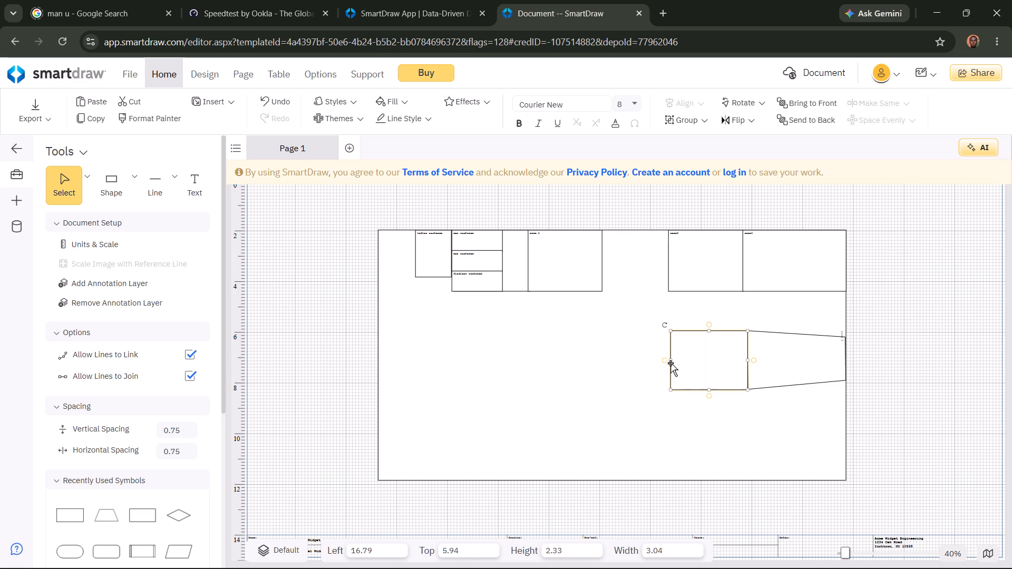
Move the enlarged rectangle away from the trapezoid to about left 14.80 and top 6.08.
left_click_drag(696, 357, 646, 360)
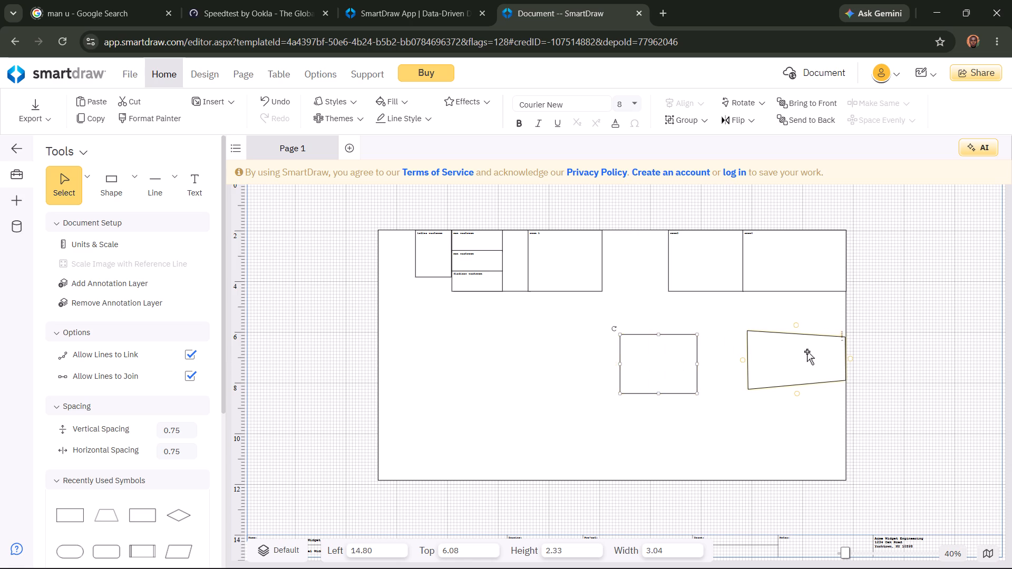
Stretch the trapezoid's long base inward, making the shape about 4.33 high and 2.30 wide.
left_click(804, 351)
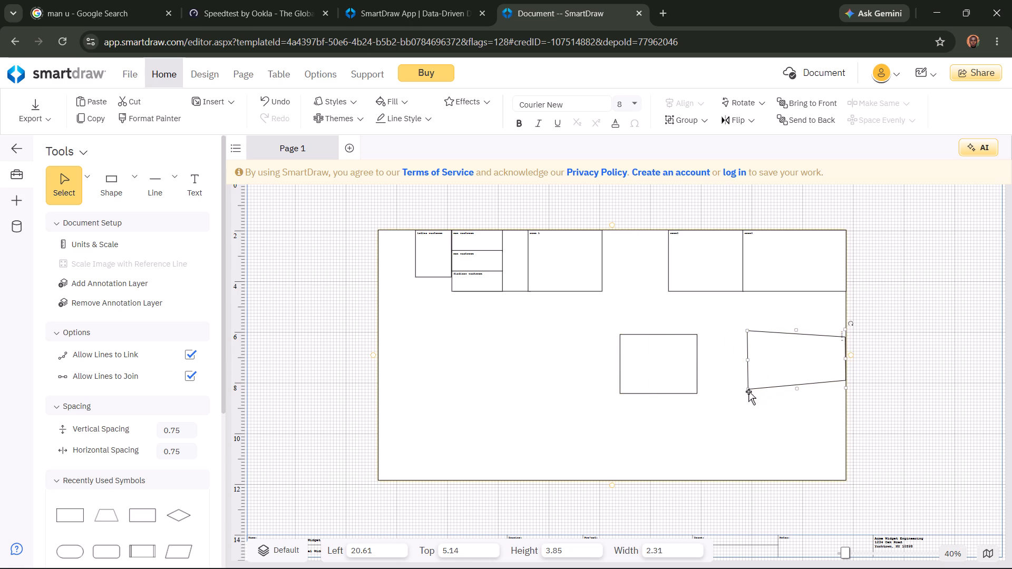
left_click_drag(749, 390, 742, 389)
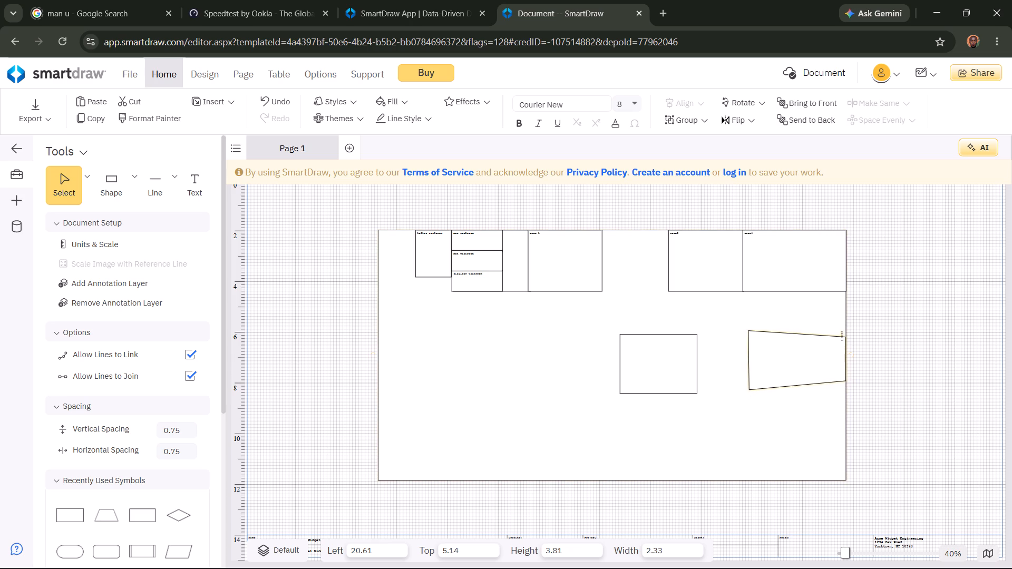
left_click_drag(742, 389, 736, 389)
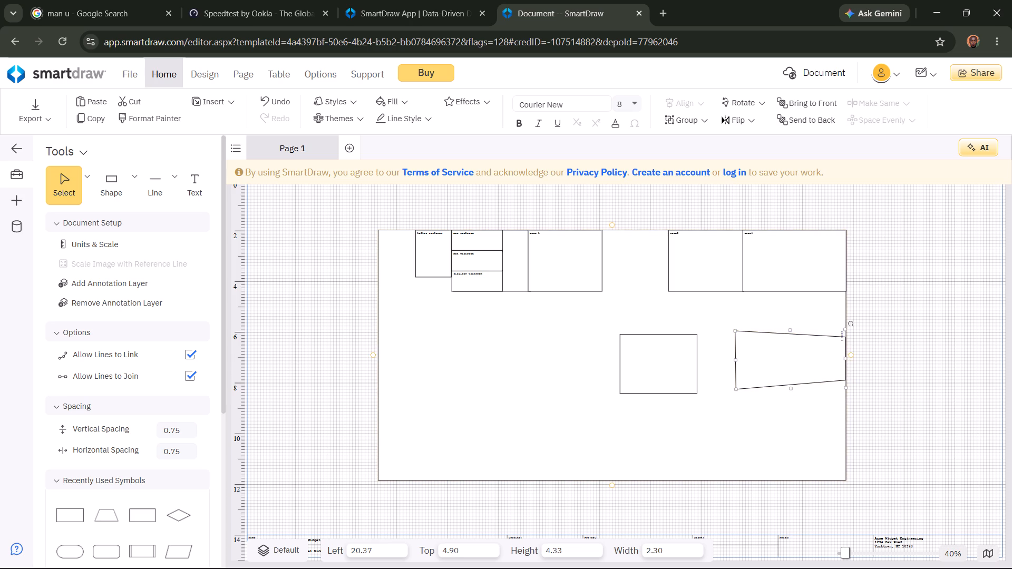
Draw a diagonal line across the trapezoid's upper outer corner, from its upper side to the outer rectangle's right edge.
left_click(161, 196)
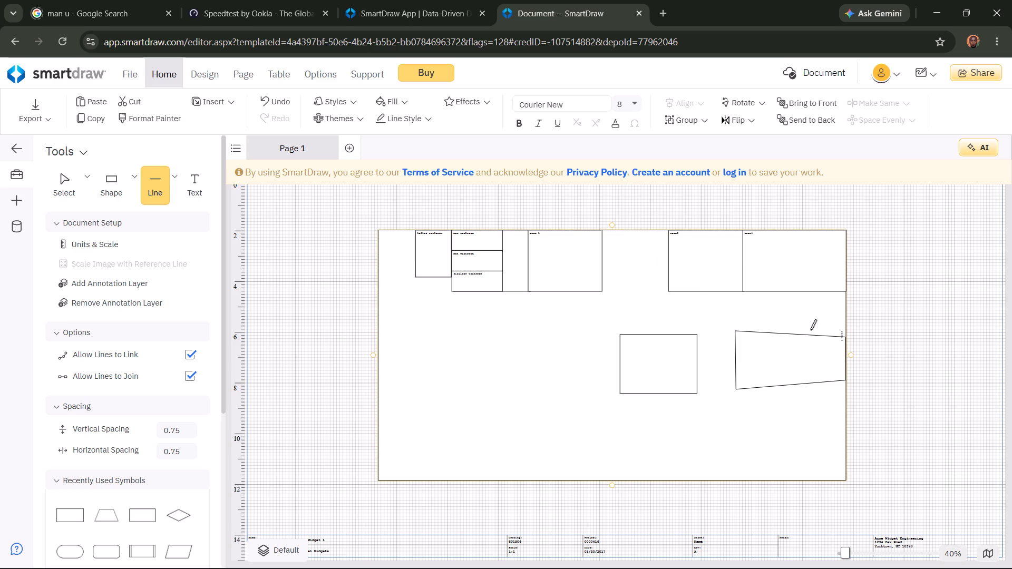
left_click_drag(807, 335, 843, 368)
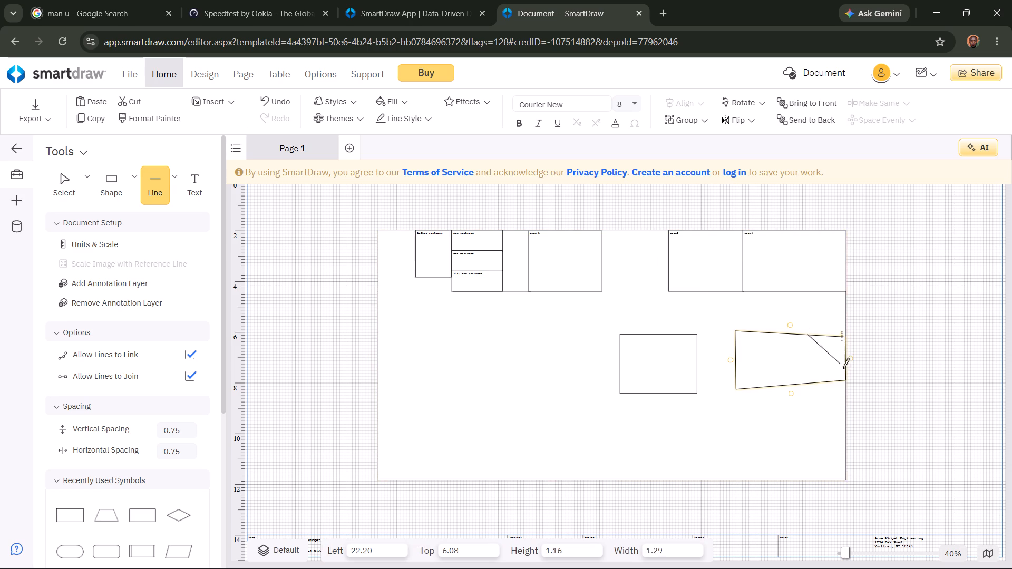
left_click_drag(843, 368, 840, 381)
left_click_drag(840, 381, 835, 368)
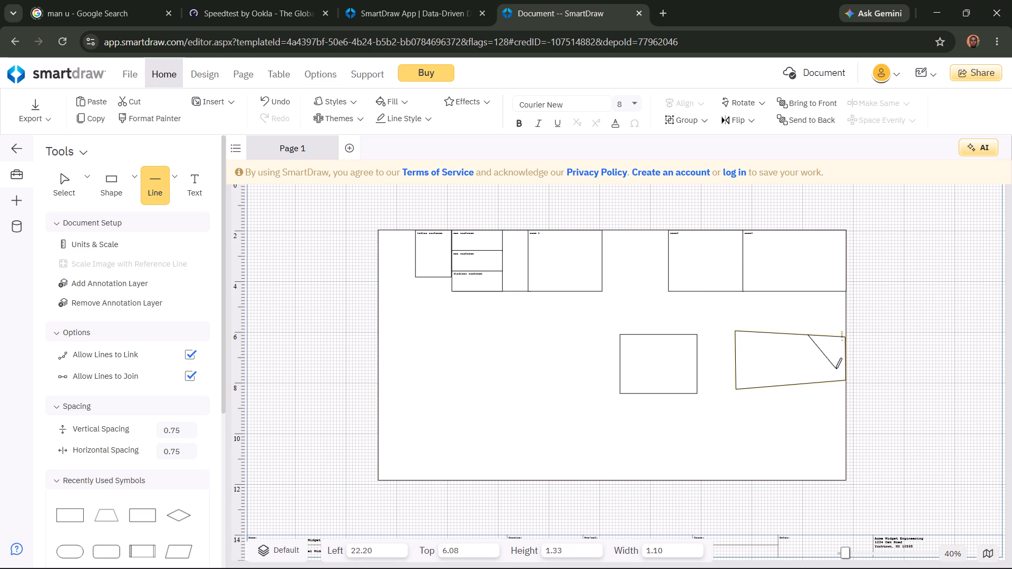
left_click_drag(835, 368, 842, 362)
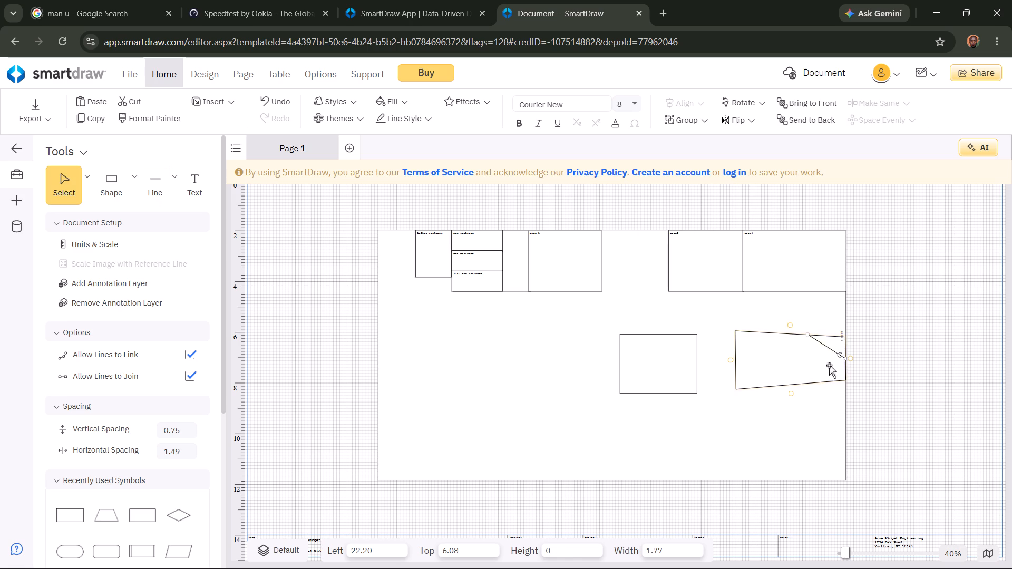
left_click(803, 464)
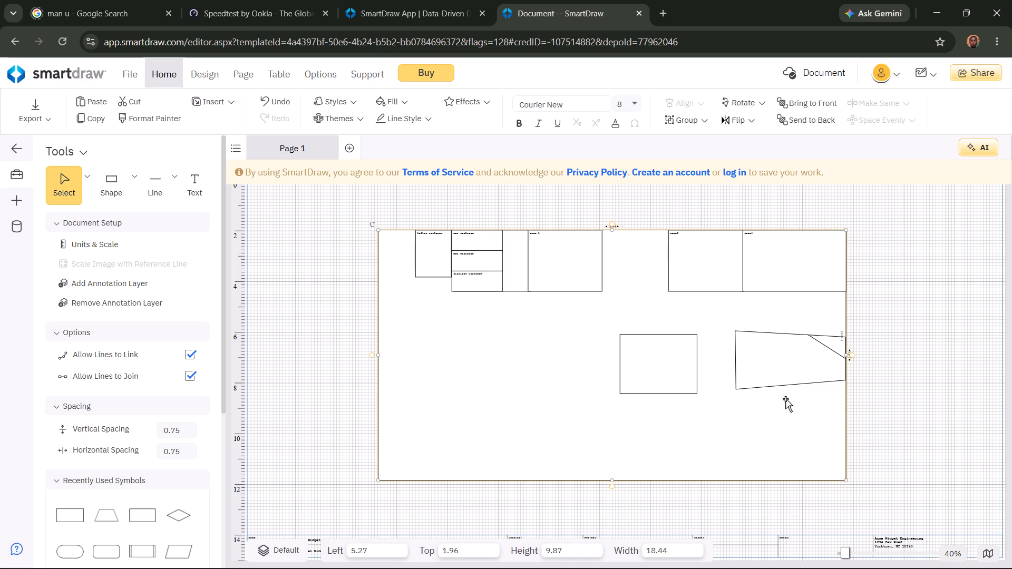
Remove the trapezoid together with the diagonal line across its corner.
left_click(806, 382)
right_click(806, 382)
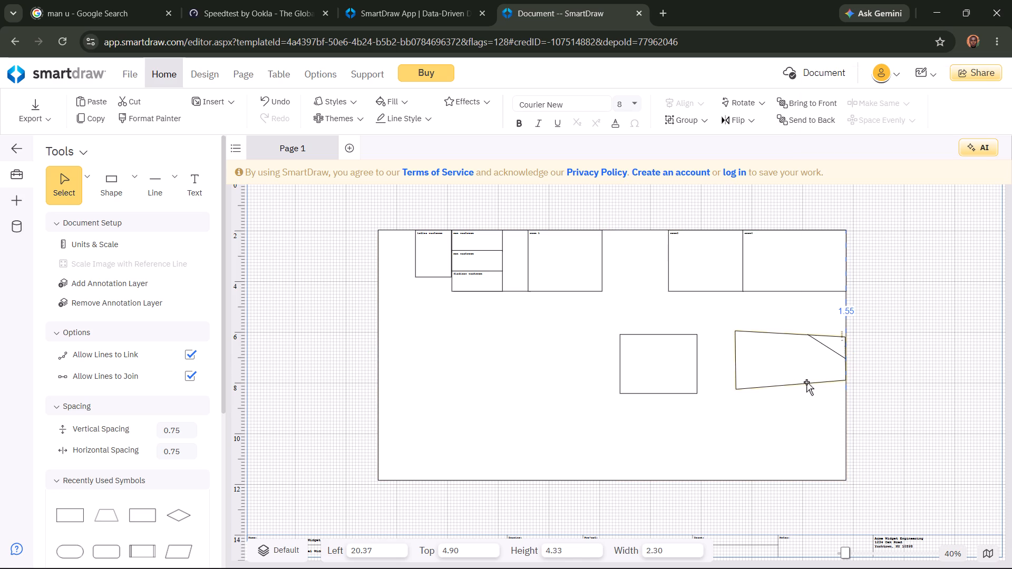
left_click(867, 146)
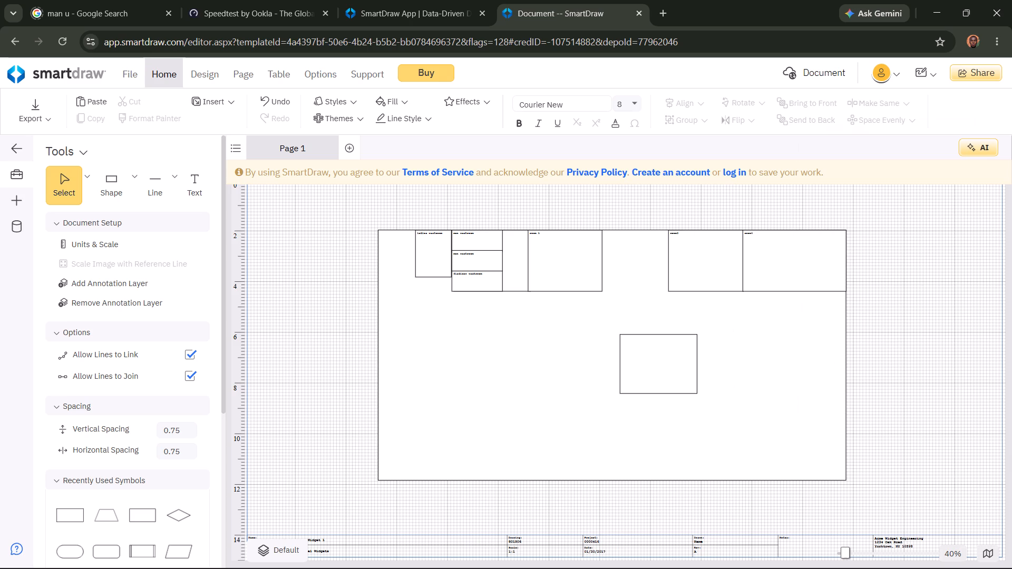
Draw a vertical line about 2.37 long to the right of the enlarged rectangle, at about left 19.06 and top 6.04.
left_click(172, 180)
left_click(246, 229)
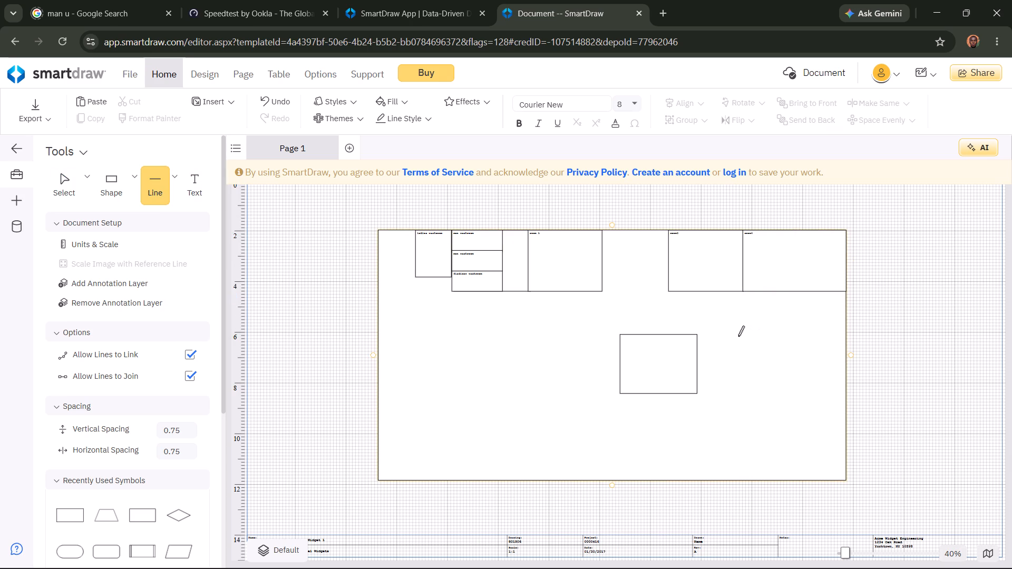
left_click_drag(728, 333, 729, 394)
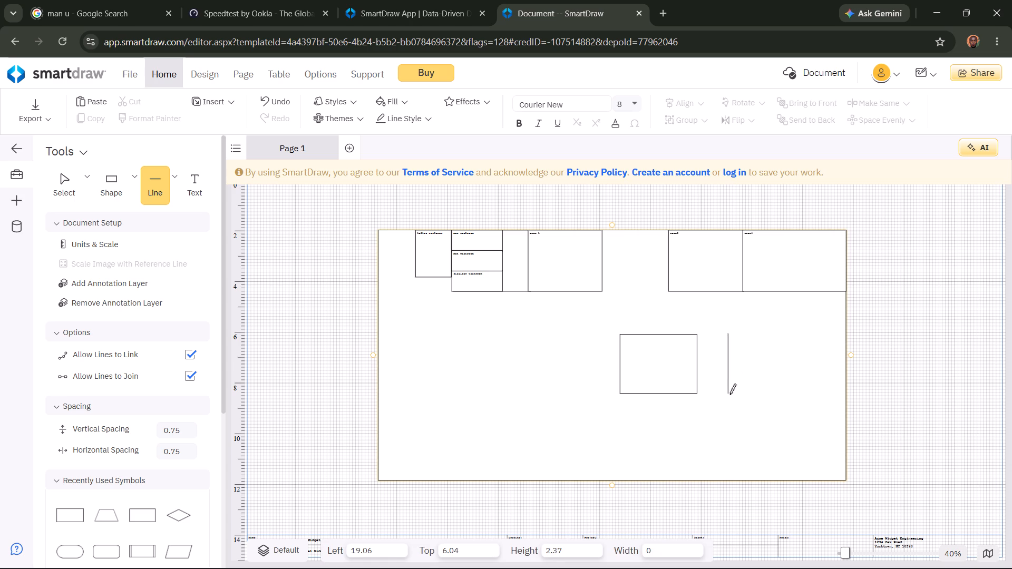
Draw a horizontal line about 4.07 long from the vertical line's lower end toward the outer rectangle's right edge.
left_click(164, 192)
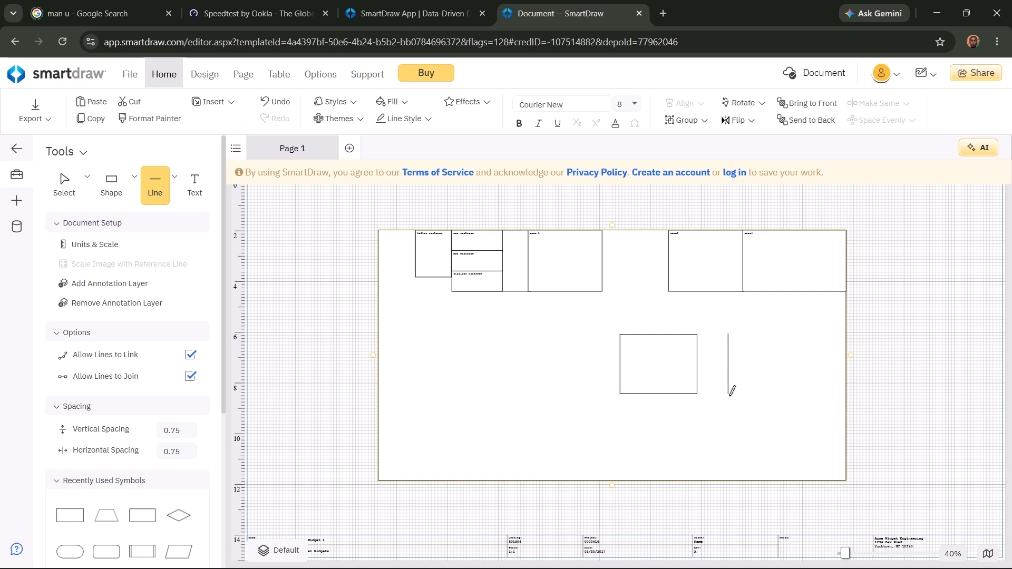
left_click_drag(728, 393, 734, 393)
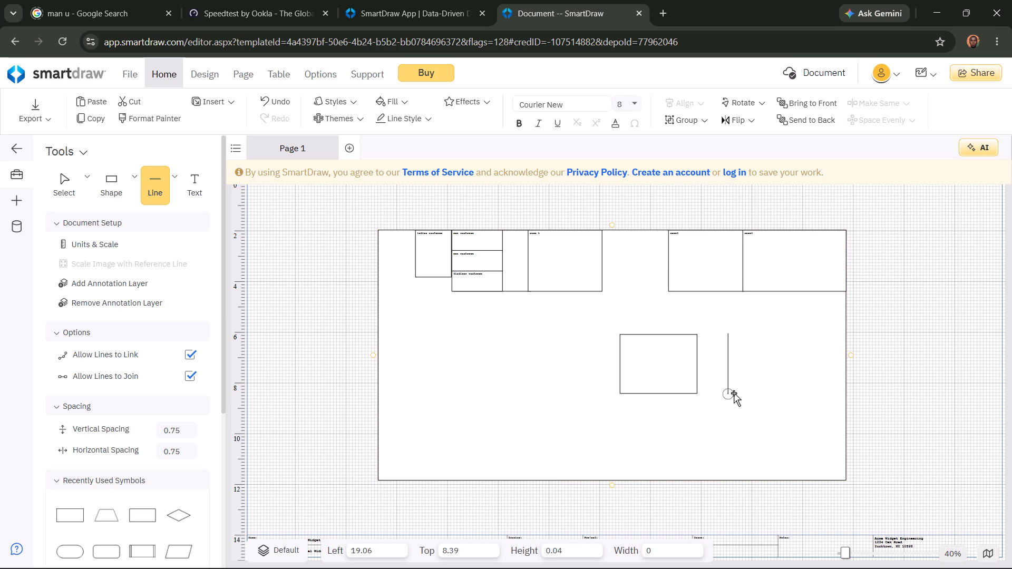
left_click_drag(734, 393, 843, 391)
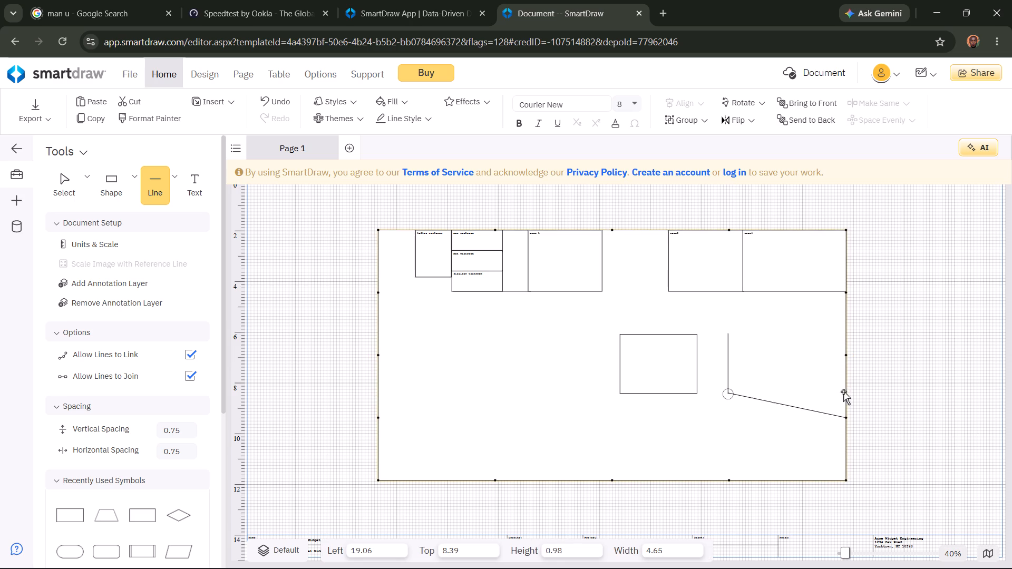
left_click_drag(843, 391, 843, 393)
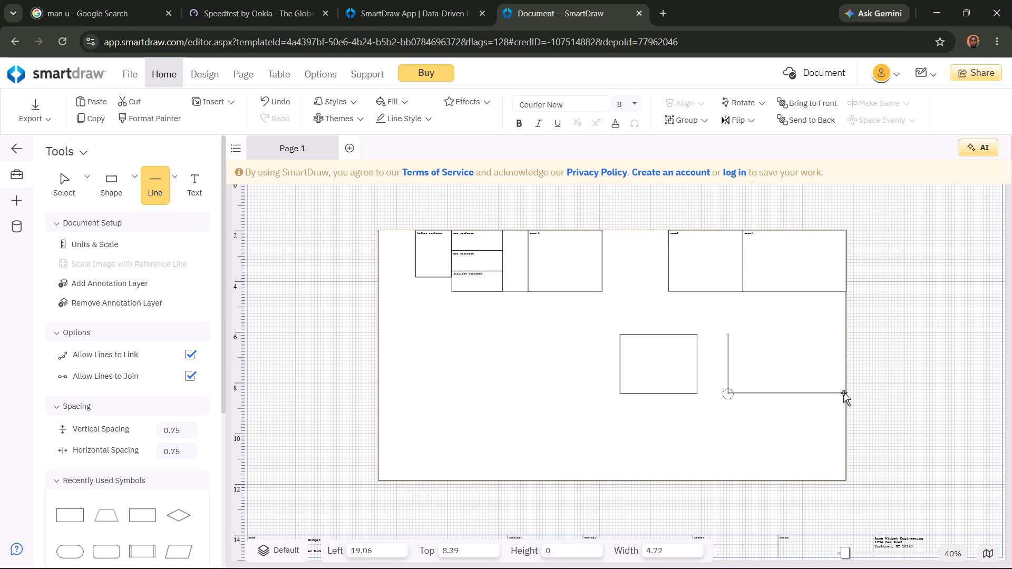
left_click_drag(843, 393, 828, 396)
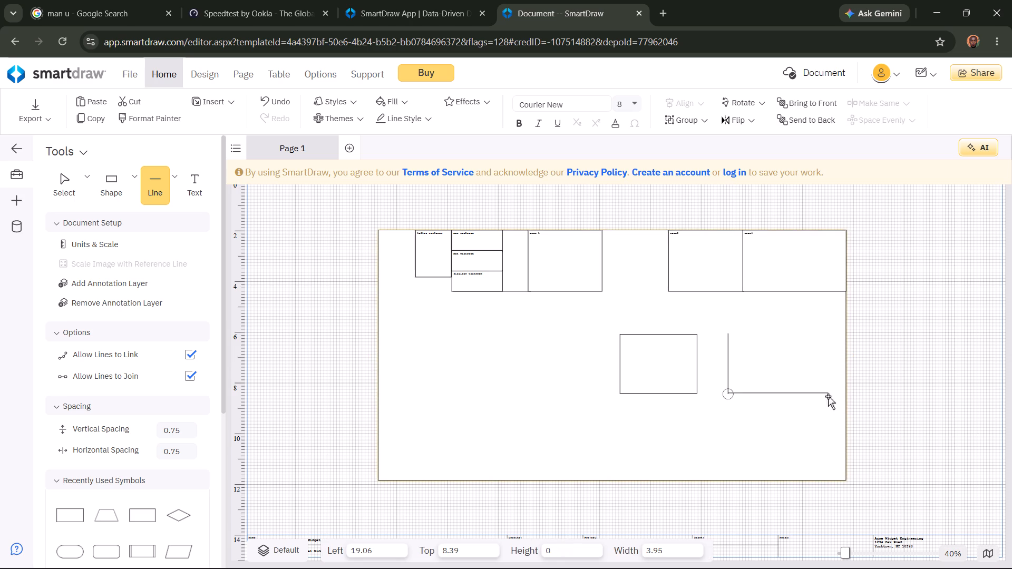
left_click_drag(828, 396, 830, 391)
left_click_drag(830, 391, 831, 393)
left_click(802, 416)
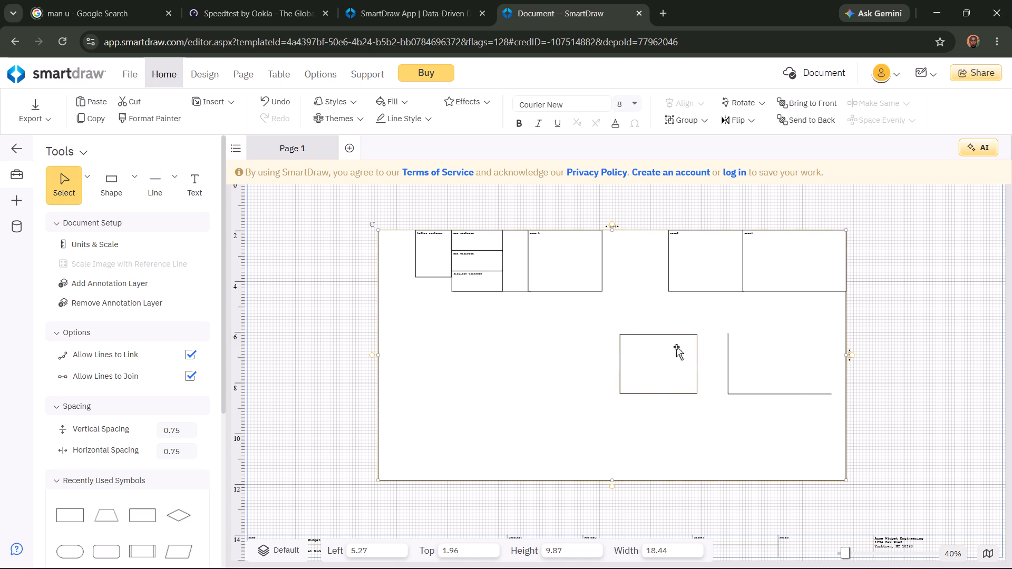
Draw a shorter horizontal line rightward from the vertical line's upper end, ending at about left 21.91.
left_click(155, 185)
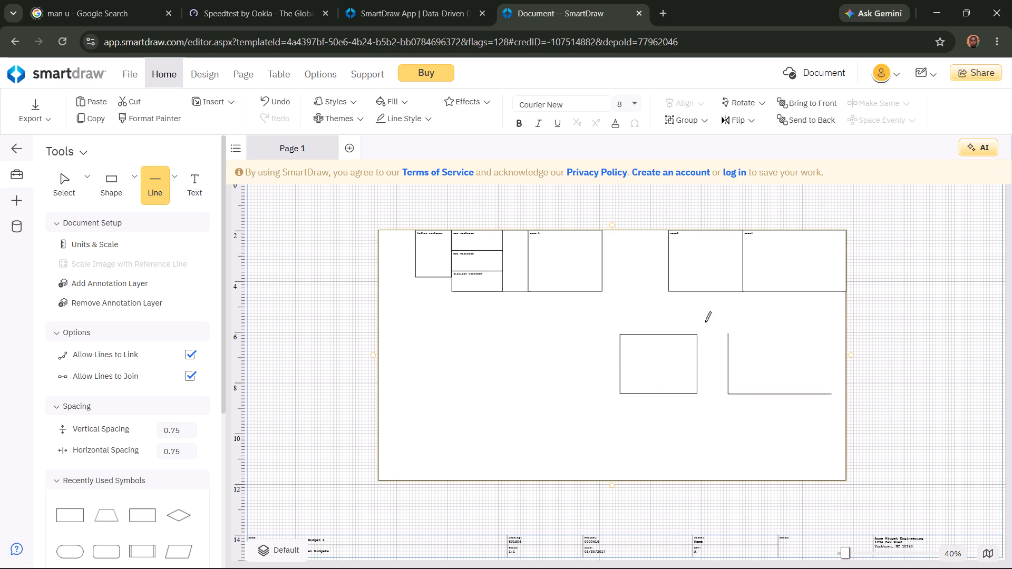
left_click_drag(728, 336, 793, 323)
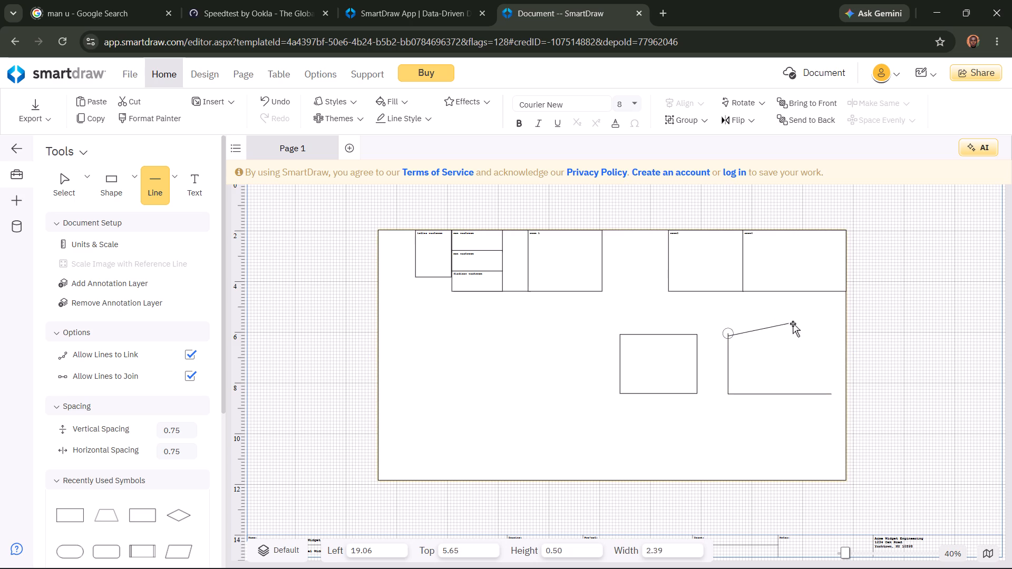
left_click_drag(793, 323, 800, 338)
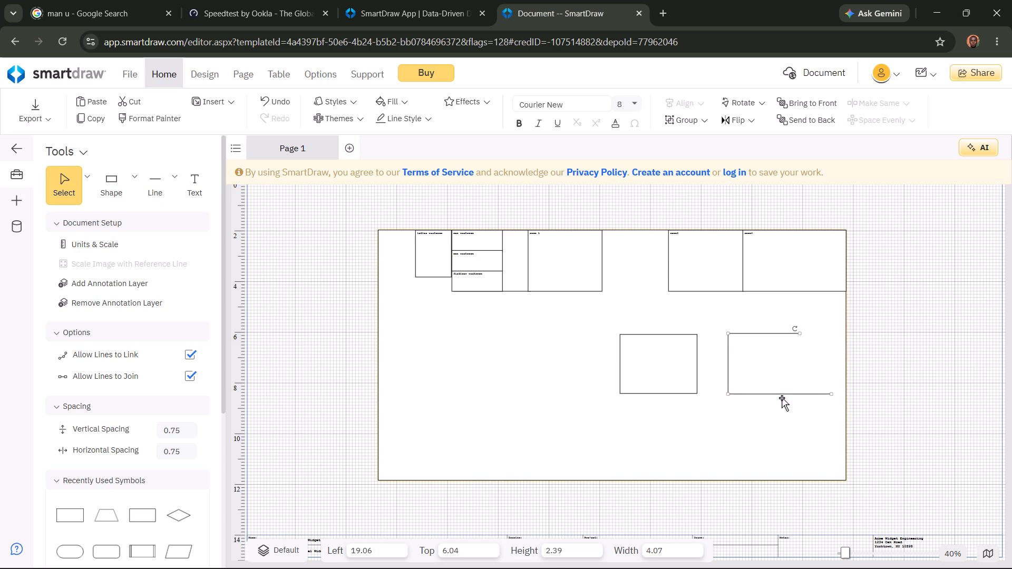
left_click(782, 401)
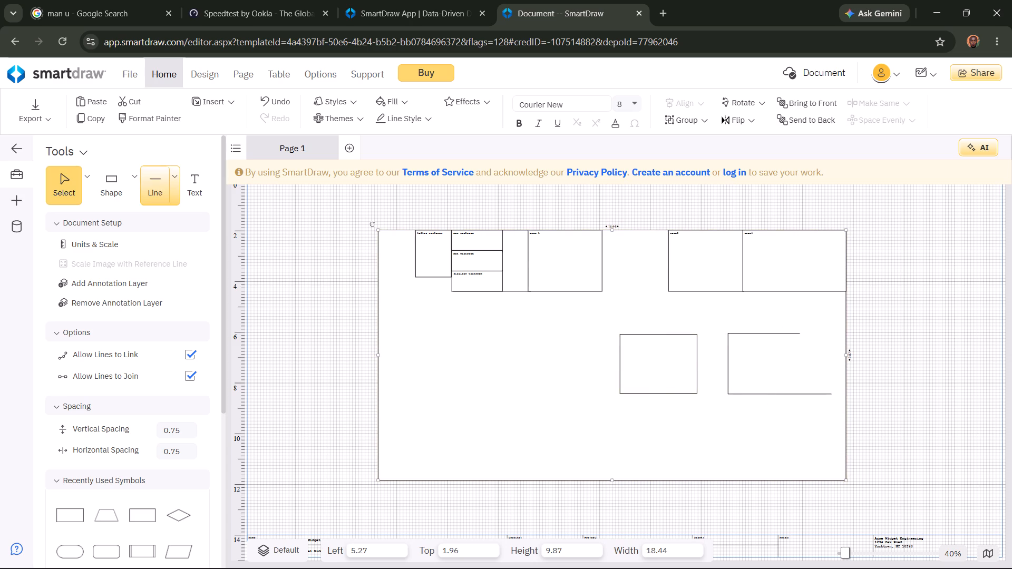
Draw a diagonal line from the upper horizontal line's free end down to just above the lower horizontal line's free end, widening the outline to about 4.14.
left_click(155, 201)
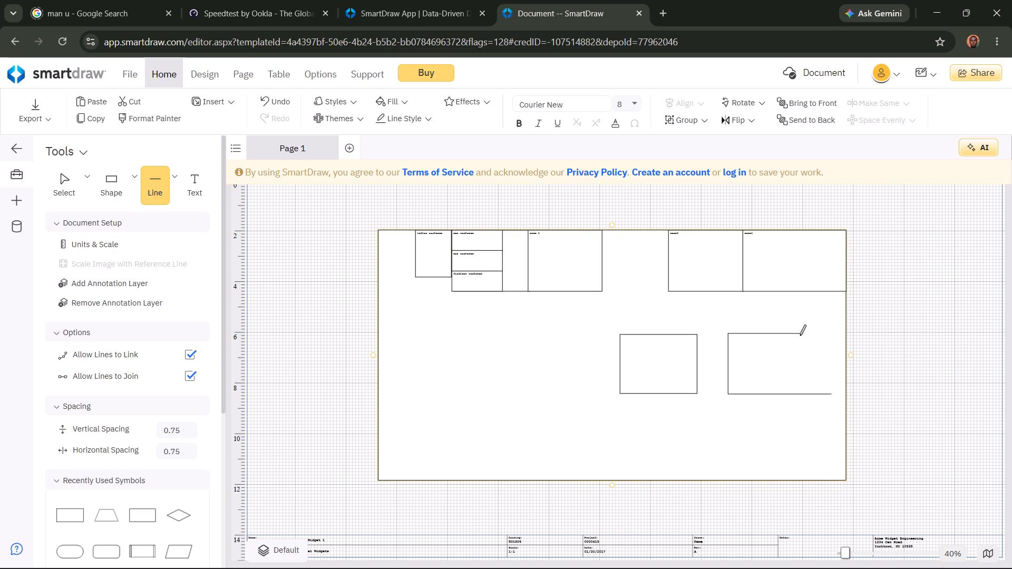
left_click_drag(800, 335, 850, 359)
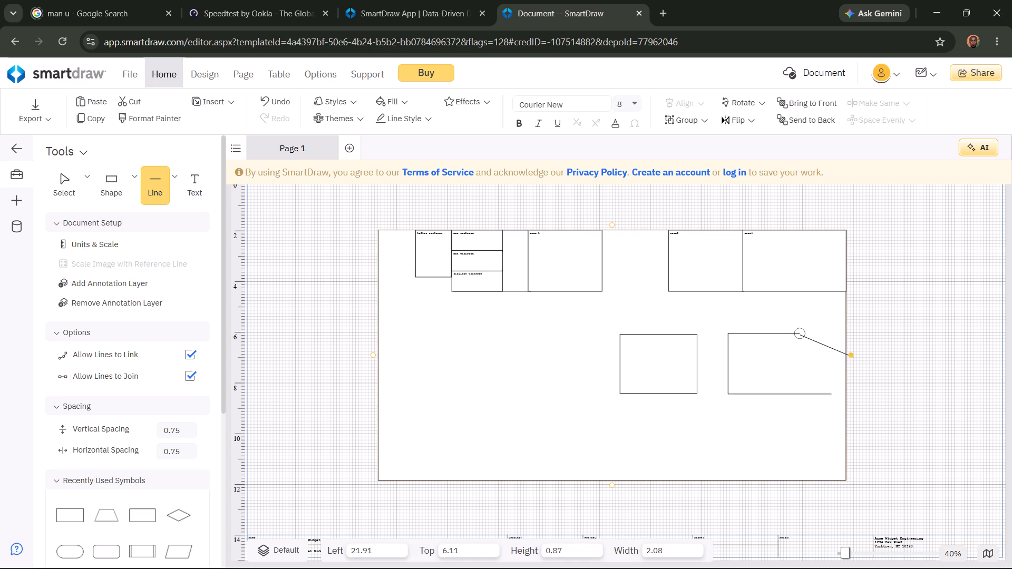
left_click_drag(850, 359, 833, 354)
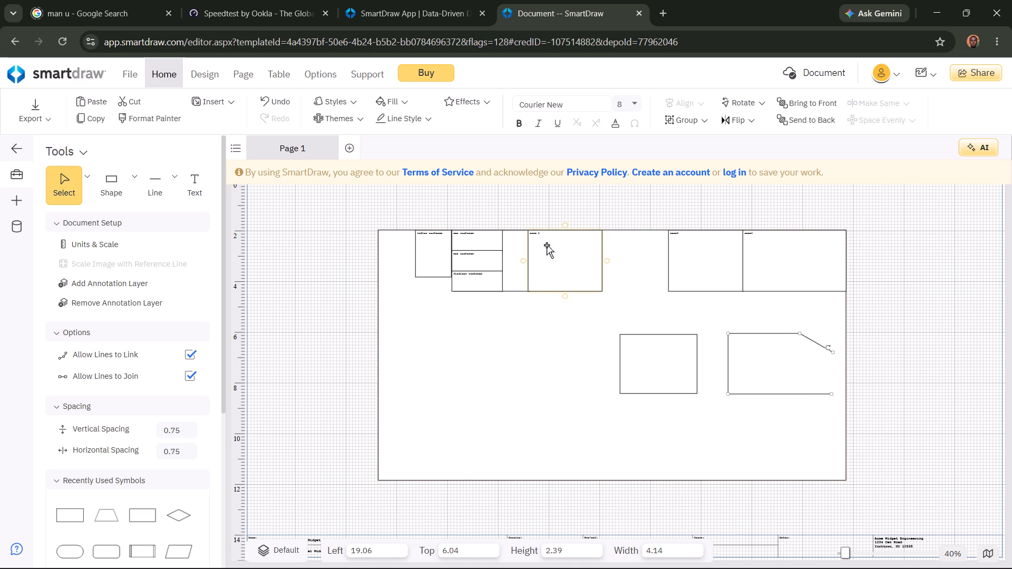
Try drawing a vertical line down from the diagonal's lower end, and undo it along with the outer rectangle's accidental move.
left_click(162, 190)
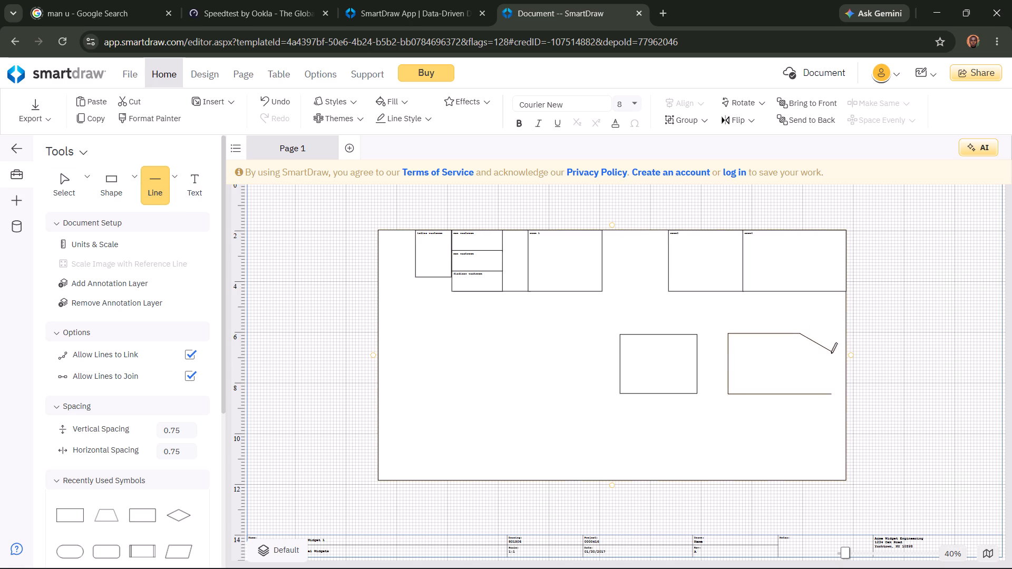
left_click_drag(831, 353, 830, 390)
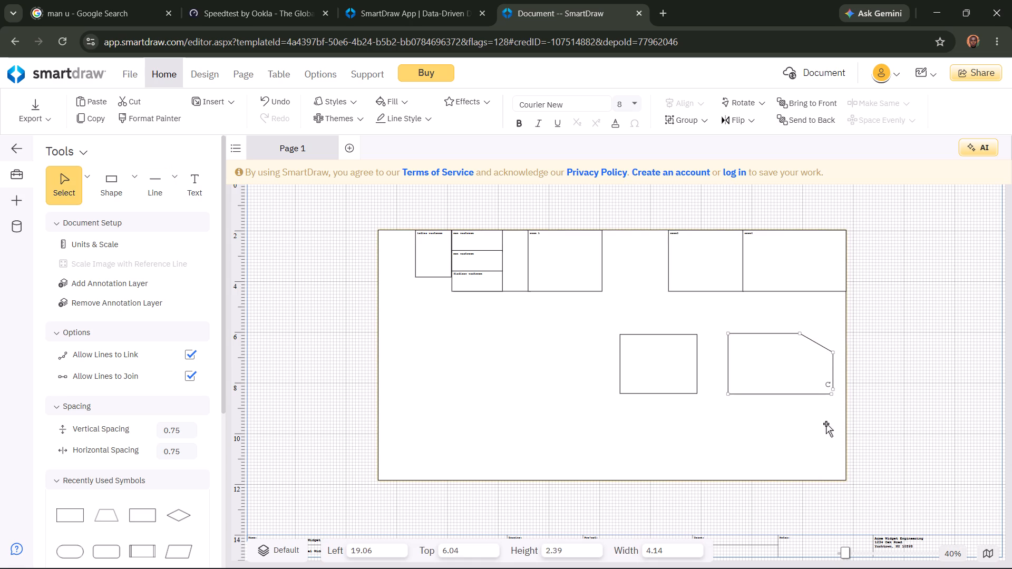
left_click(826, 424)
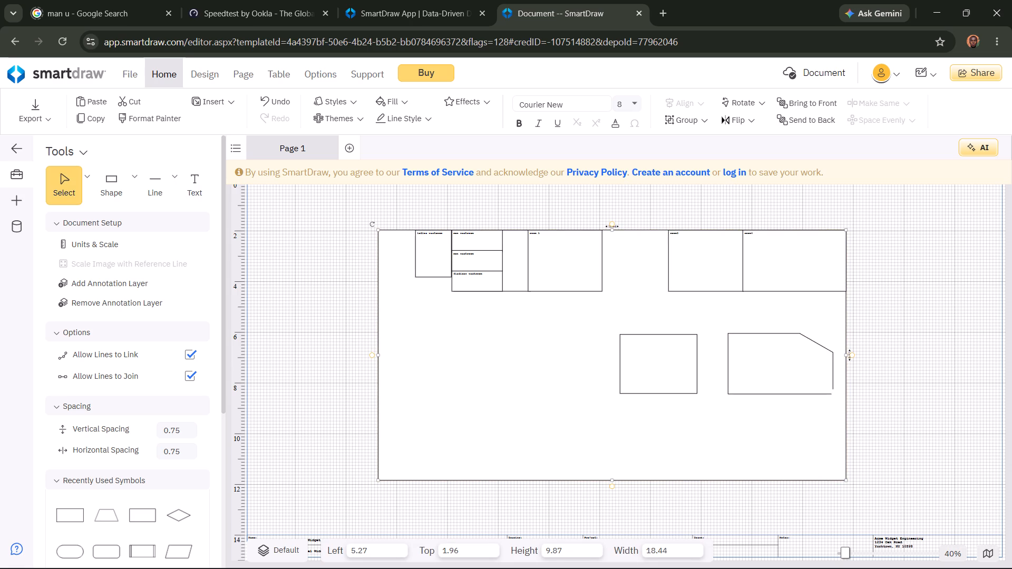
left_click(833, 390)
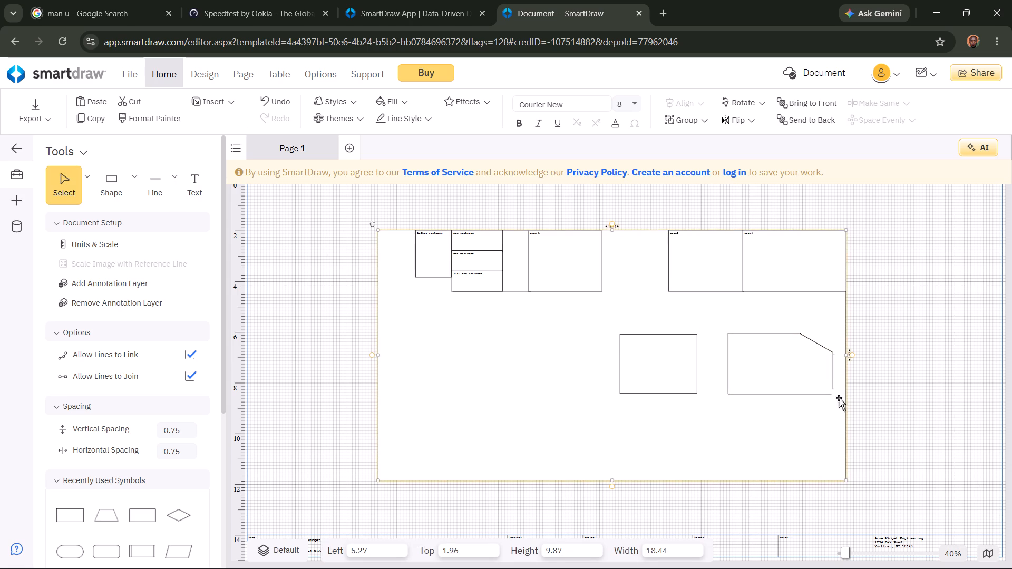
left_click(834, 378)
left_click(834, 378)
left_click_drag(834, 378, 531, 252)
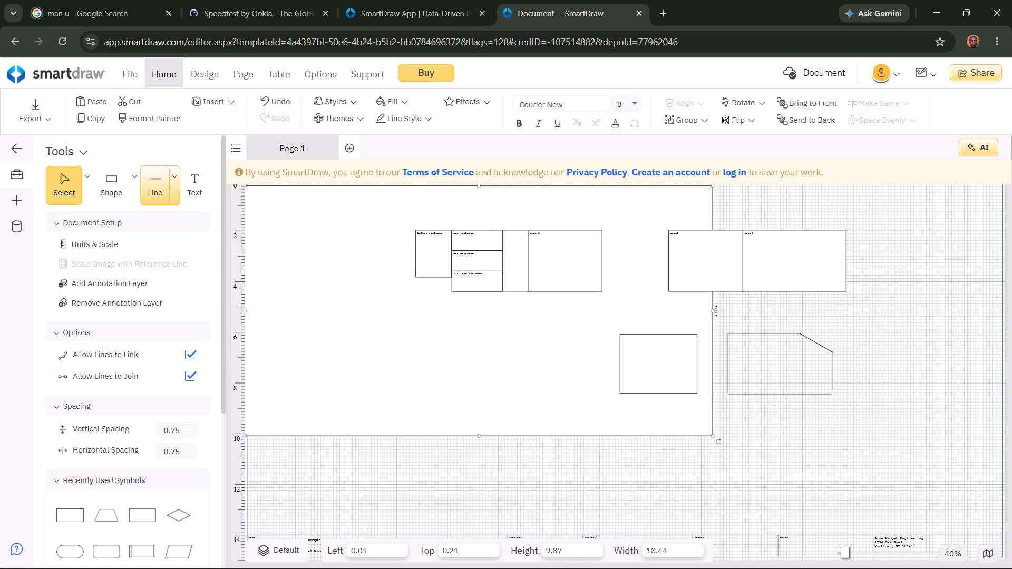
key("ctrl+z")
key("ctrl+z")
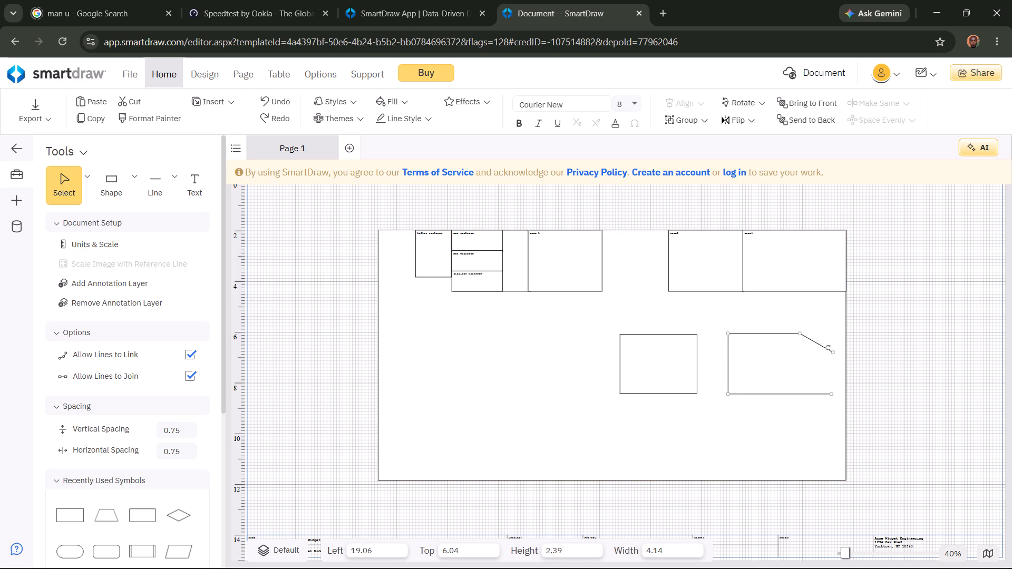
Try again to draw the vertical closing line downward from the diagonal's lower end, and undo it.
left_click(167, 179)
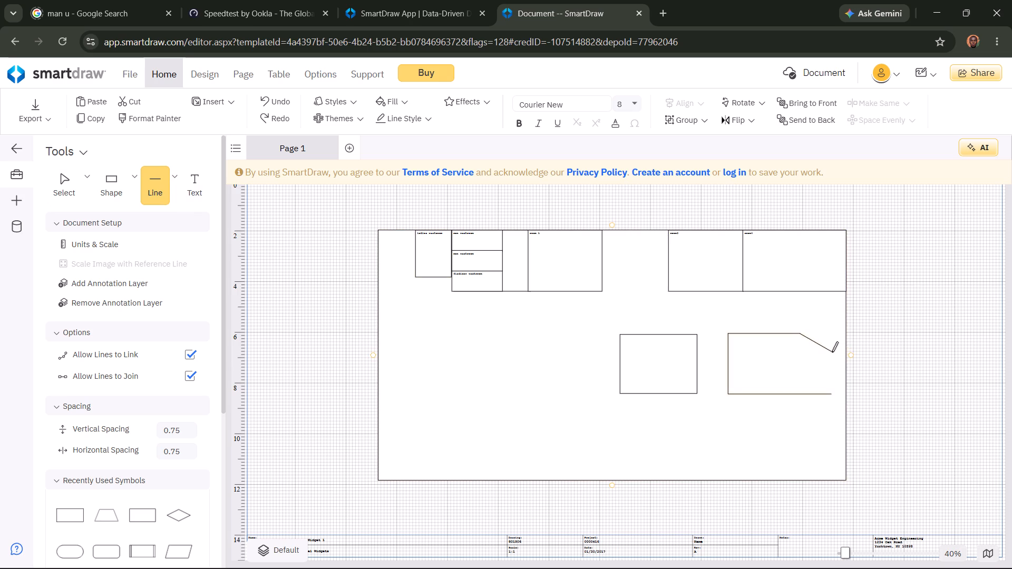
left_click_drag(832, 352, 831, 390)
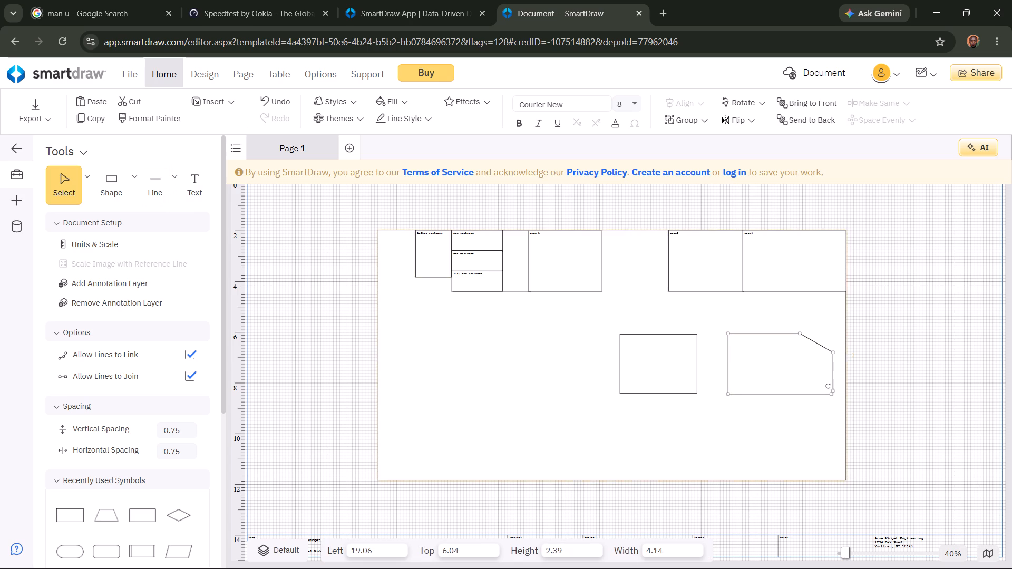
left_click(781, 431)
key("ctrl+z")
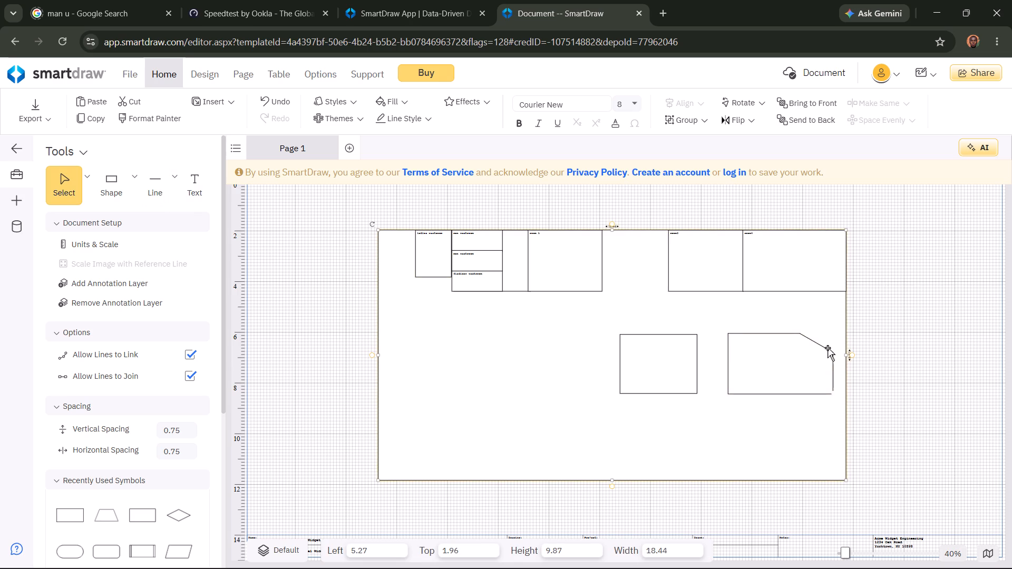
Close the angled room with a line from the lower horizontal line's free end up to the diagonal line's end.
left_click(160, 185)
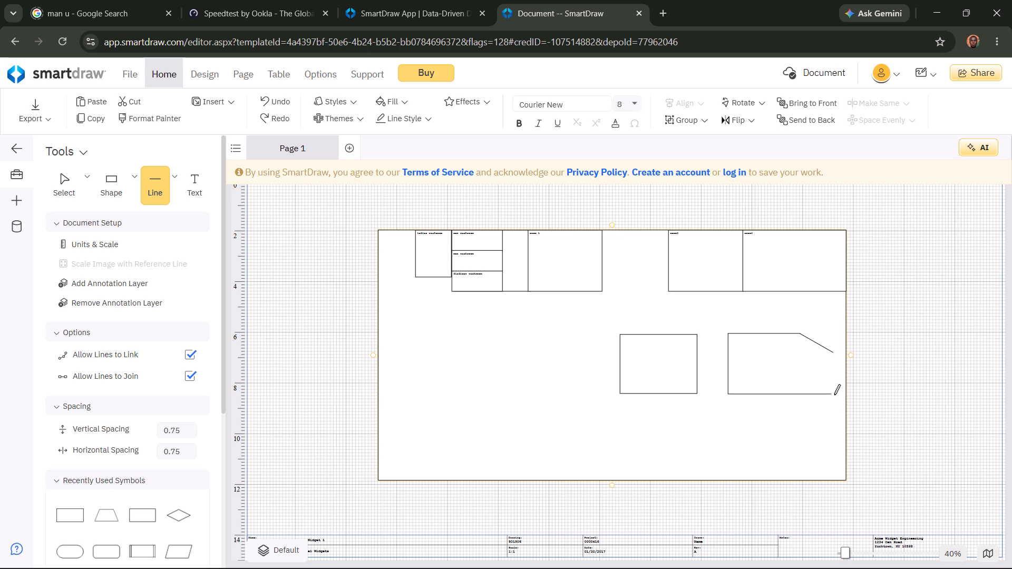
left_click_drag(831, 394, 828, 350)
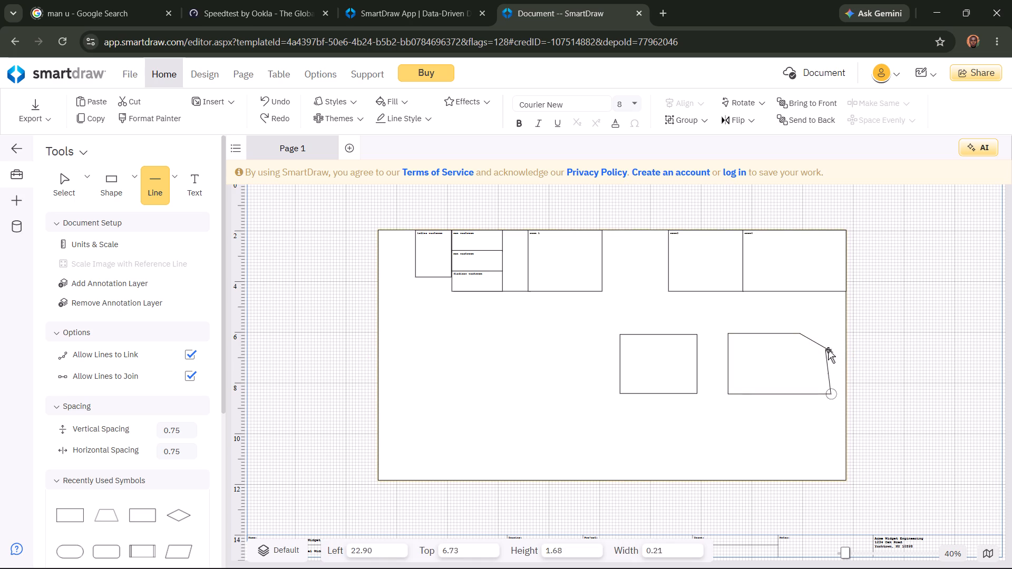
left_click_drag(828, 350, 832, 351)
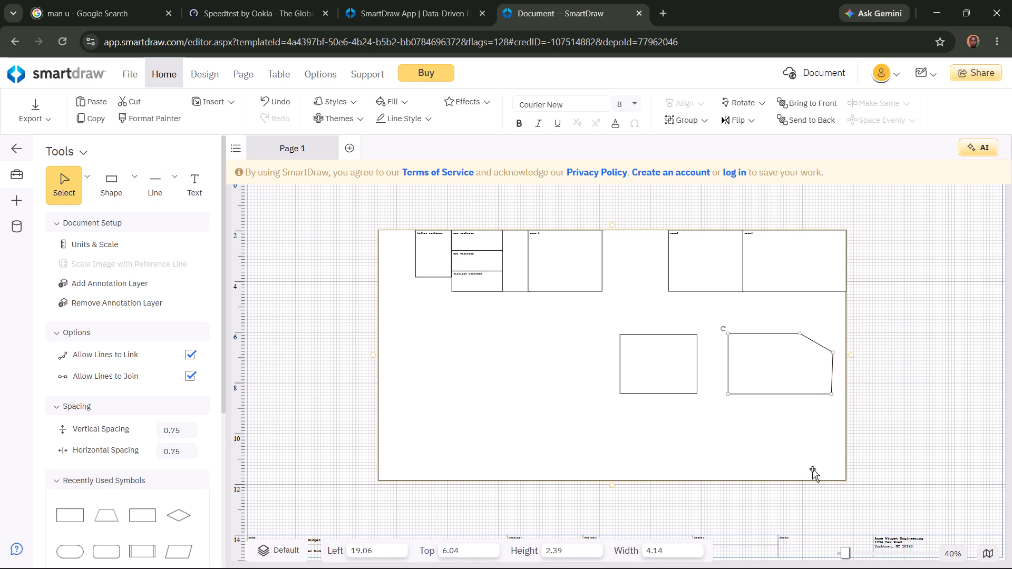
left_click(809, 470)
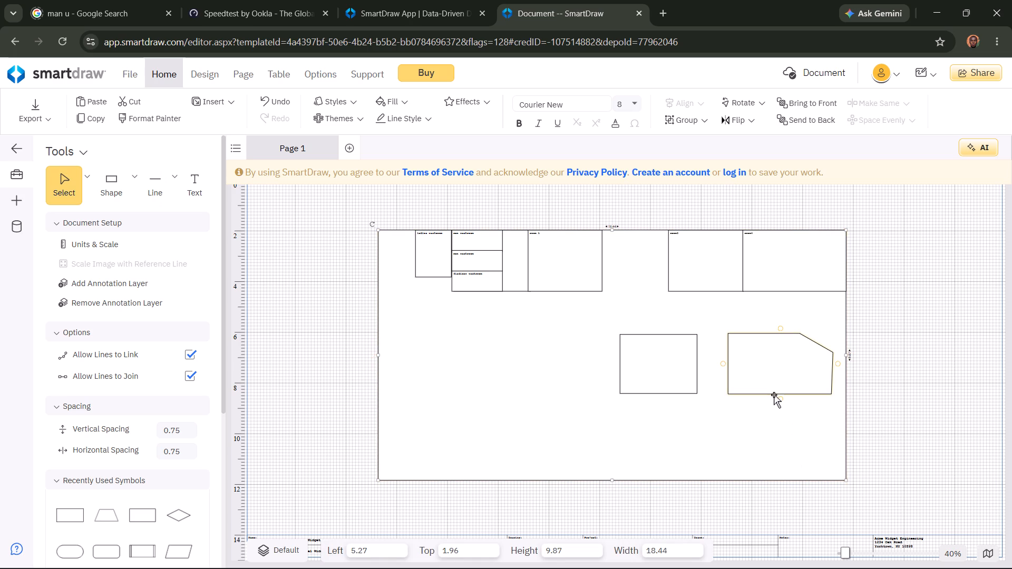
Move the closed angled room against the outer rectangle's right edge, at about left 19.58 and top 6.08.
left_click_drag(766, 367, 782, 366)
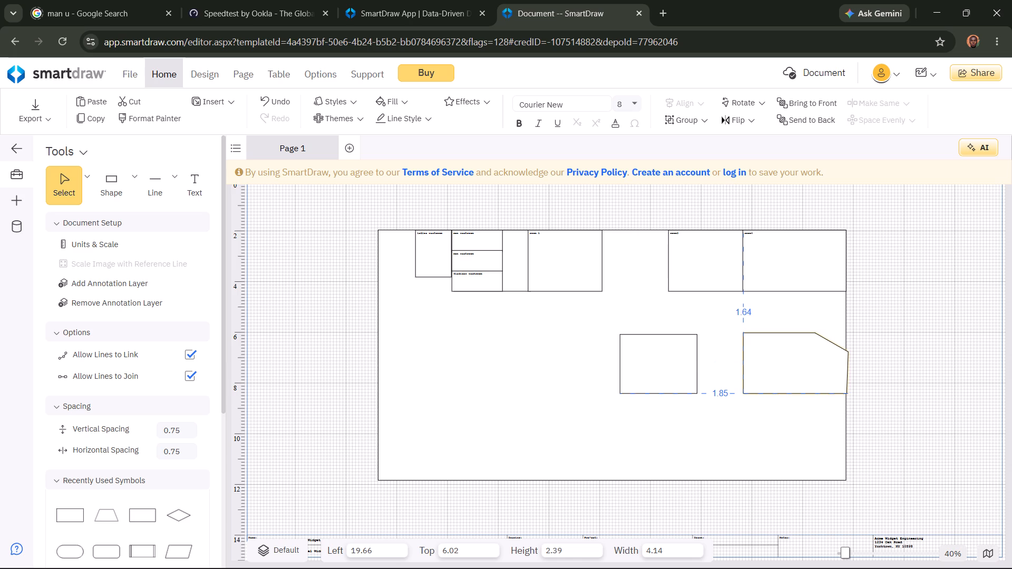
left_click_drag(782, 366, 778, 368)
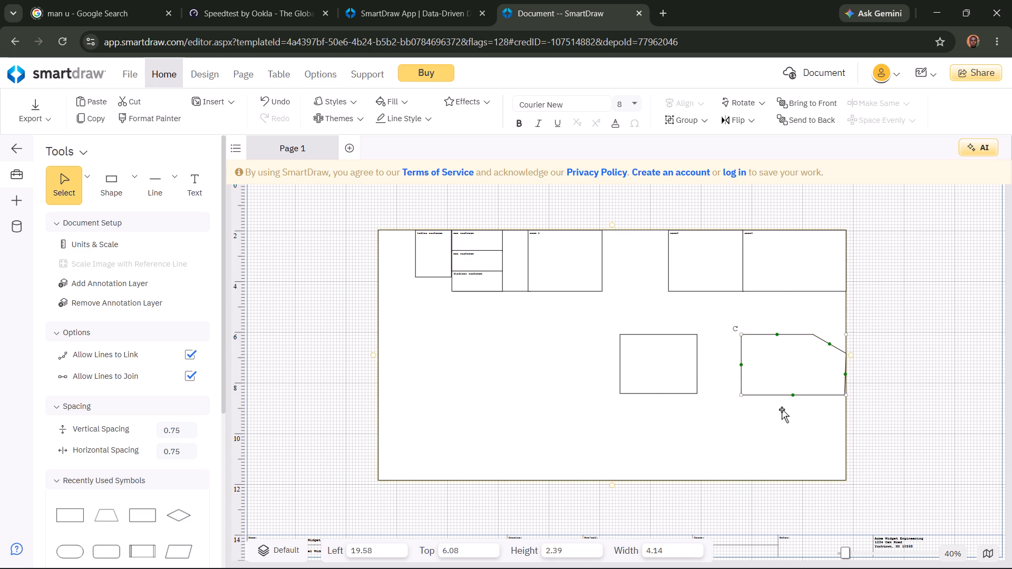
left_click(782, 409)
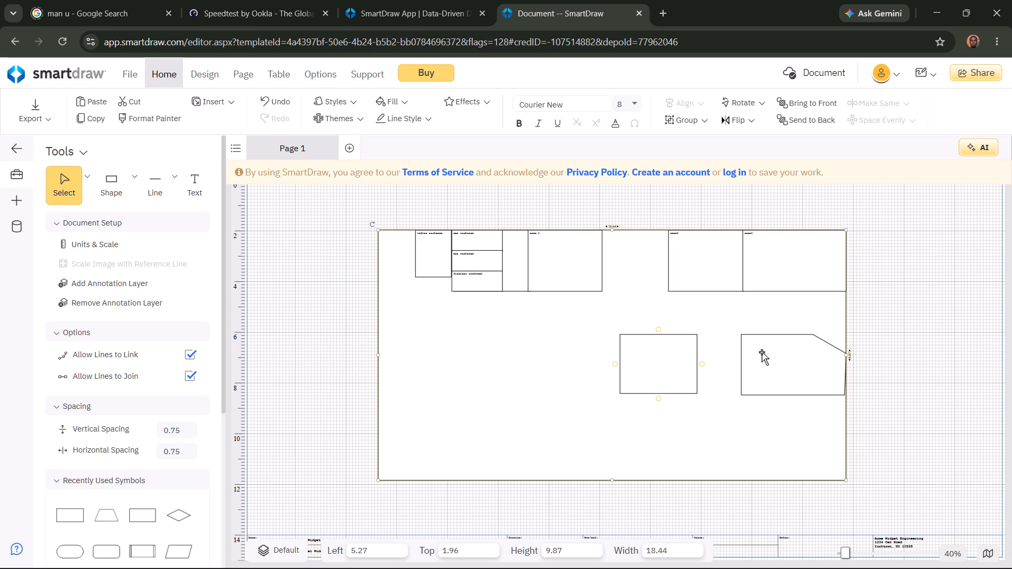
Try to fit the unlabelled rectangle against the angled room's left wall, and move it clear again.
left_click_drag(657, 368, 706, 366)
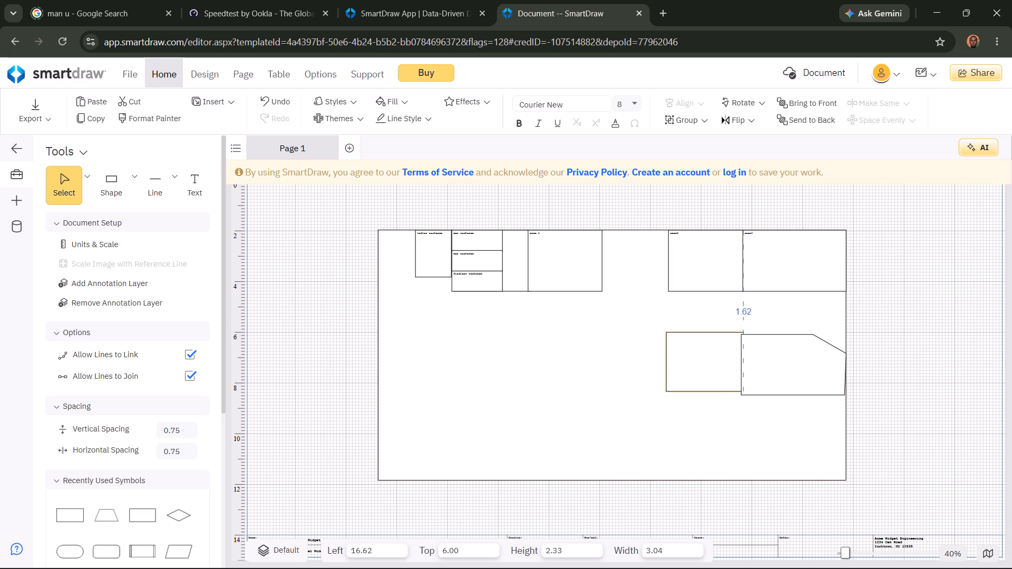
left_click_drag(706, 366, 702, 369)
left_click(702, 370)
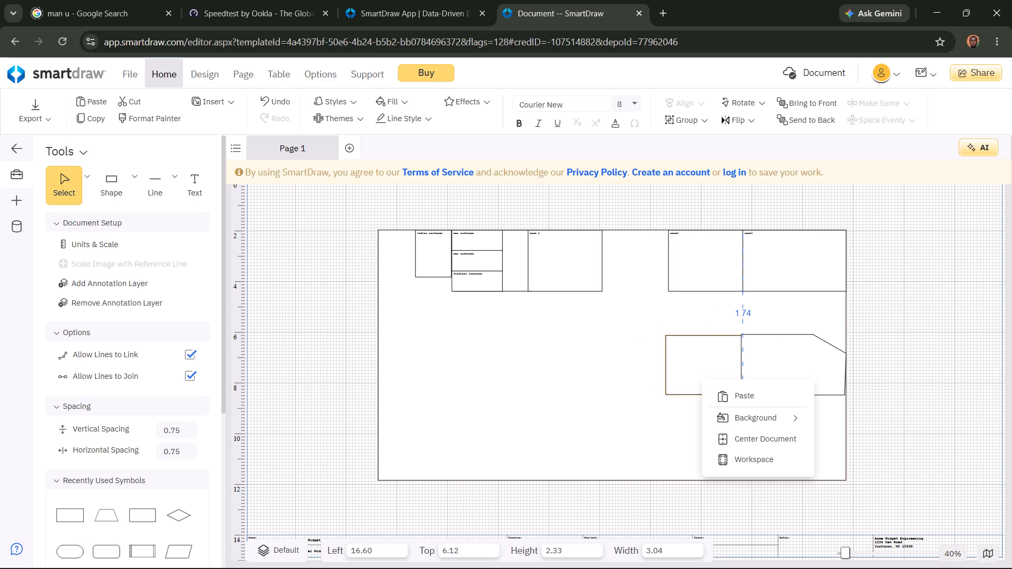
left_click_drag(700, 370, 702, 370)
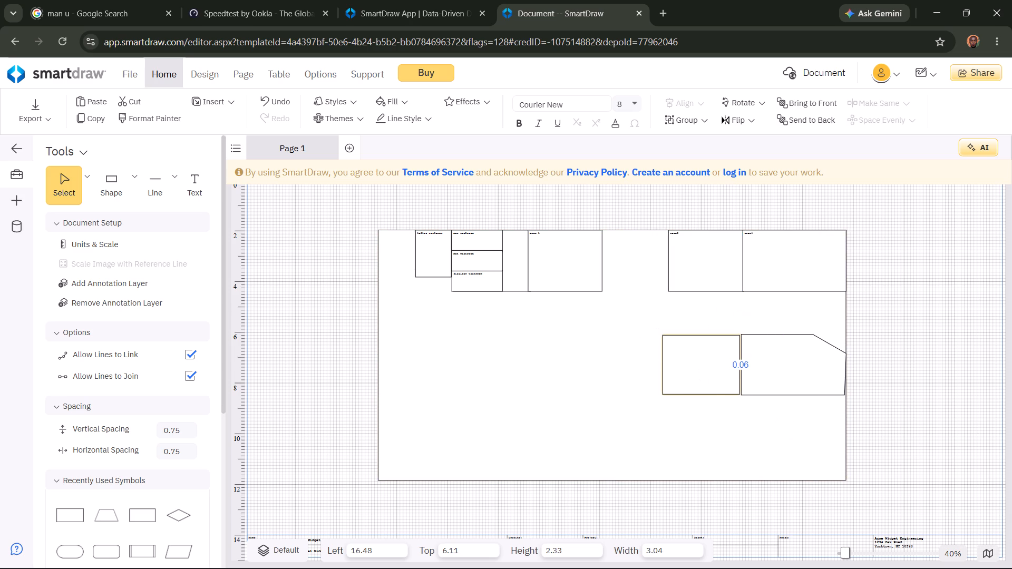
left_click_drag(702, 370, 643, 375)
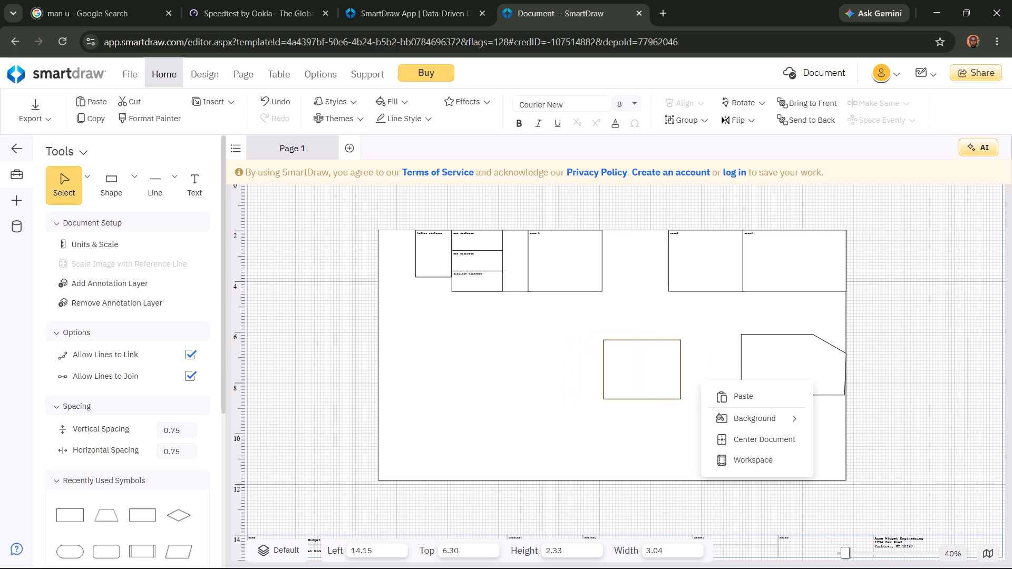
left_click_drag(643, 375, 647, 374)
Stretch the angled room's left wall toward the unlabelled rectangle until the room is just over 5 wide.
left_click(793, 356)
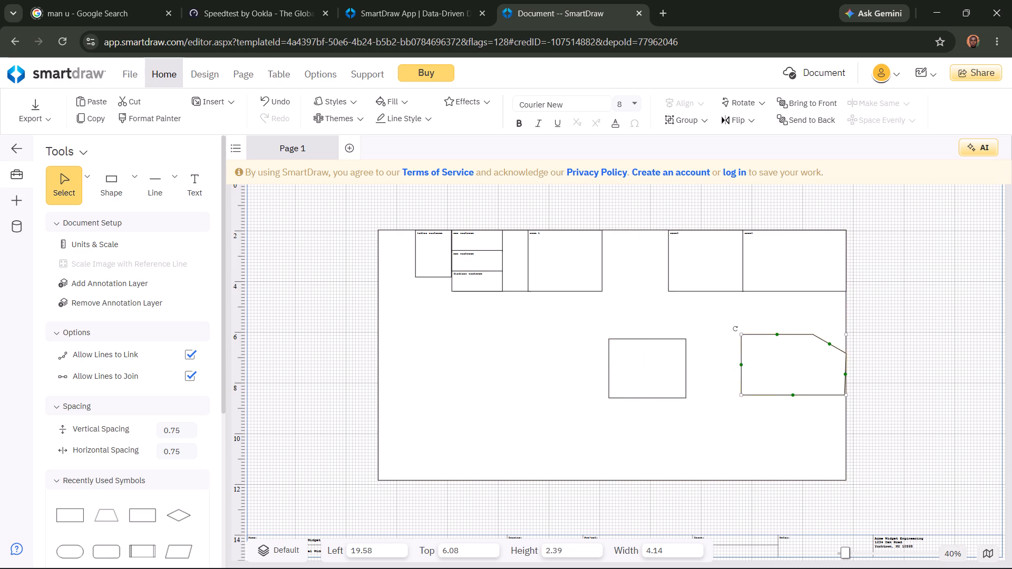
left_click_drag(740, 365, 718, 364)
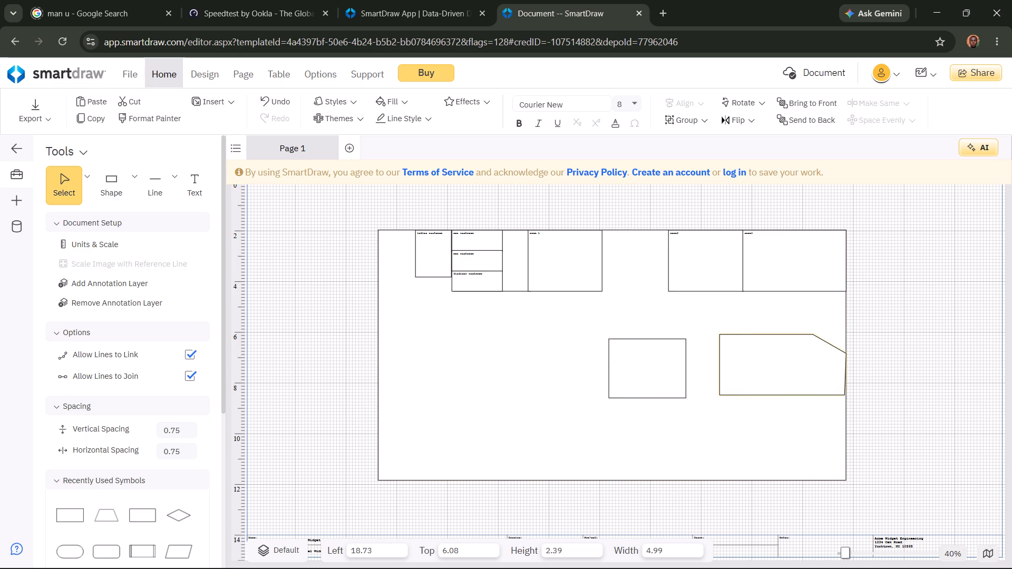
left_click_drag(718, 364, 711, 371)
left_click_drag(711, 371, 714, 371)
Move the unlabelled rectangle close to the widened angled room's left wall, tops aligned, at about left 15.42 and top 6.08.
left_click_drag(665, 371, 686, 366)
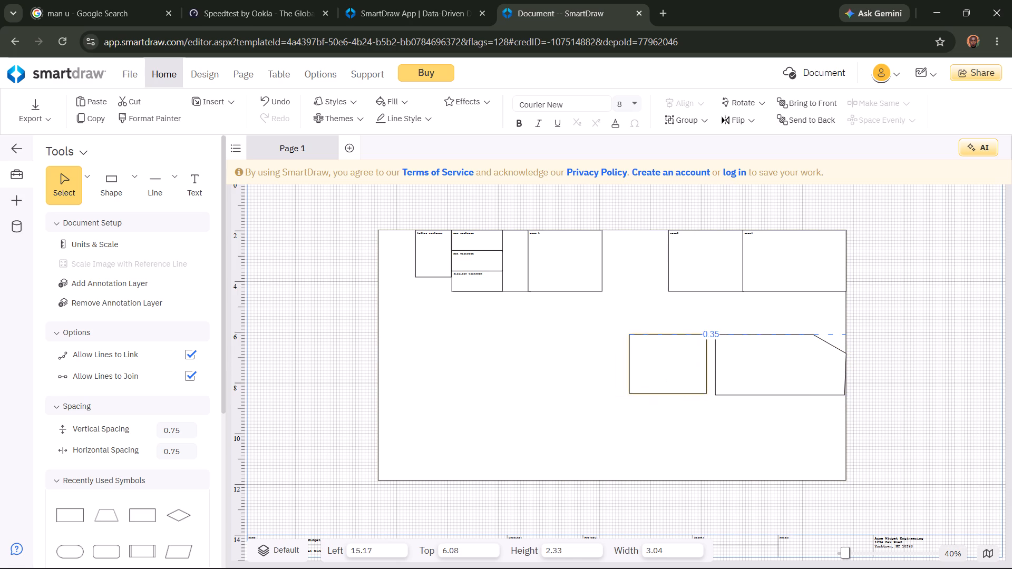
left_click_drag(686, 366, 693, 370)
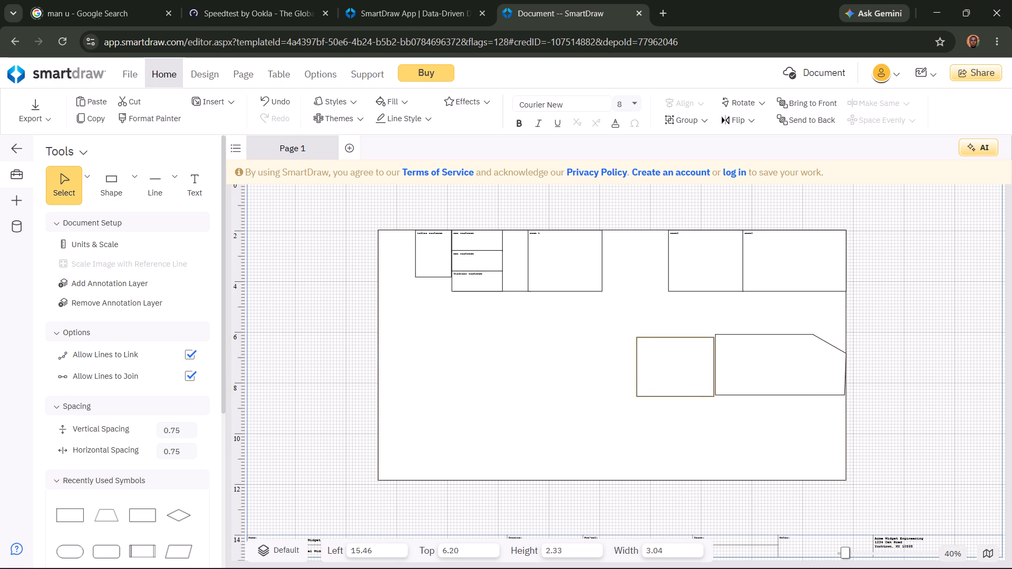
left_click_drag(693, 370, 694, 368)
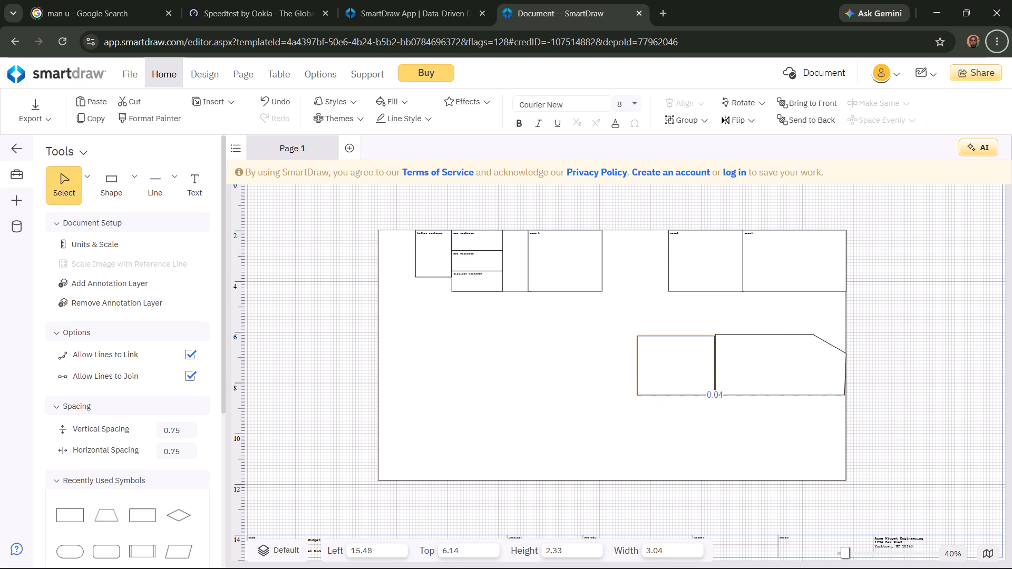
left_click_drag(694, 368, 694, 367)
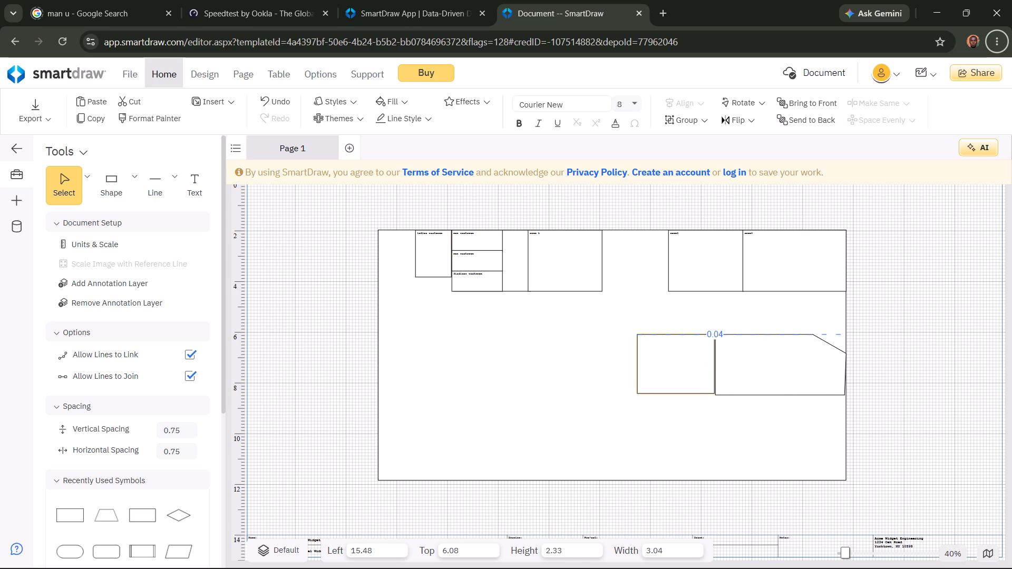
left_click_drag(694, 367, 694, 369)
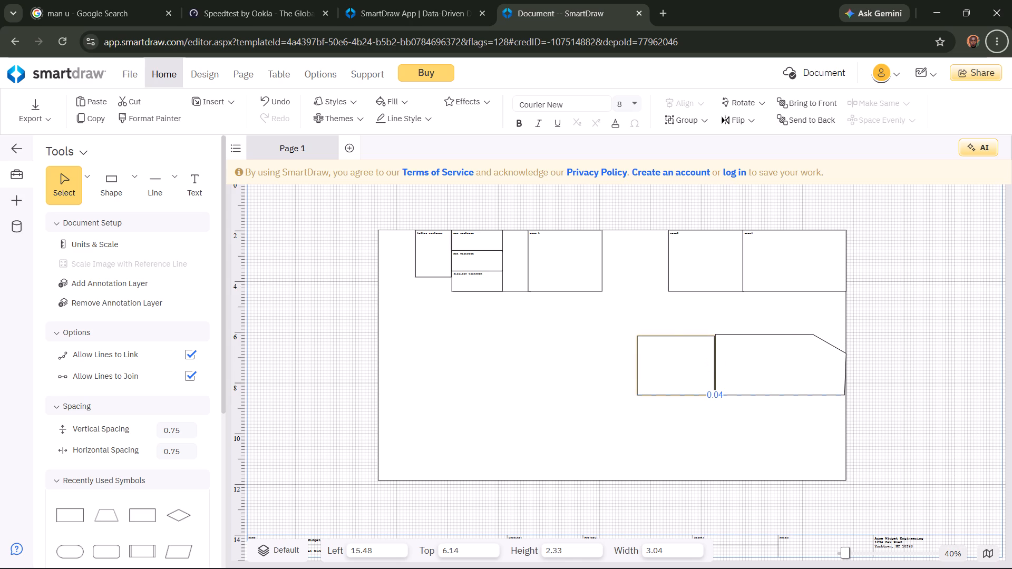
left_click_drag(694, 369, 692, 367)
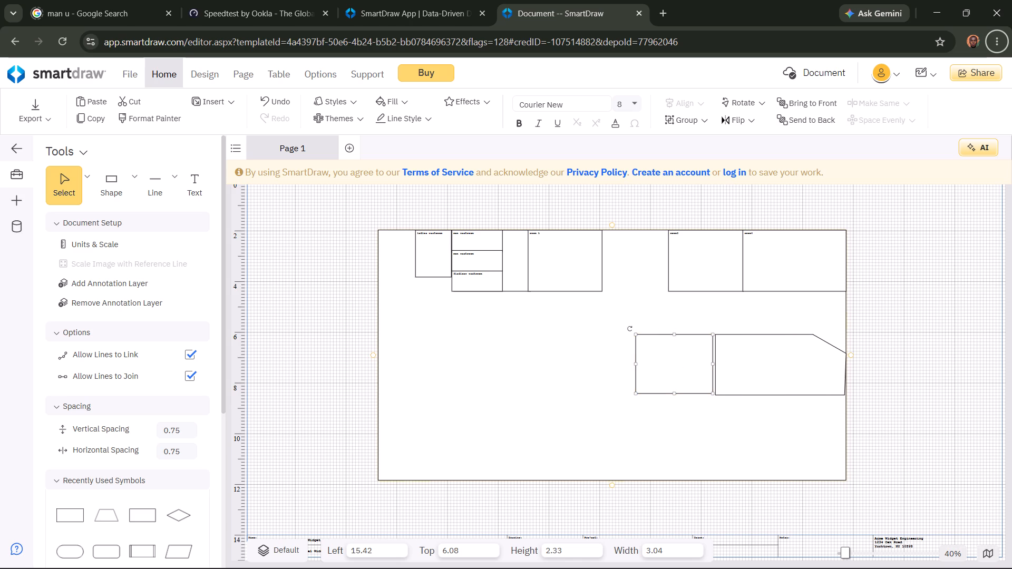
Stretch the unlabelled rectangle to the angled room's 2.39 height and set it flush against the left wall at about left 15.56.
left_click(675, 335)
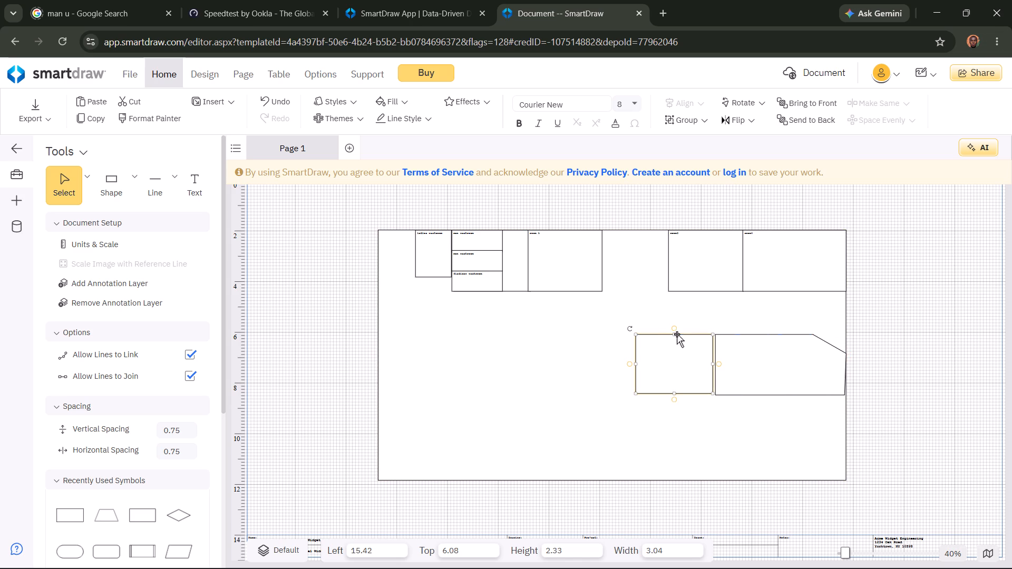
left_click(675, 393)
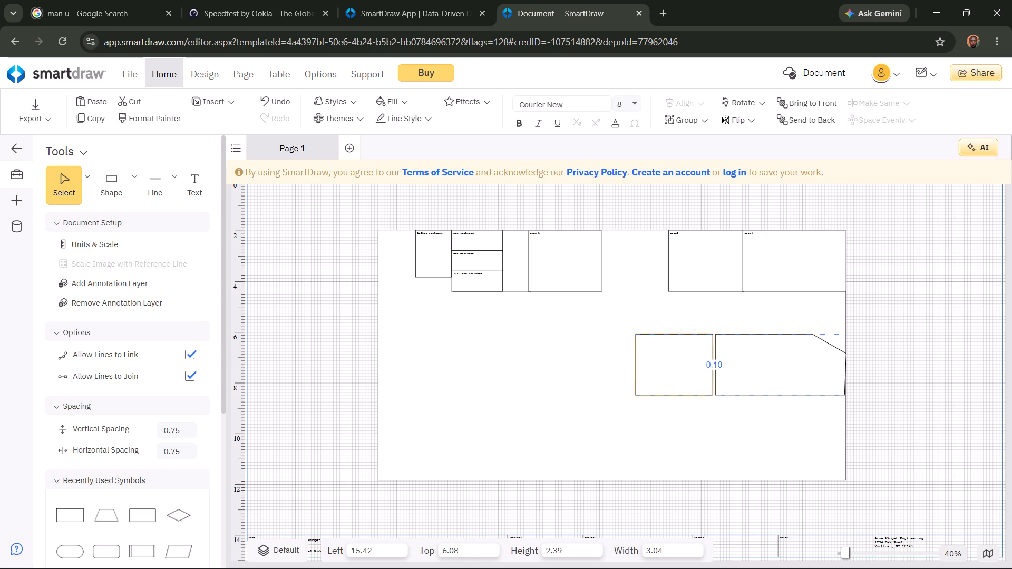
left_click(681, 372)
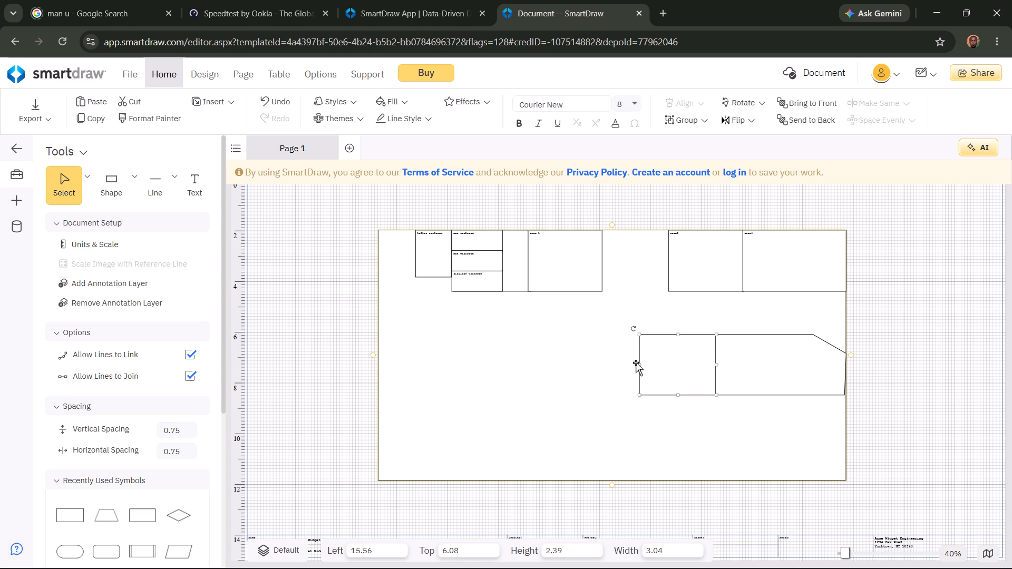
Extend the rectangle's left side to about left 14.09, making it about 4.51 wide and aligned with the upper numbered room's right edge.
left_click_drag(638, 365, 624, 365)
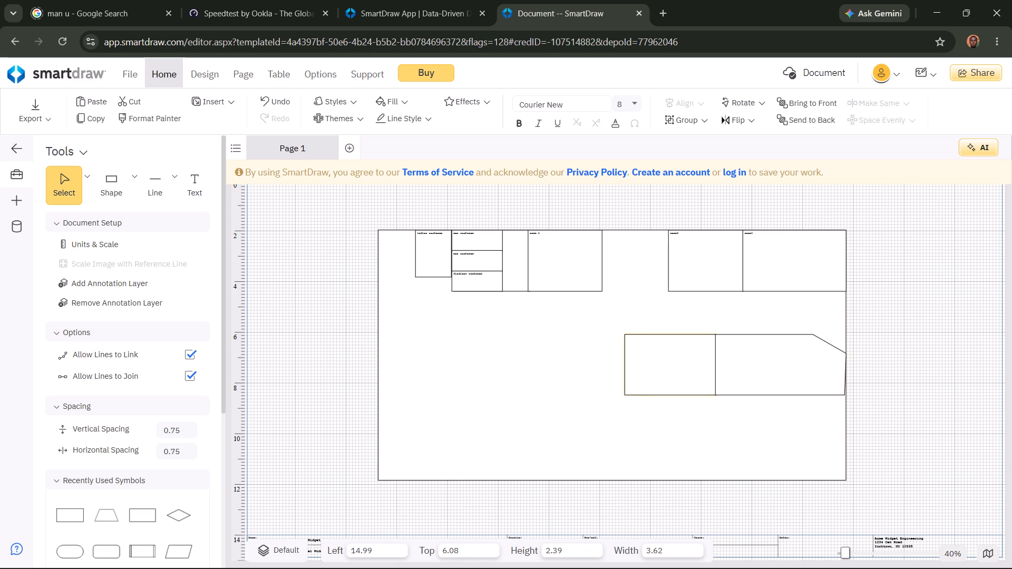
left_click_drag(624, 365, 604, 359)
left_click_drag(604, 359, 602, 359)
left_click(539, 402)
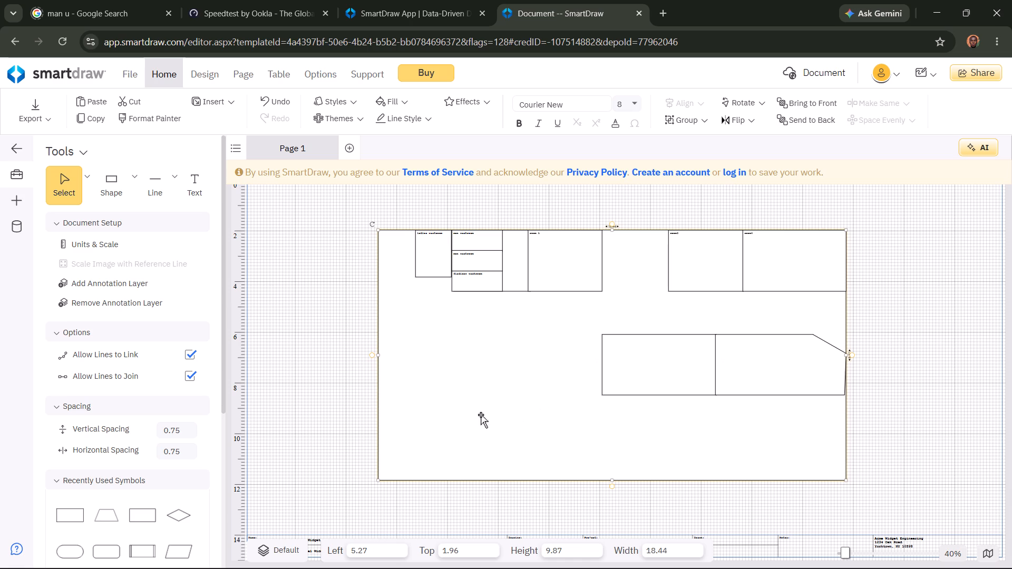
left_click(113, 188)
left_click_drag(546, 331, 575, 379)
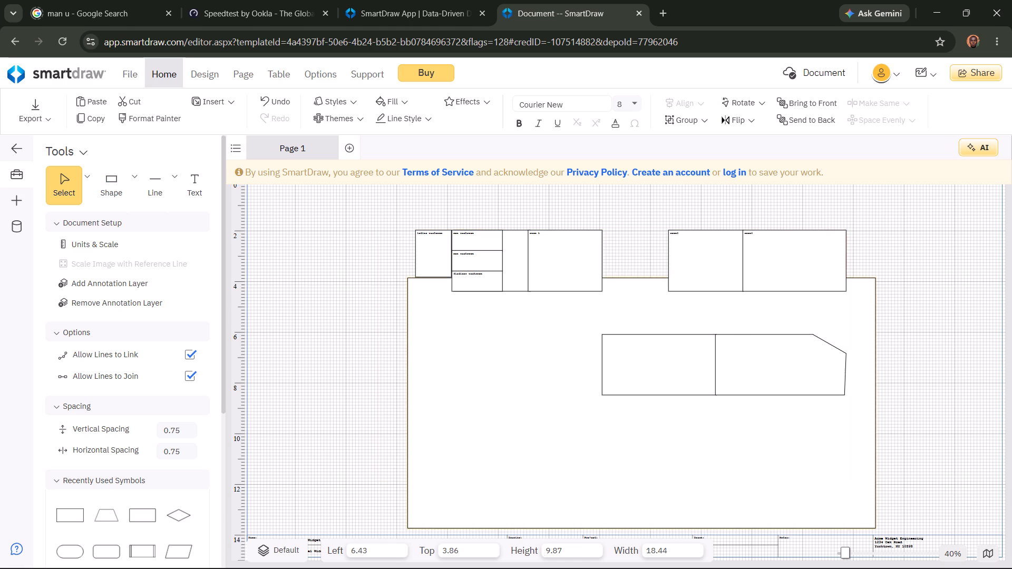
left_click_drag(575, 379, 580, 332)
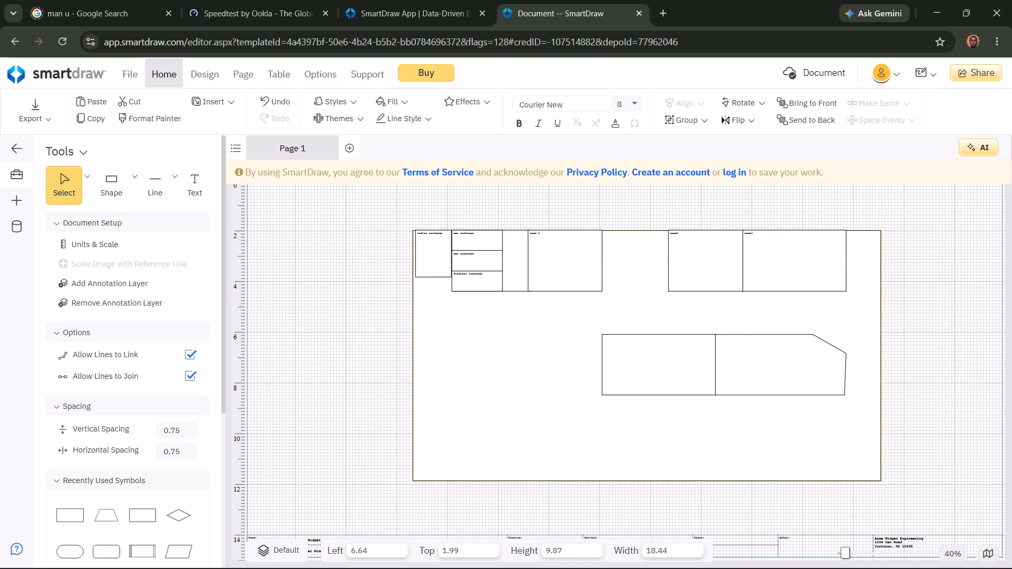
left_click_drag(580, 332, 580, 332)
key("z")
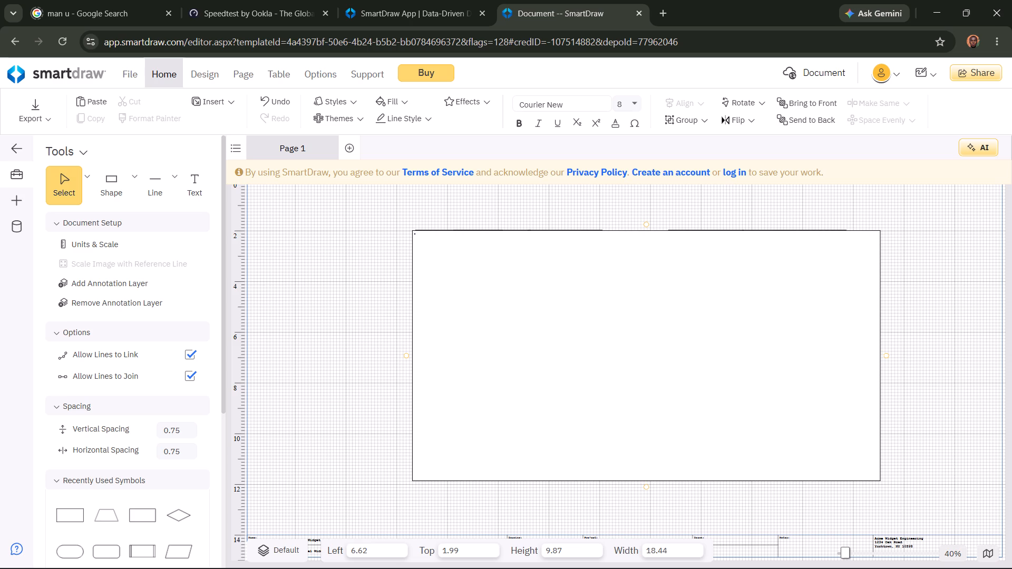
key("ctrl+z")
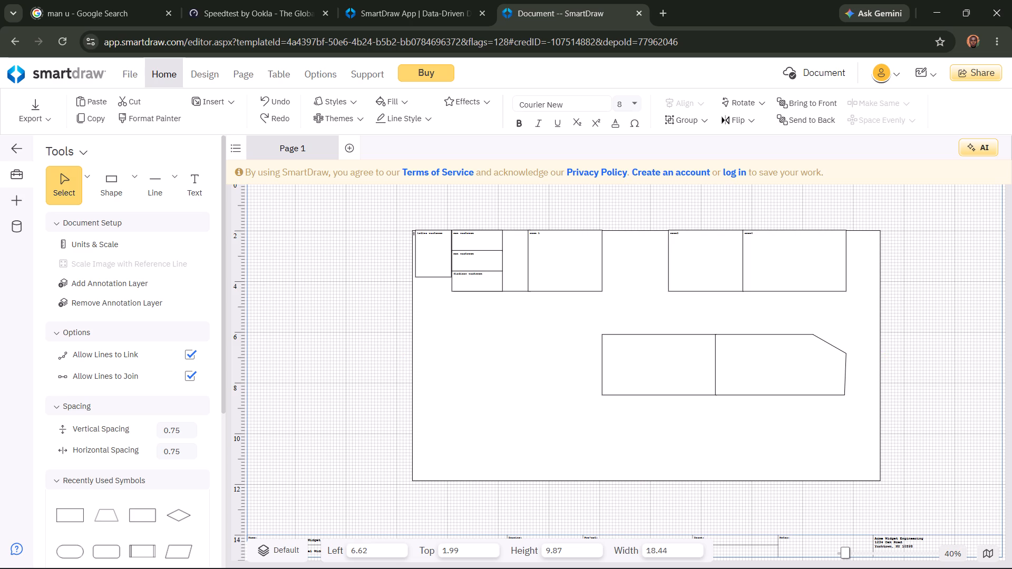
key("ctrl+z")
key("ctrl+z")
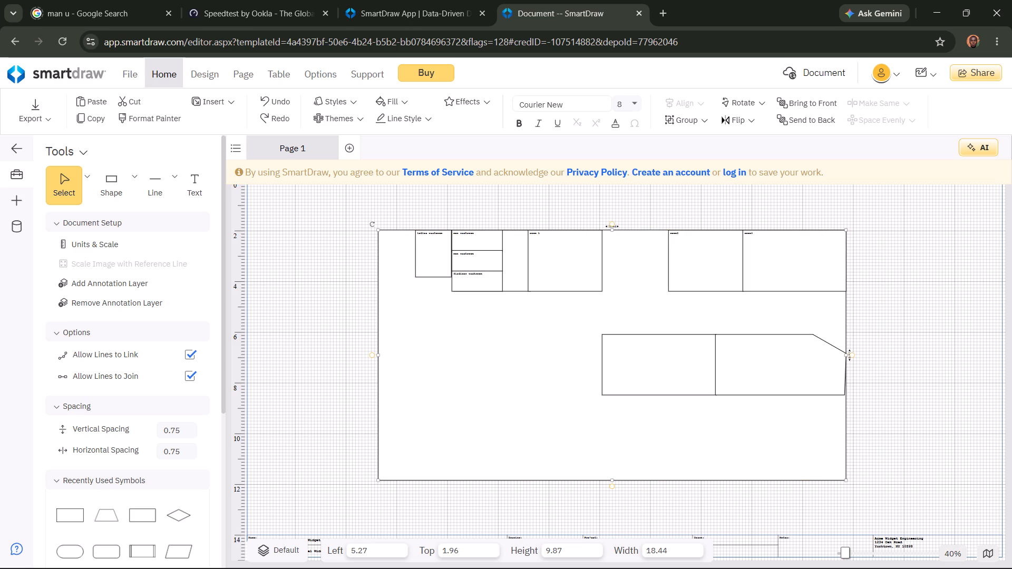
Place a new 1.50 by 0.75 rectangle in the open space left of the two adjoining lower rooms and rotate it nearly upright.
left_click(131, 174)
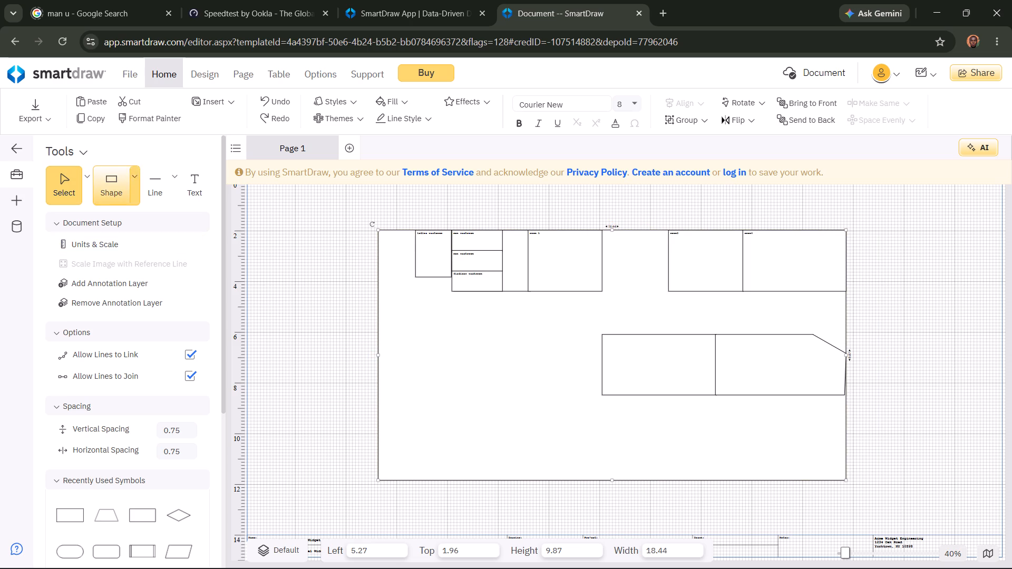
left_click(157, 238)
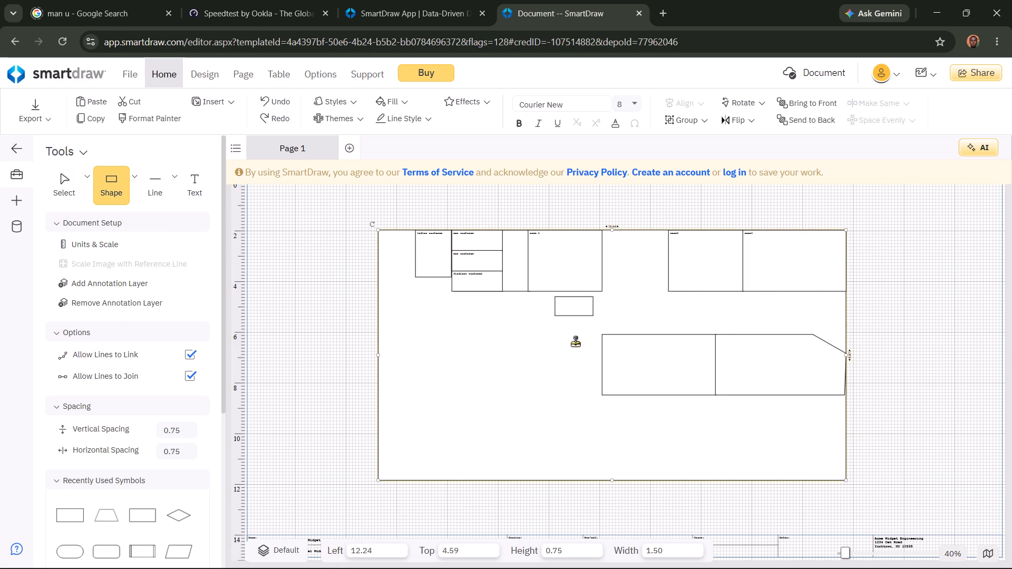
left_click(556, 348)
left_click_drag(530, 333, 570, 326)
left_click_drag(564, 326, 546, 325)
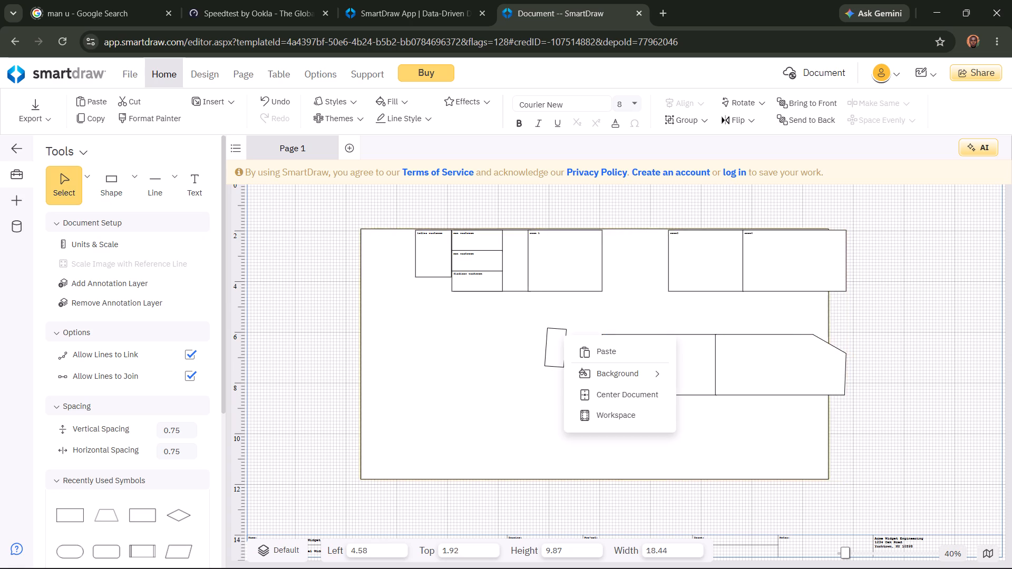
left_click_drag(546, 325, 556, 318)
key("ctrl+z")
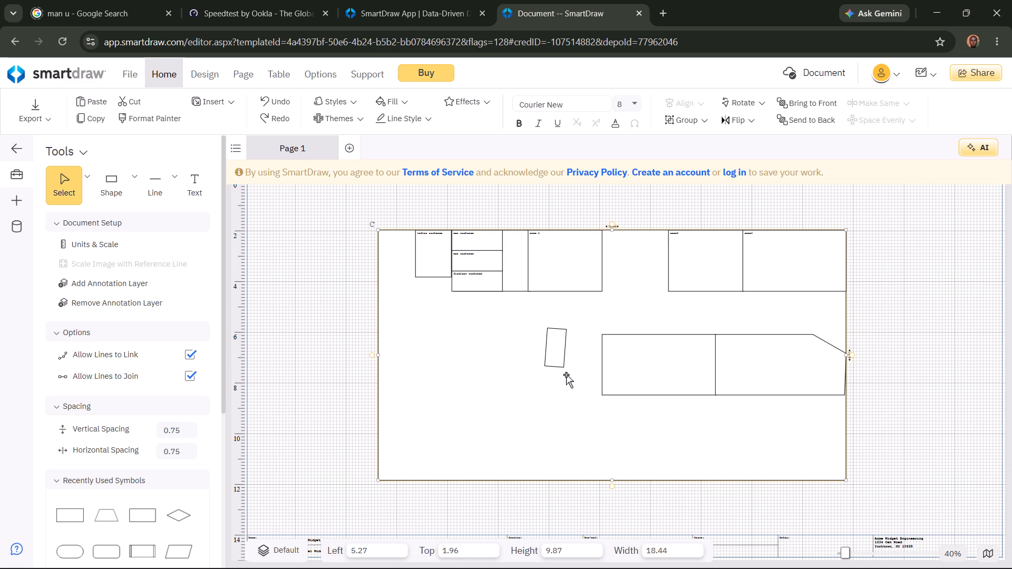
Enlarge the small tilted rectangle to about 1.67 by 2.54 and straighten it so that it stands upright.
left_click(560, 356)
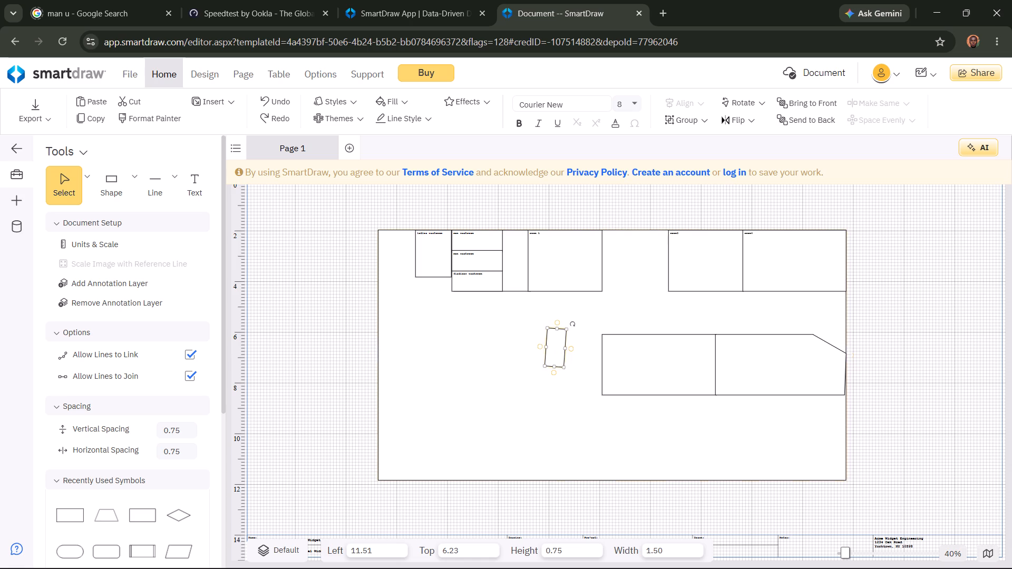
left_click(567, 366)
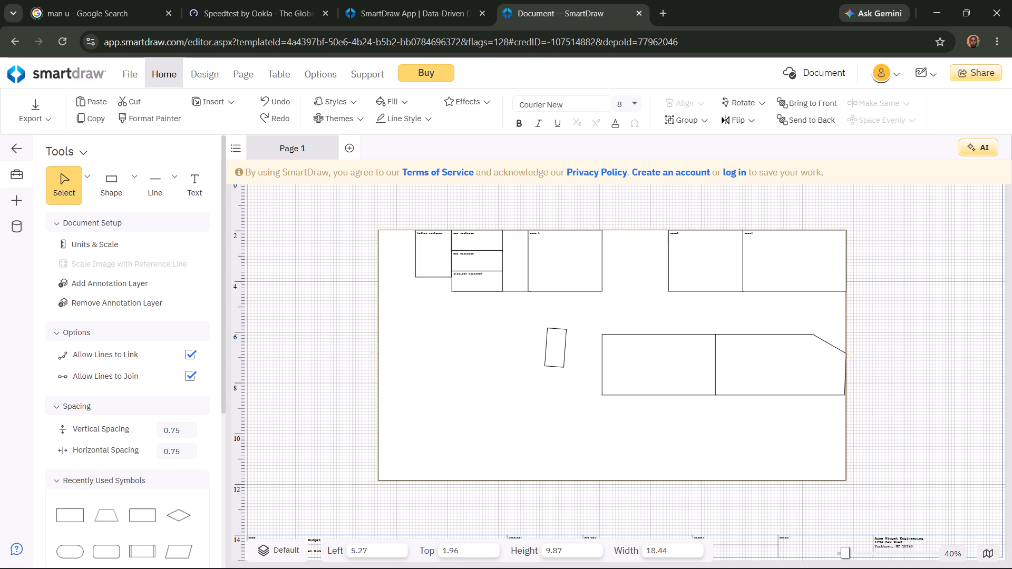
left_click(557, 339)
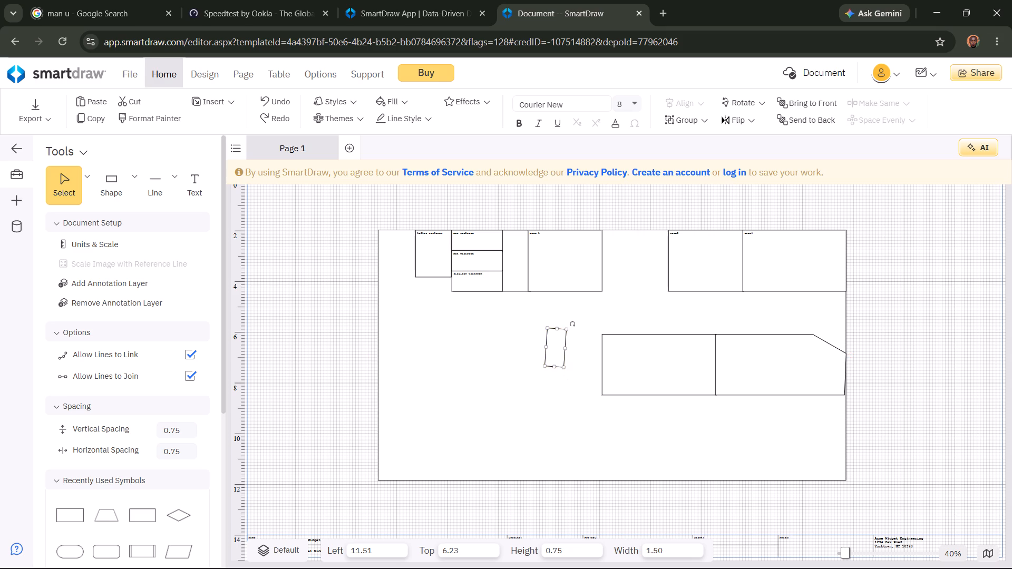
left_click_drag(564, 368, 586, 378)
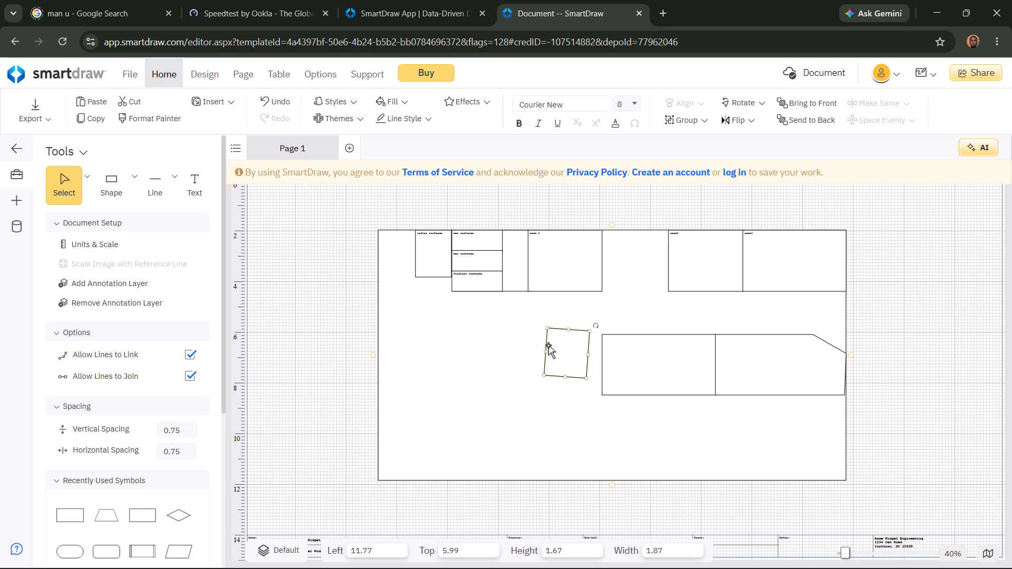
left_click(554, 344)
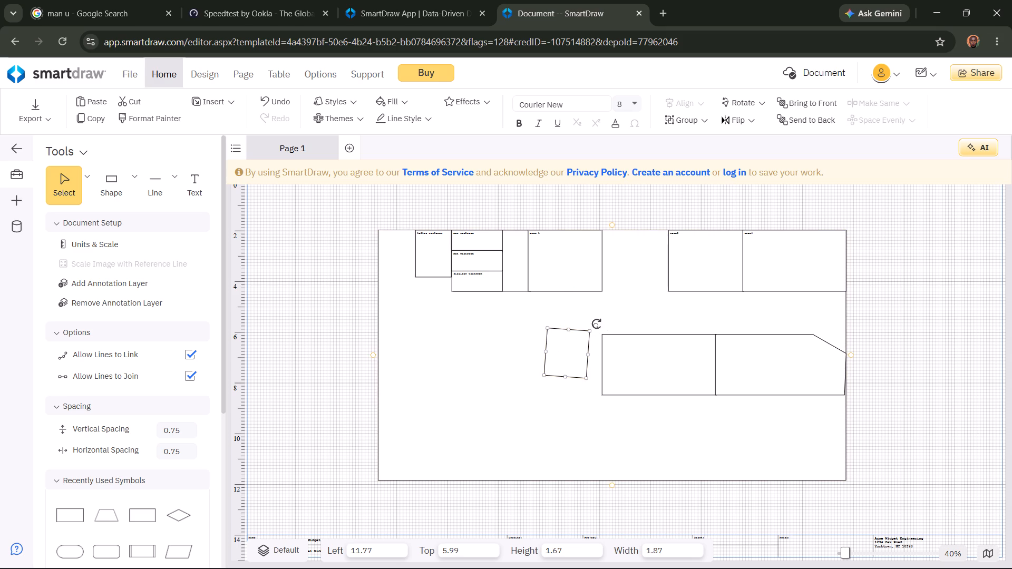
left_click(597, 324)
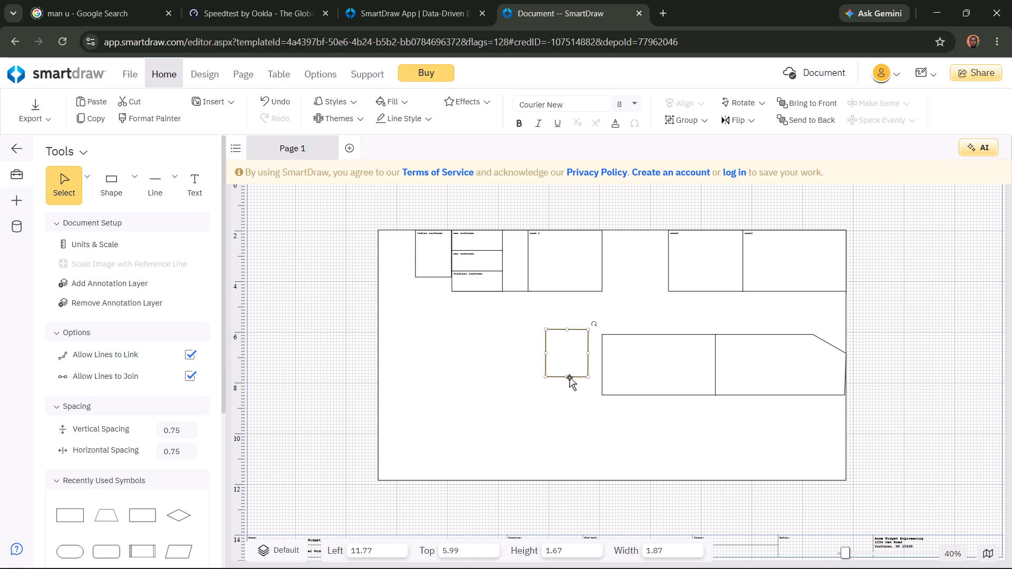
left_click_drag(566, 377, 568, 394)
left_click_drag(568, 394, 580, 394)
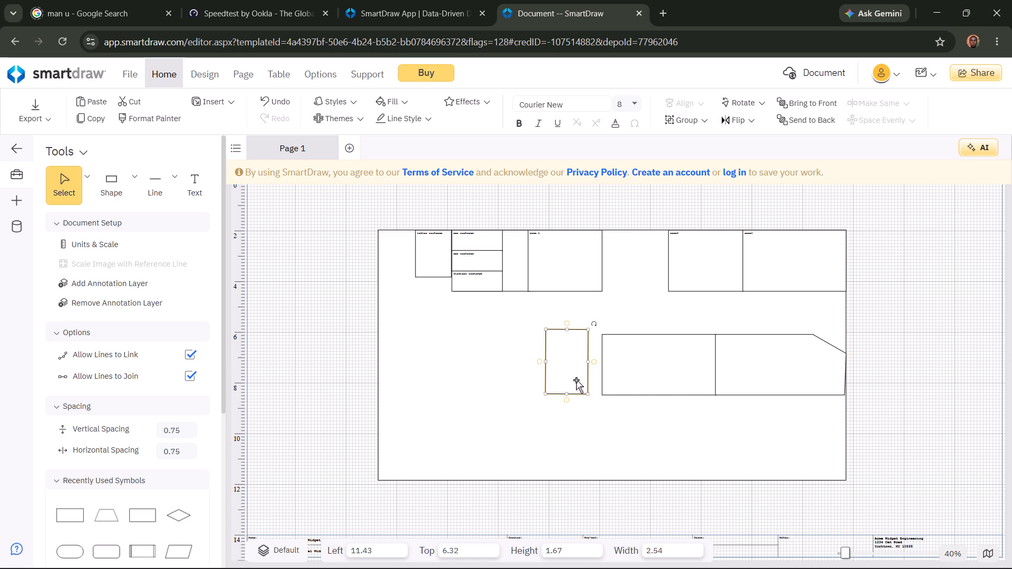
Set the upright rectangle flush against the unlabelled lower room's left wall and trim its top edge to match that room's 2.39 height.
left_click_drag(571, 369, 582, 370)
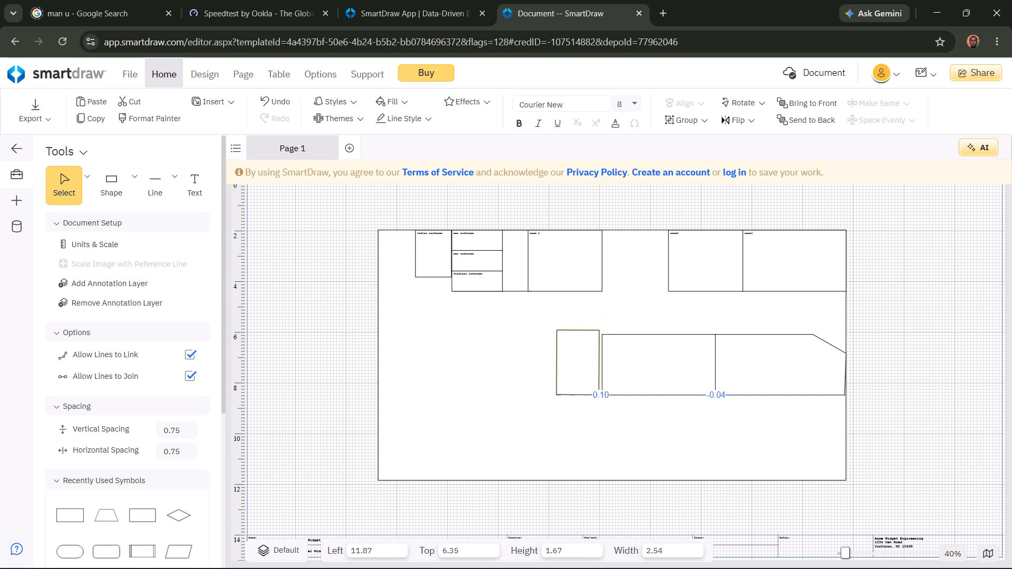
left_click_drag(582, 370, 586, 372)
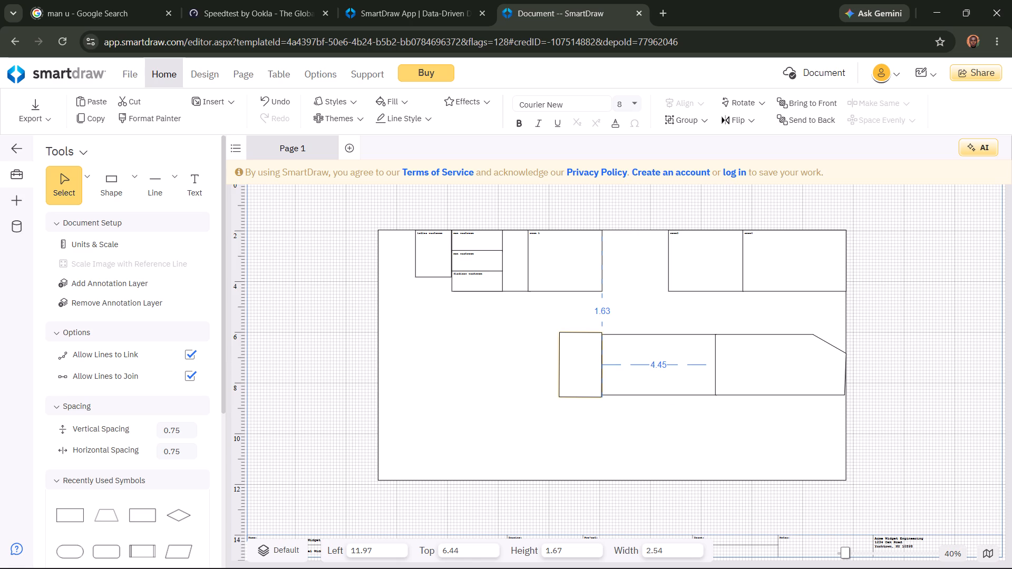
left_click_drag(586, 372, 586, 370)
left_click(620, 454)
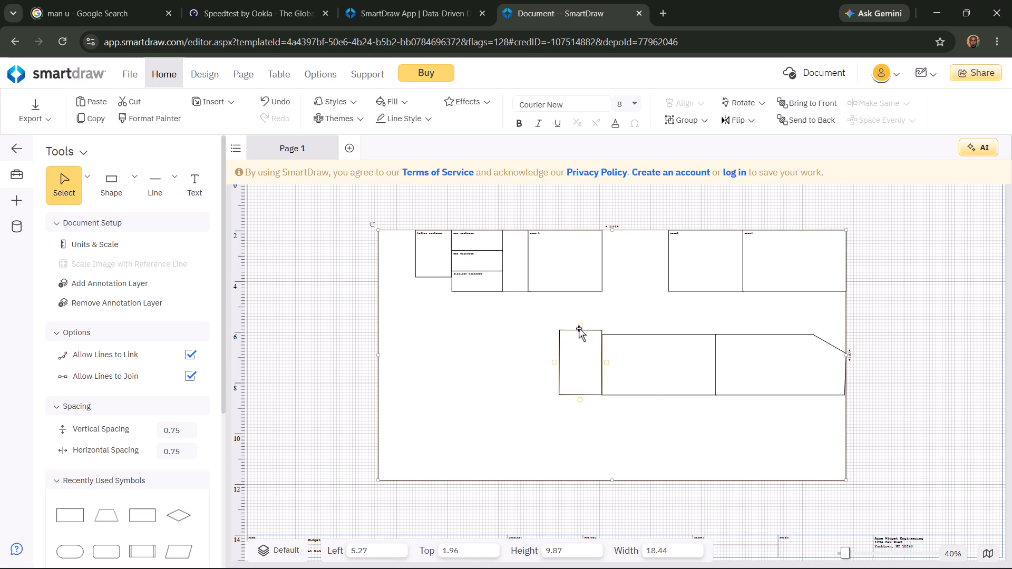
left_click(580, 339)
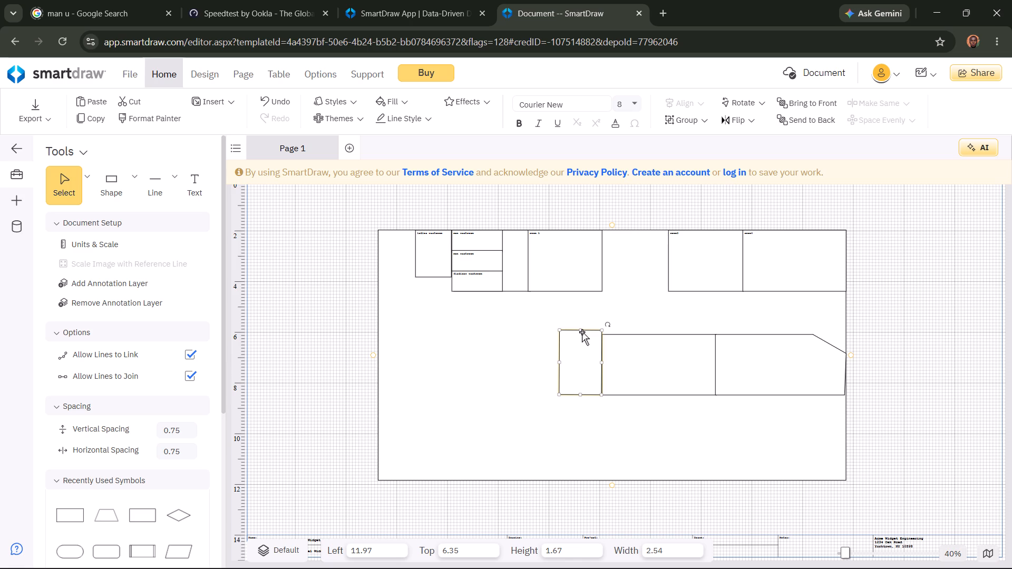
left_click(582, 330)
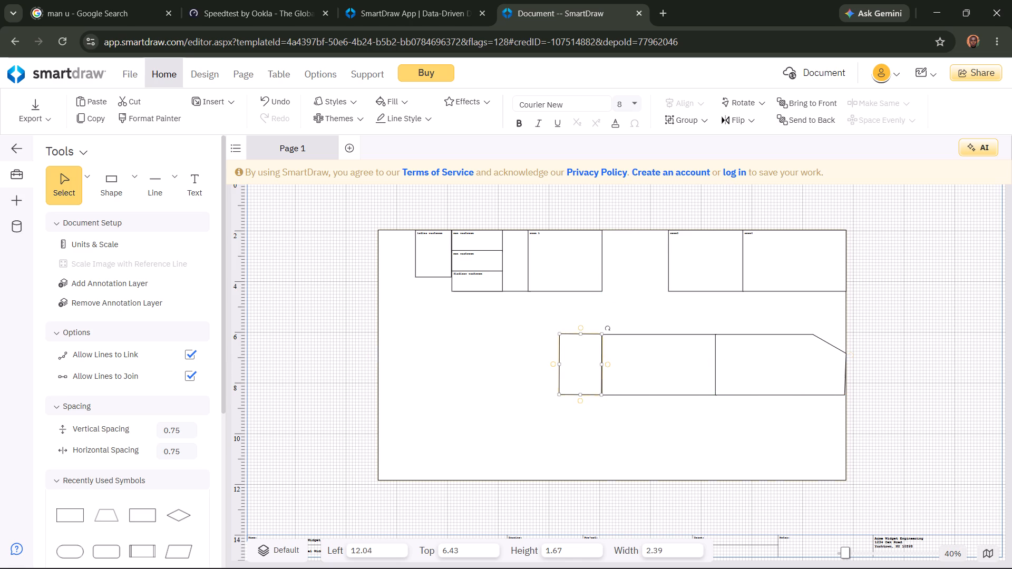
left_click(612, 458)
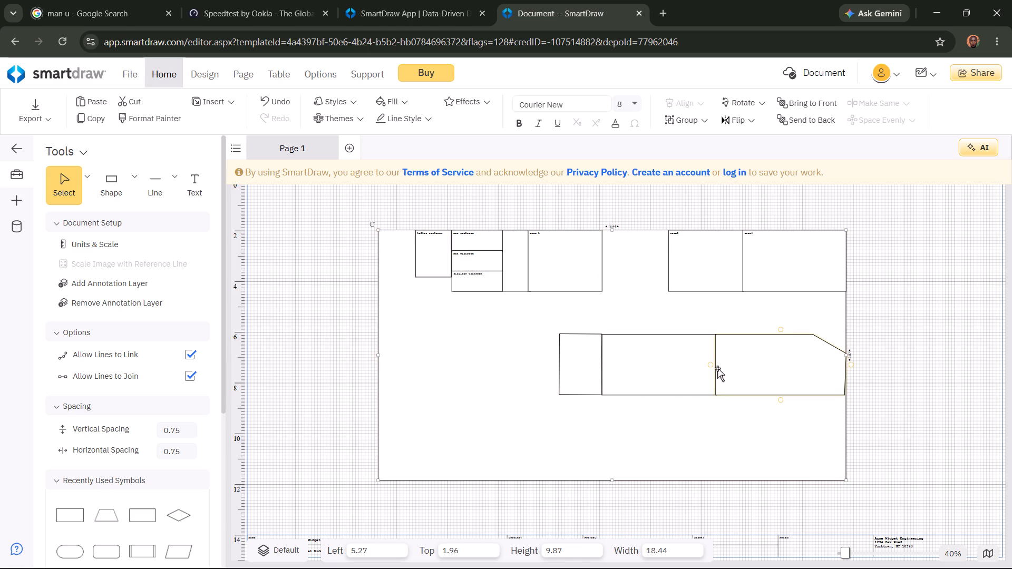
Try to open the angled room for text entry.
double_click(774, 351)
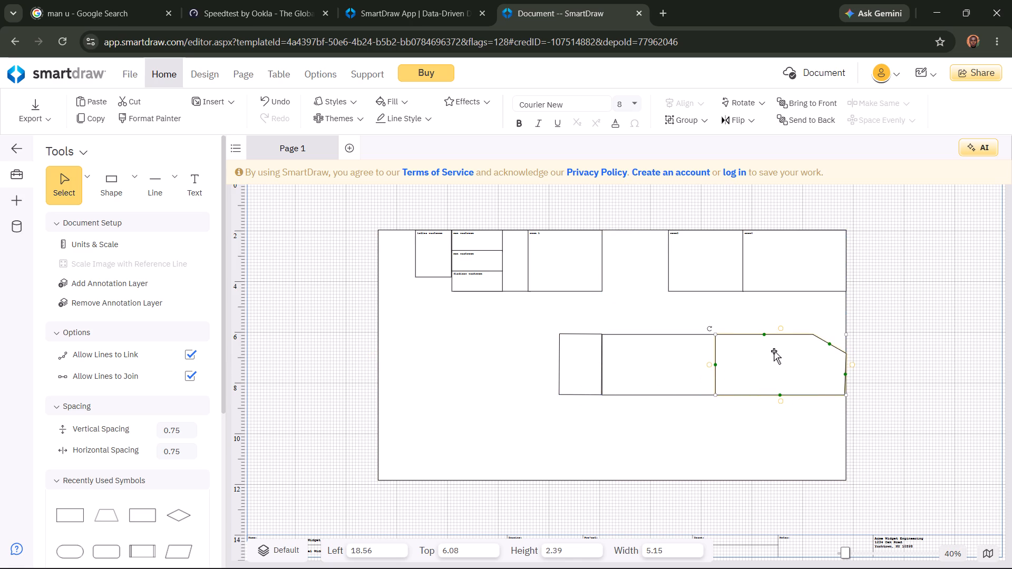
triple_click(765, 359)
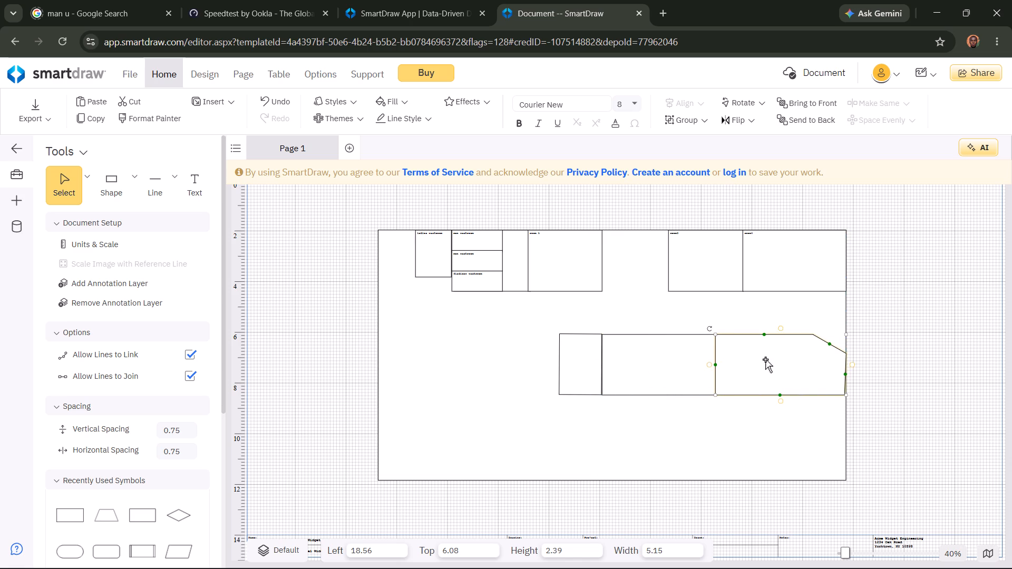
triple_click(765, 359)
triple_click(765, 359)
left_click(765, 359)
Label the lower room between the narrow rectangle and the angled room as room5.
double_click(674, 368)
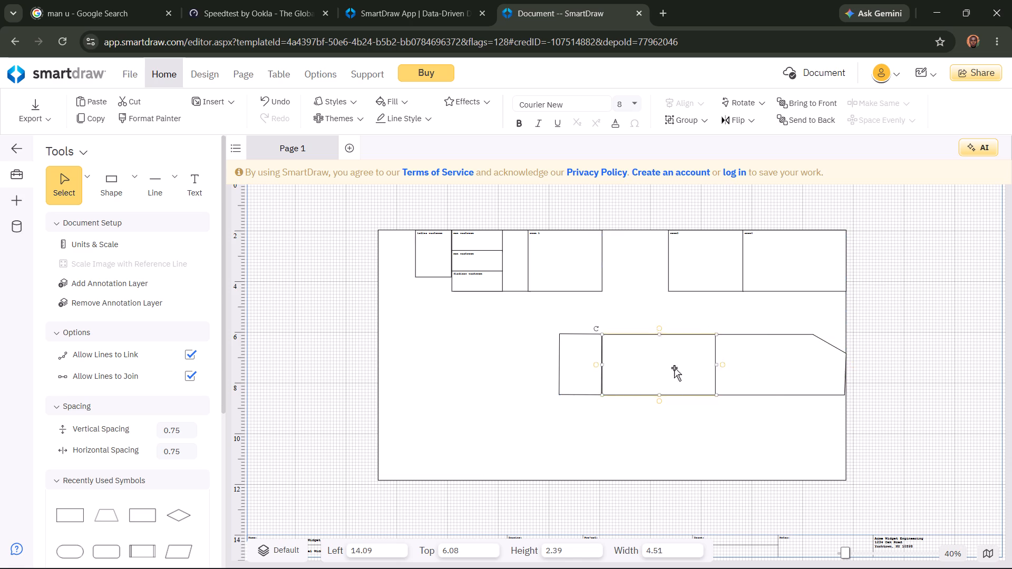
type("room")
key("6")
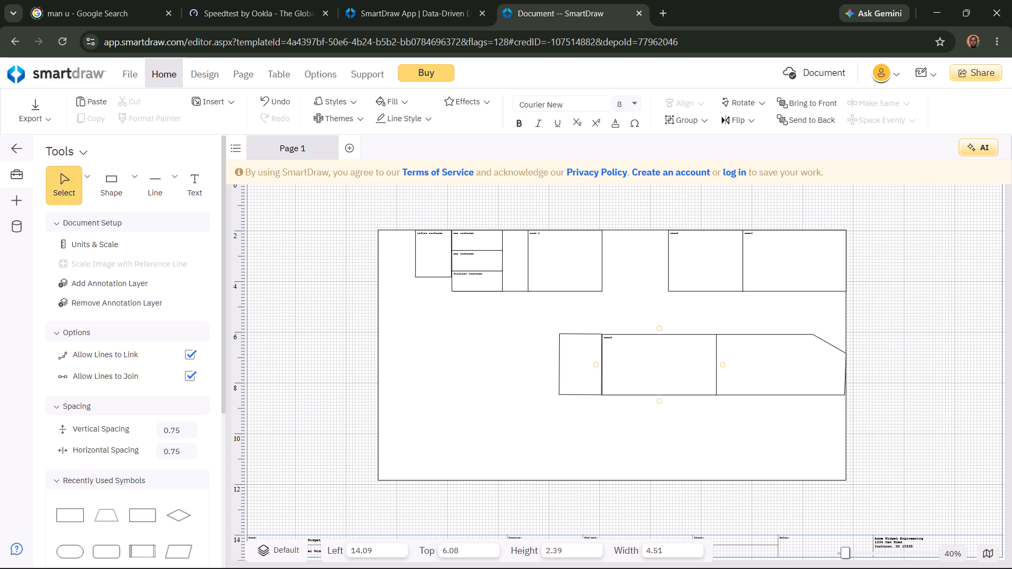
key("BackSpace")
key("5")
Open the narrow rectangle left of room5 for text entry.
left_click_drag(552, 369, 559, 368)
double_click(578, 357)
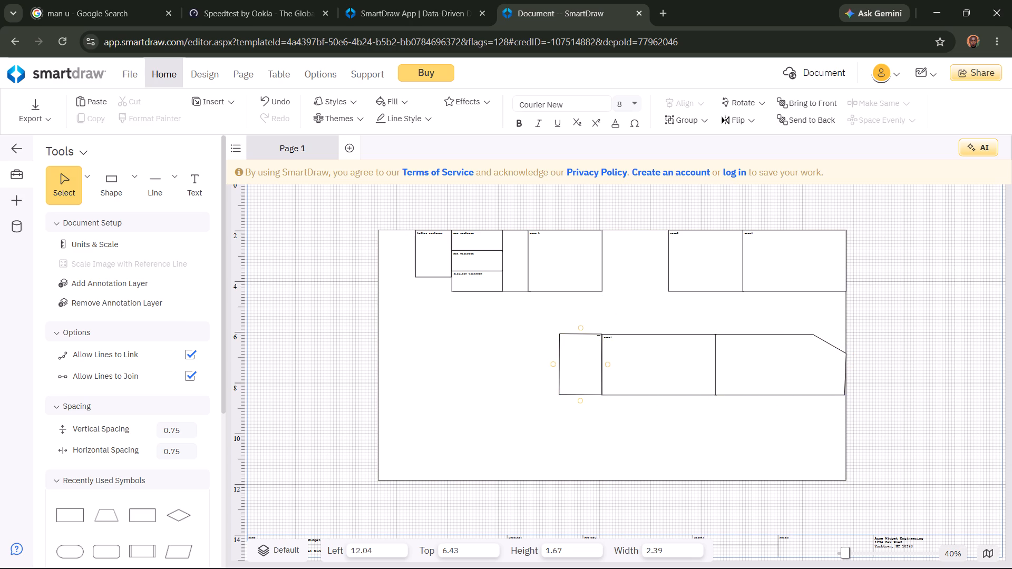
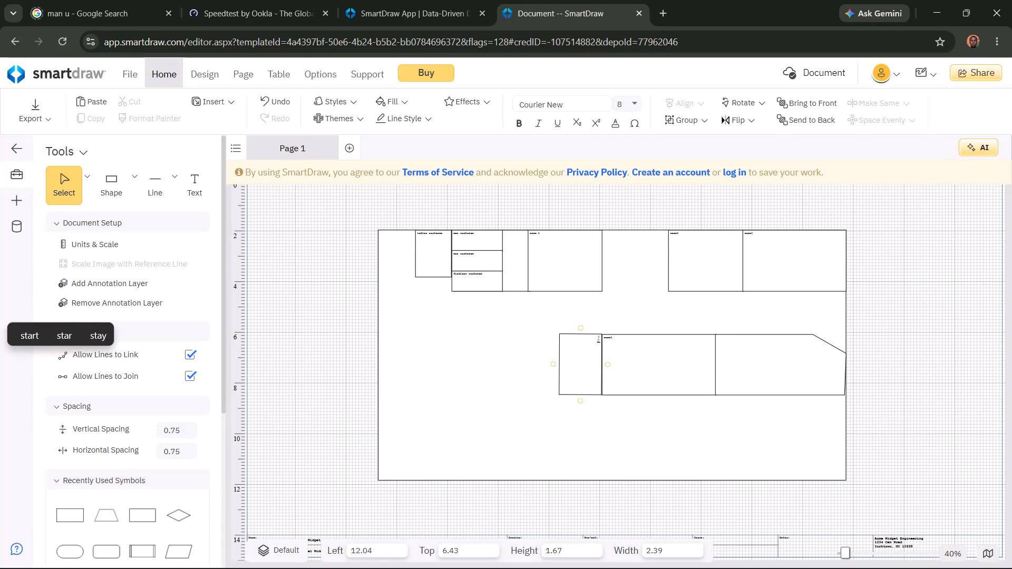
Complete the staircase label in the narrow rectangle beside room5 by adding "icase".
type("icase")
left_click(475, 371)
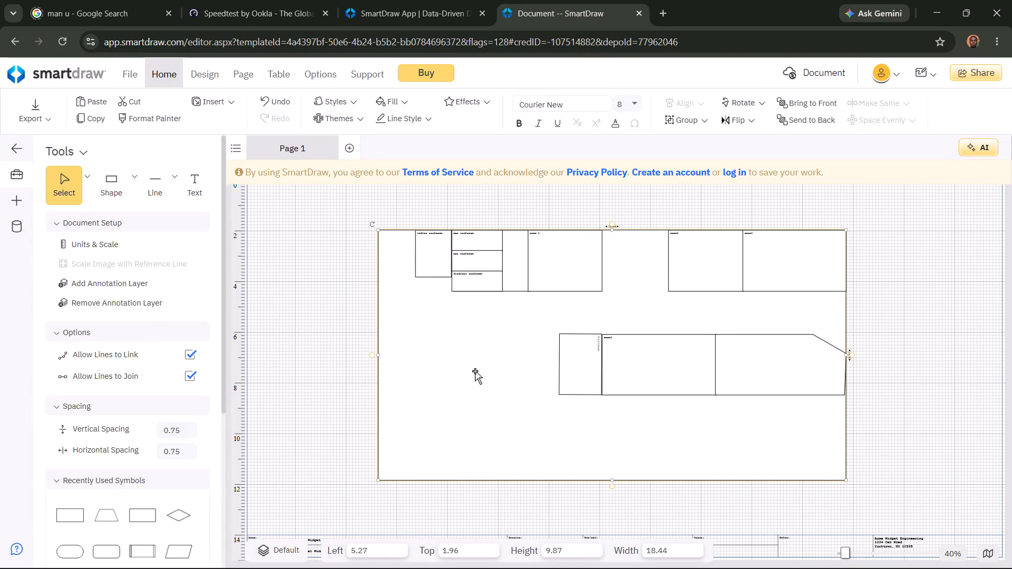
Place a 1.50 by 0.75 rectangle in the open space beside the staircase and rotate it upright to about 270°.
left_click(135, 184)
left_click(162, 234)
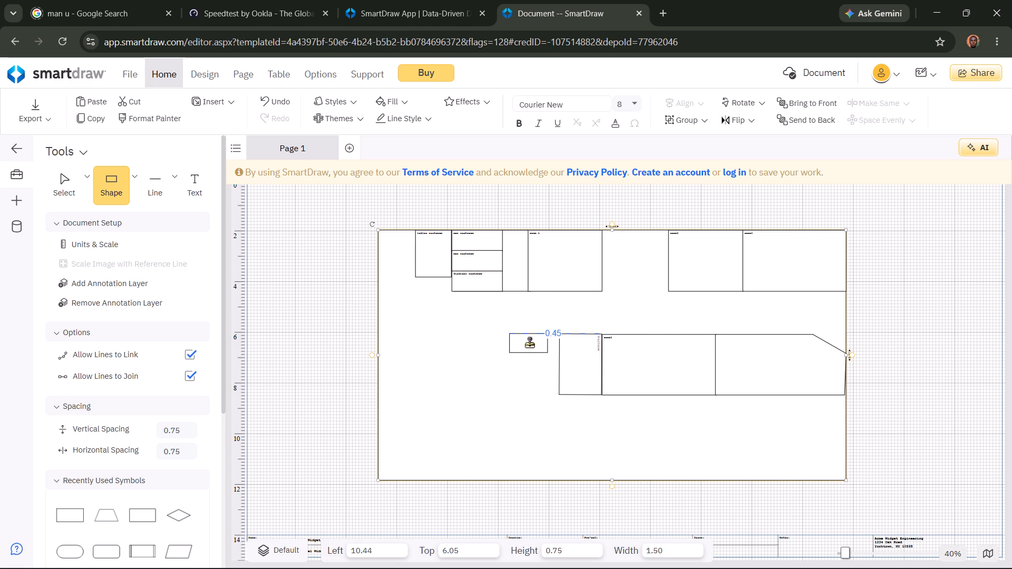
left_click(518, 350)
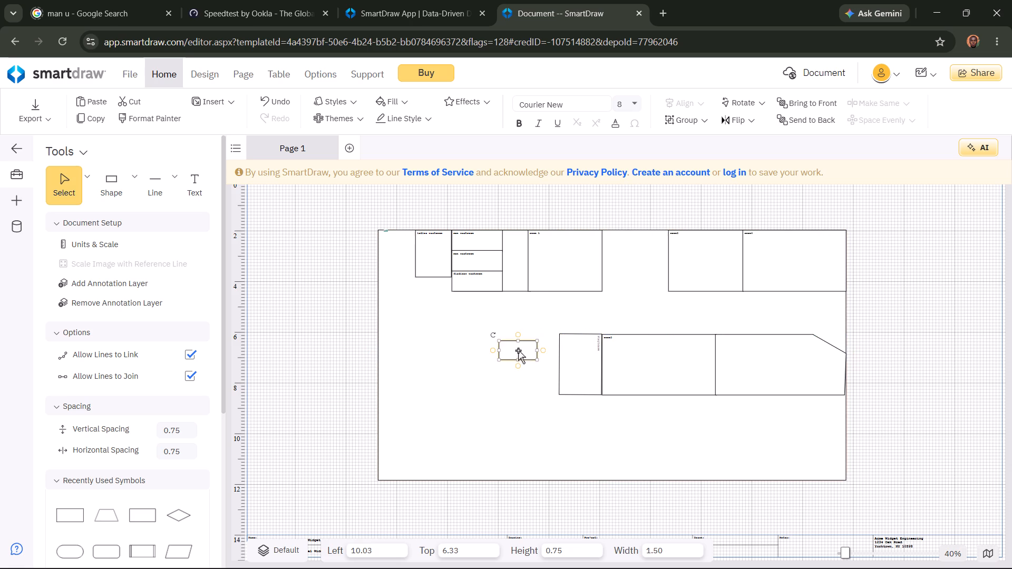
left_click_drag(496, 335, 532, 329)
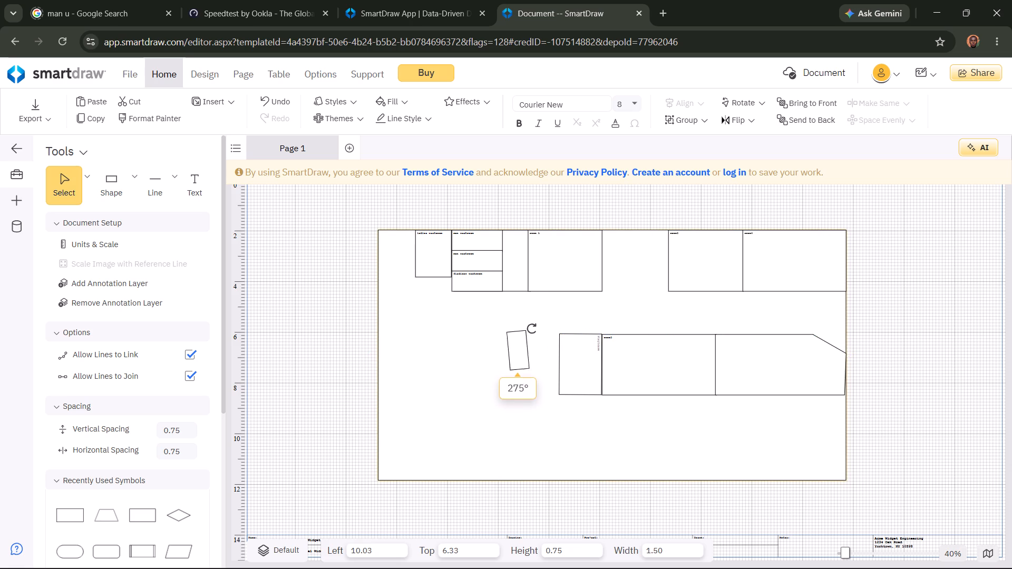
left_click_drag(532, 329, 534, 330)
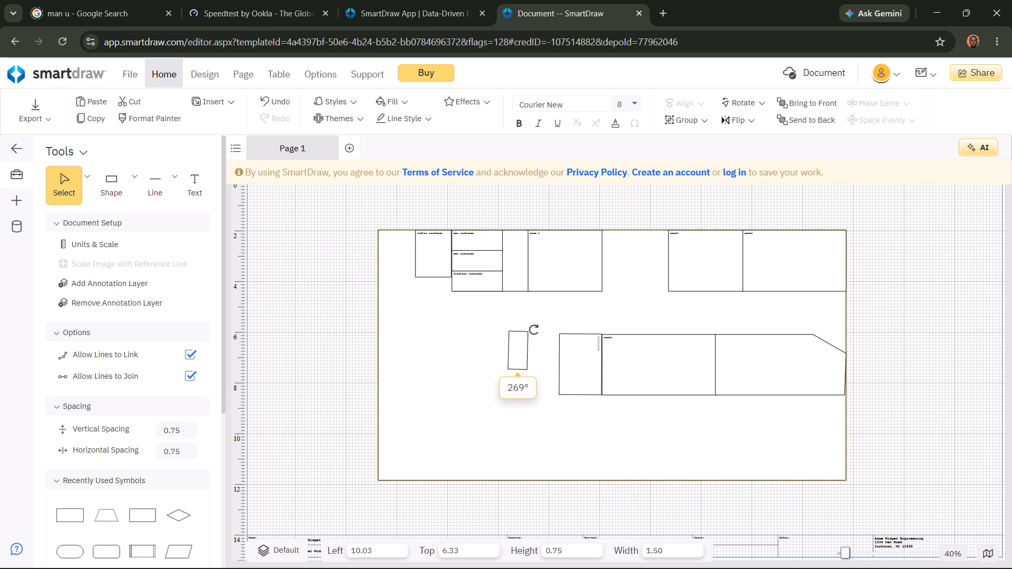
left_click_drag(534, 330, 532, 328)
left_click_drag(532, 328, 533, 328)
Move the small upright rectangle level with the staircase's top edge, leaving a gap of about 0.9 between them.
left_click_drag(516, 348, 529, 376)
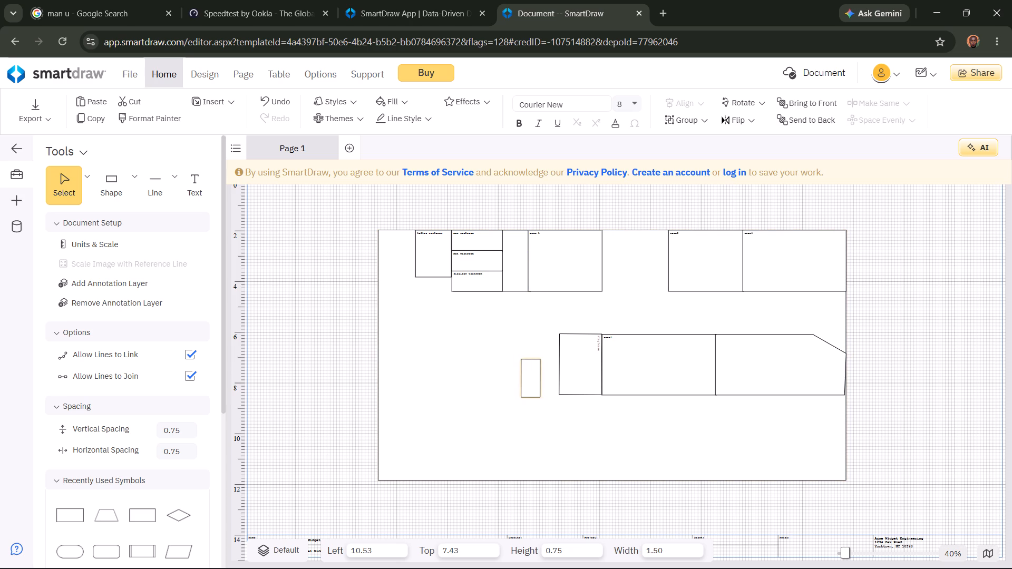
left_click_drag(529, 376, 523, 348)
left_click_drag(523, 348, 523, 351)
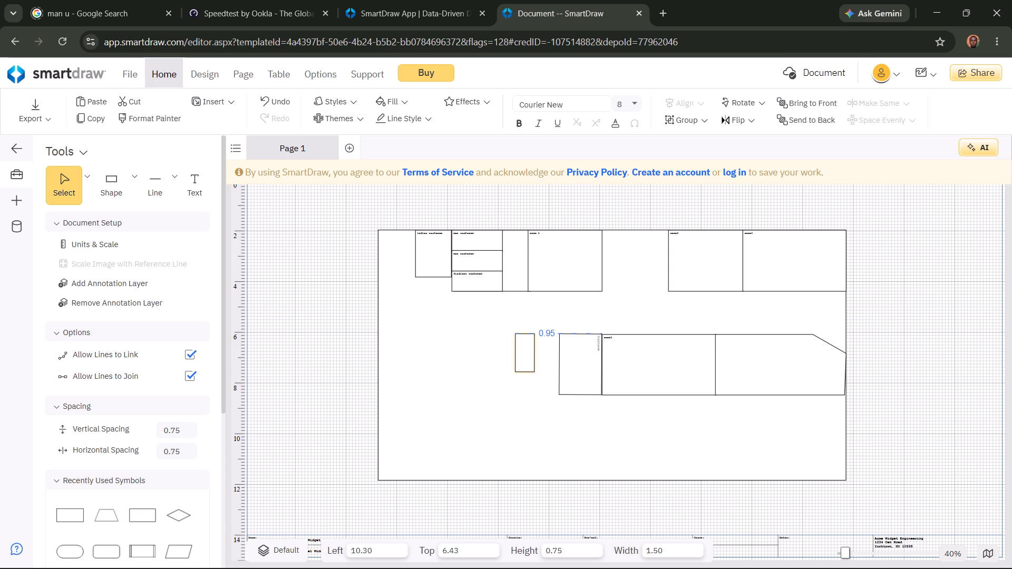
left_click_drag(523, 351, 525, 350)
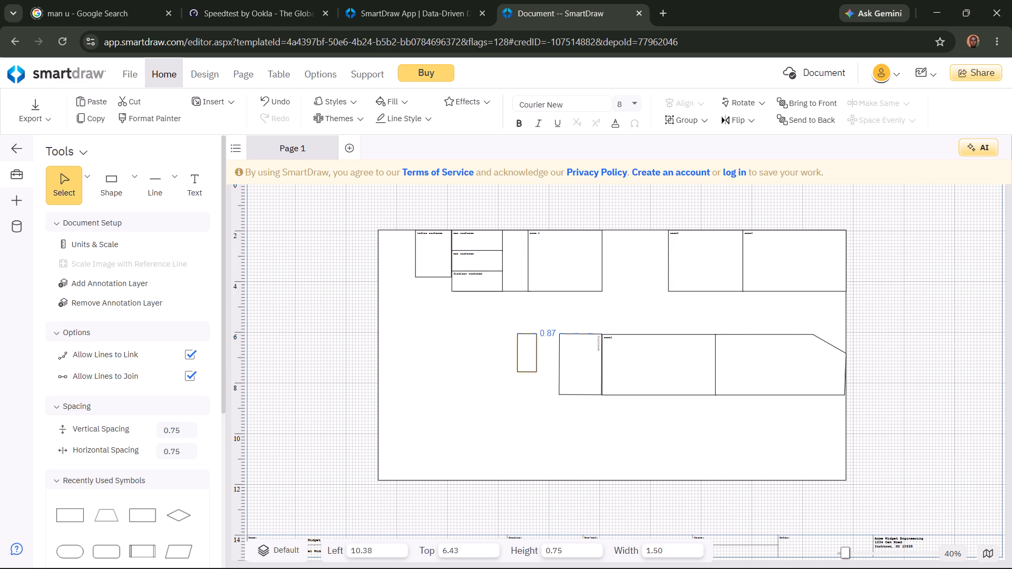
left_click_drag(525, 350, 529, 349)
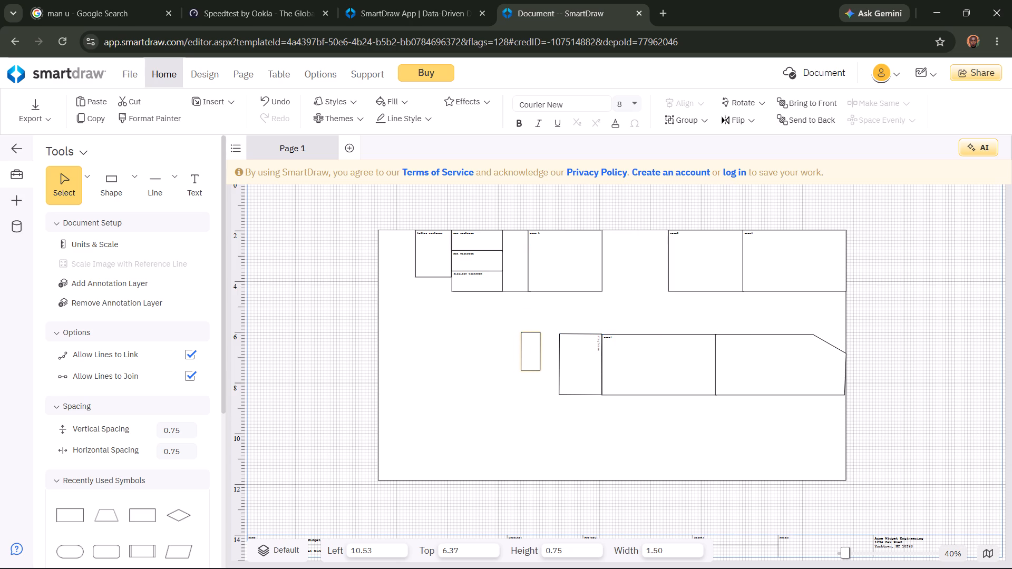
left_click_drag(529, 349, 521, 349)
left_click_drag(521, 349, 523, 350)
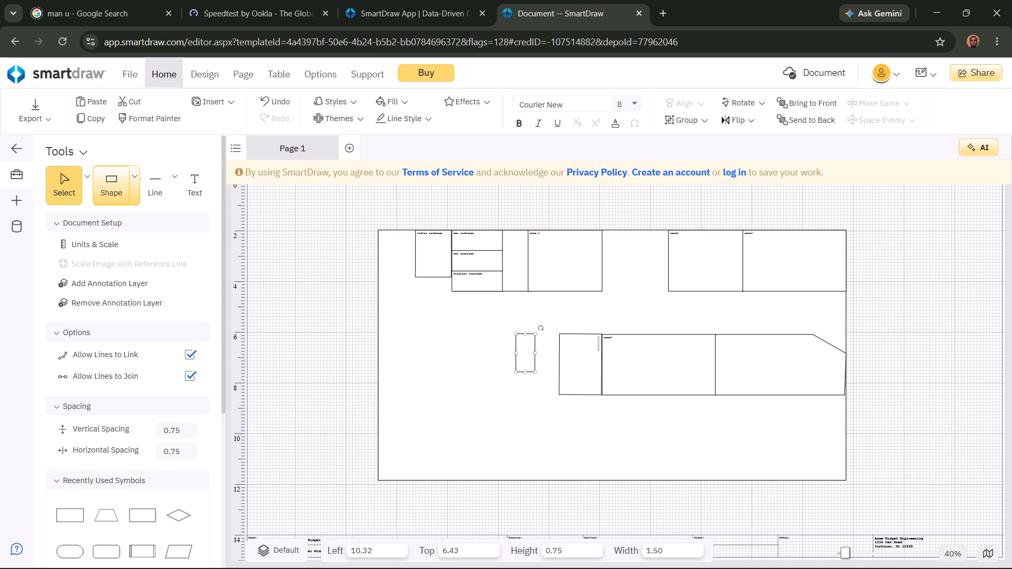
Enlarge the upright rectangle to about 2.41 by 1.72 so it meets the staircase's outer wall and matches its height.
left_click(135, 185)
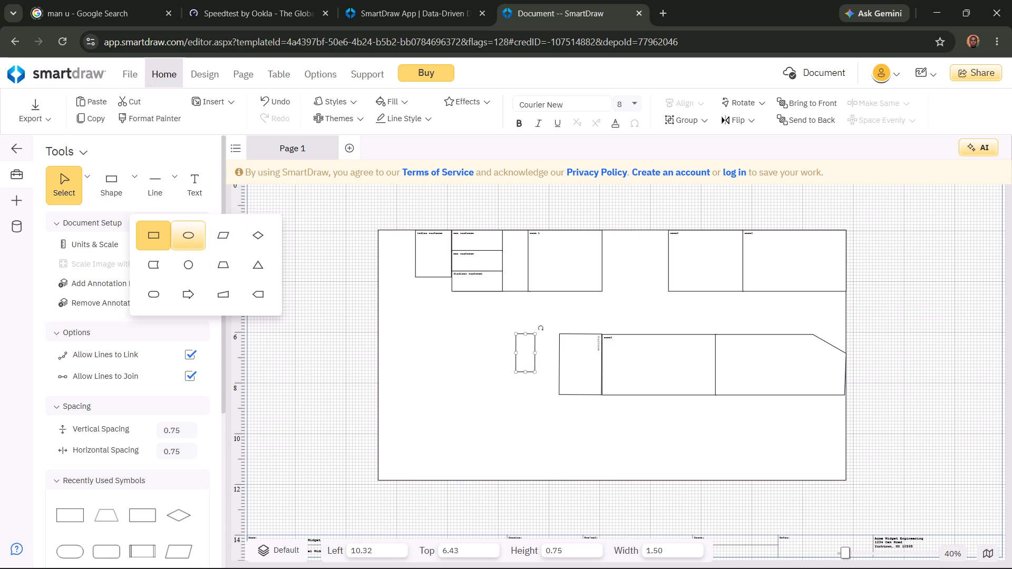
left_click(525, 354)
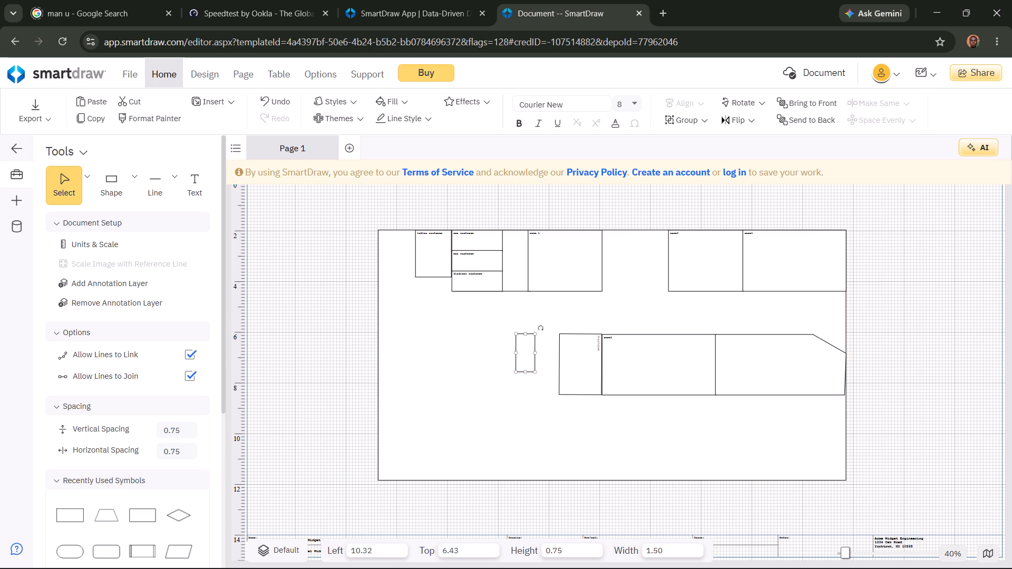
left_click_drag(535, 373, 552, 391)
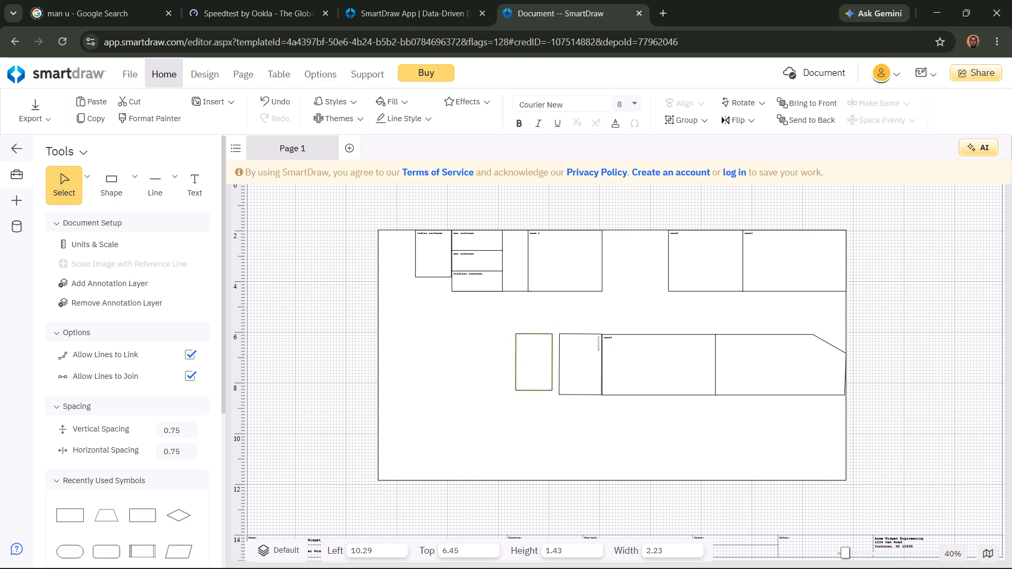
left_click_drag(552, 391, 558, 394)
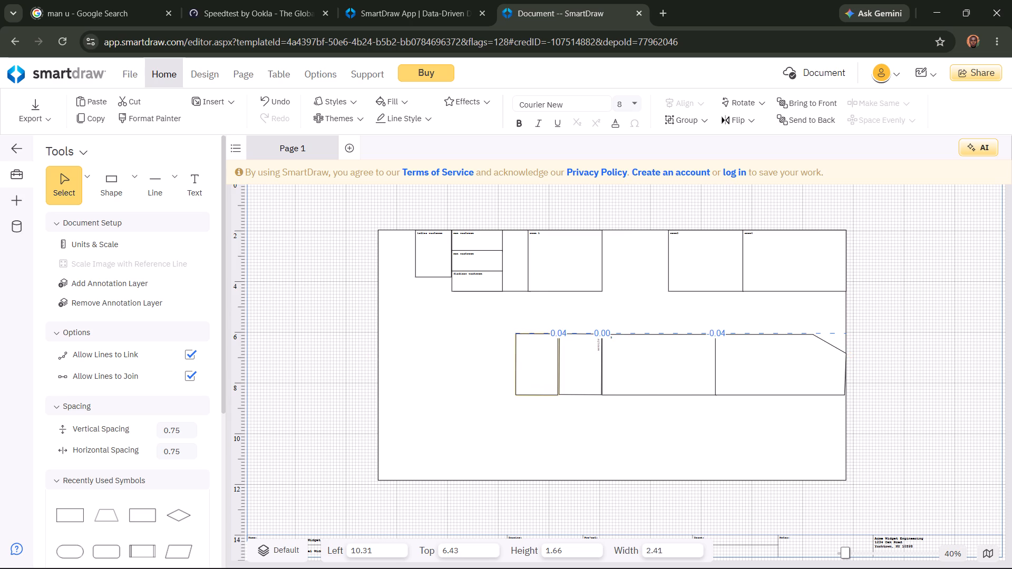
left_click_drag(558, 394, 559, 394)
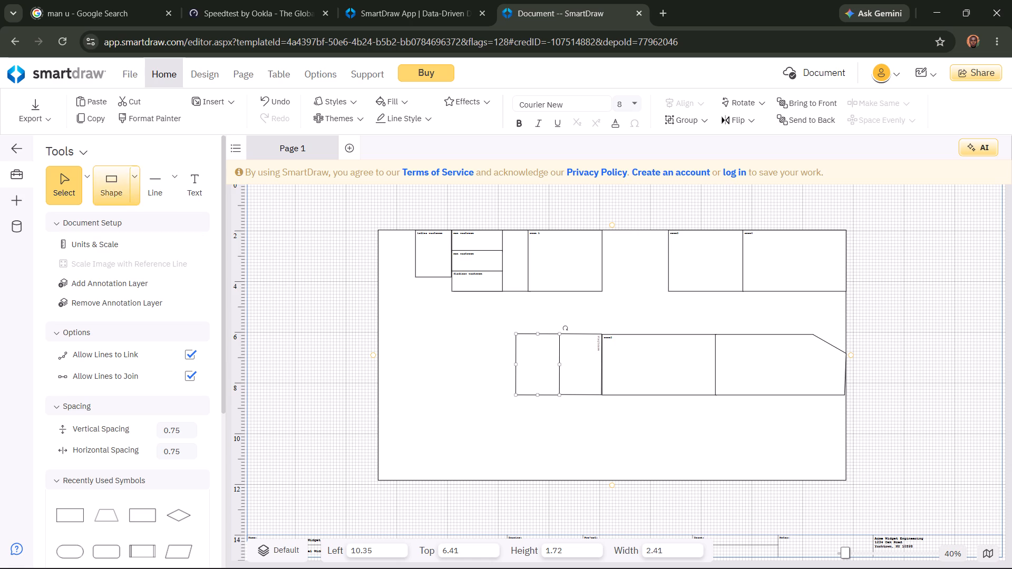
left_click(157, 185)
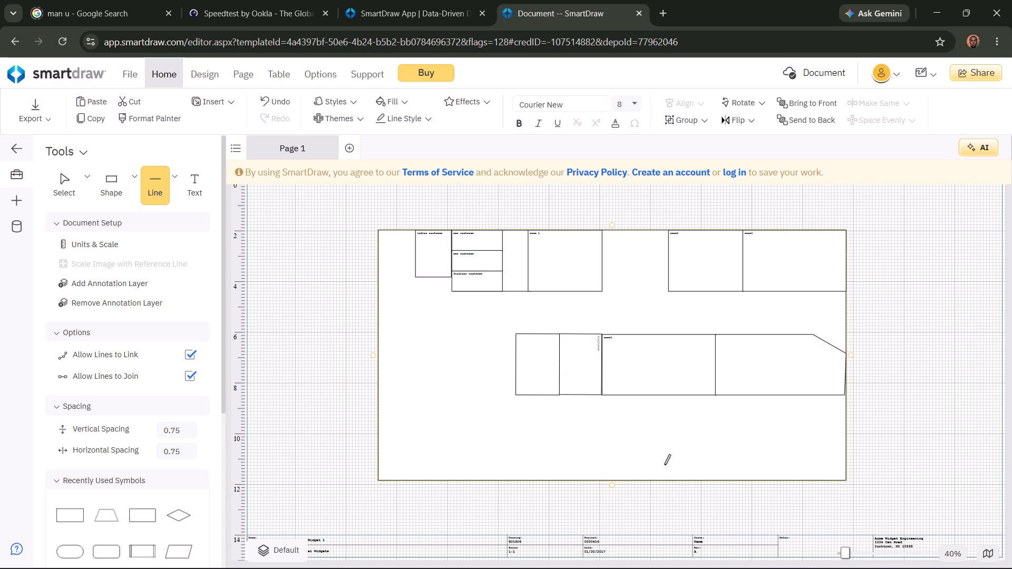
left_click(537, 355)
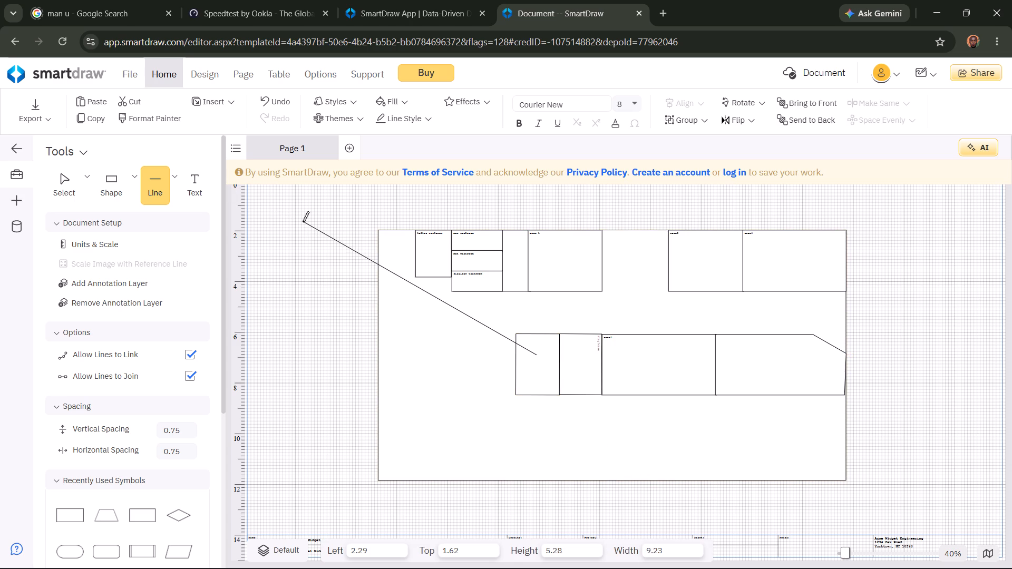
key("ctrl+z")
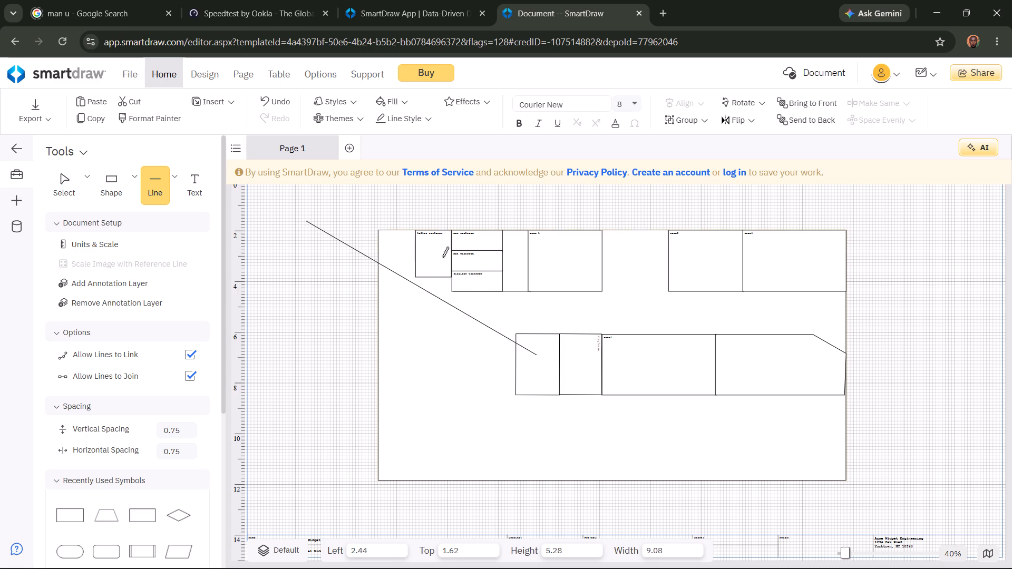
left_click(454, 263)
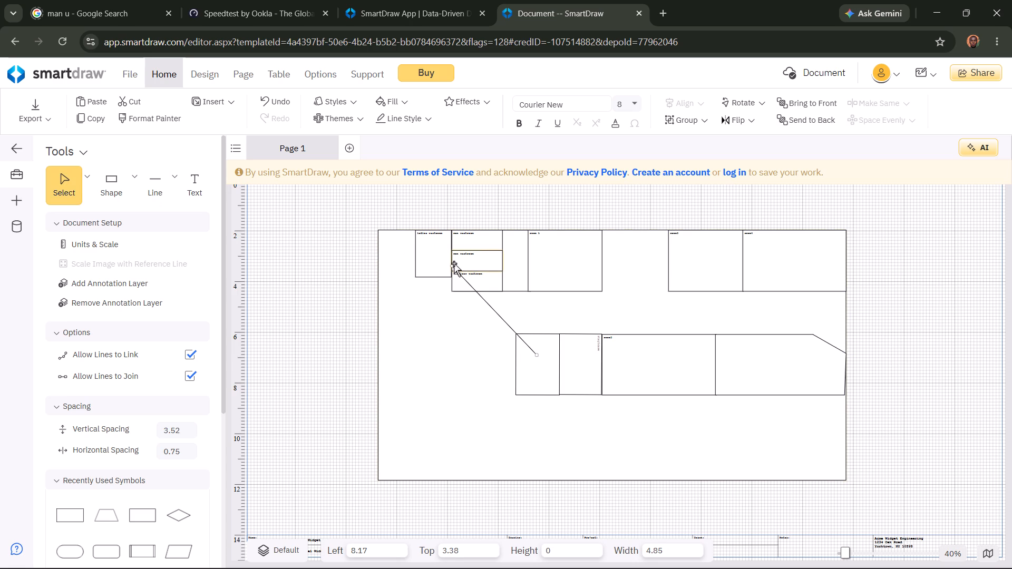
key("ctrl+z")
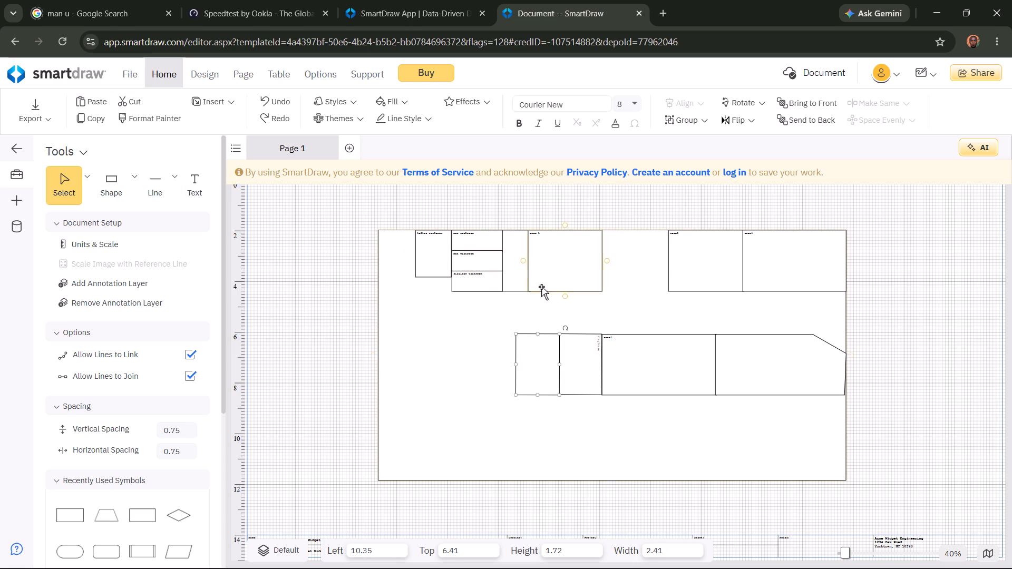
Move the enlarged upright rectangle toward room5 so it overlaps the staircase, at about Left 11.08 and Top 6.40.
left_click_drag(538, 367, 552, 369)
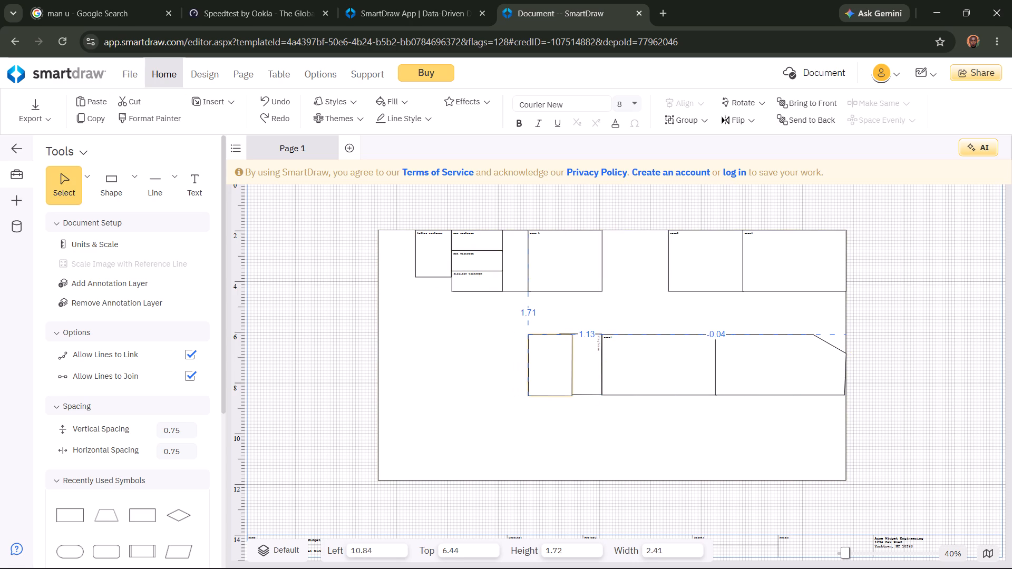
left_click_drag(552, 369, 557, 367)
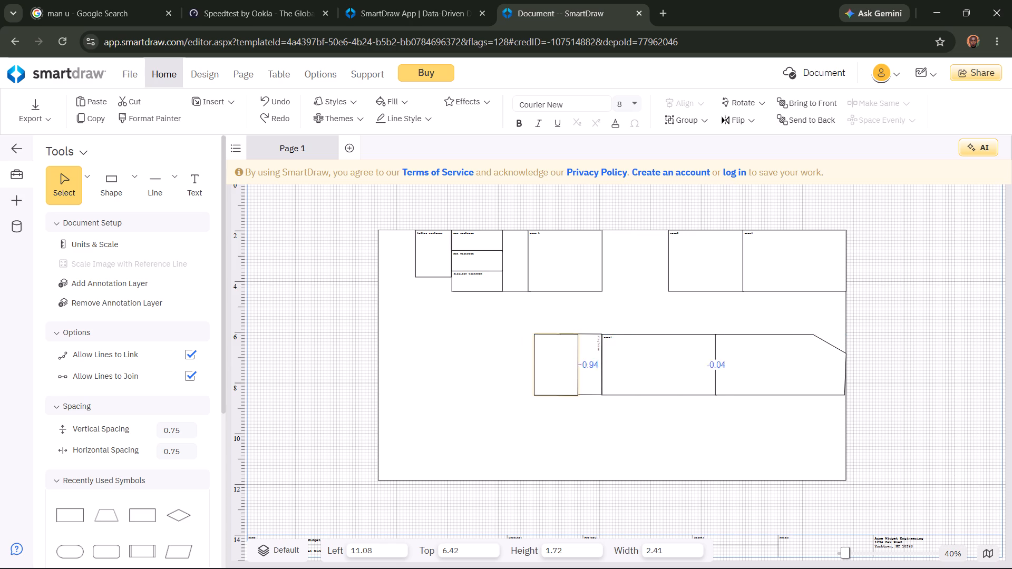
left_click_drag(557, 367, 557, 366)
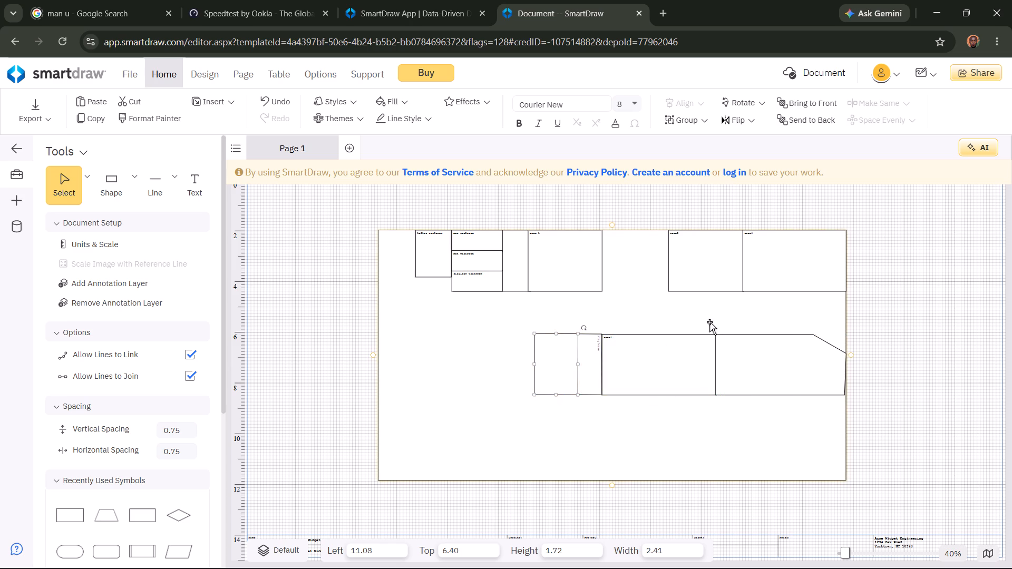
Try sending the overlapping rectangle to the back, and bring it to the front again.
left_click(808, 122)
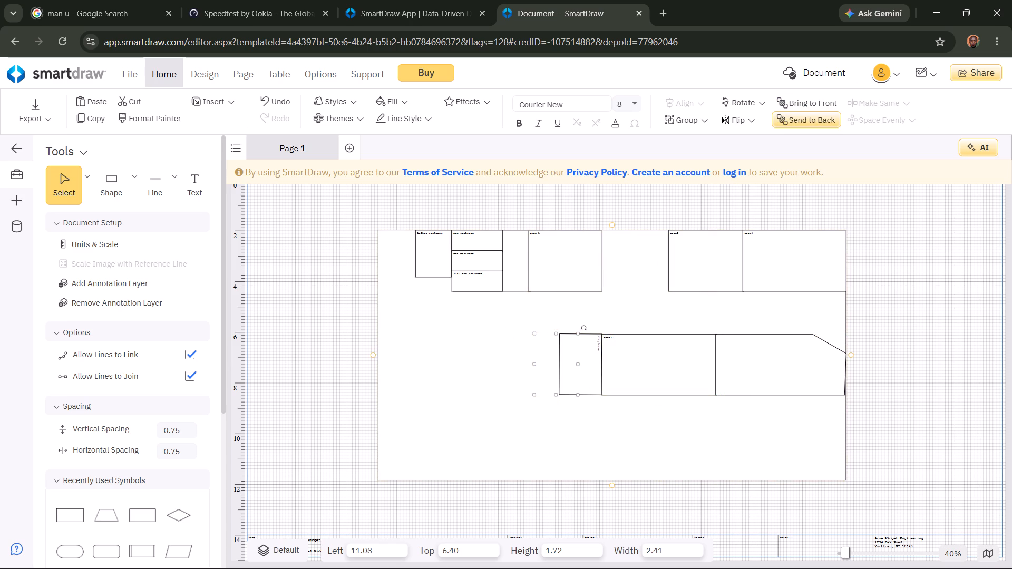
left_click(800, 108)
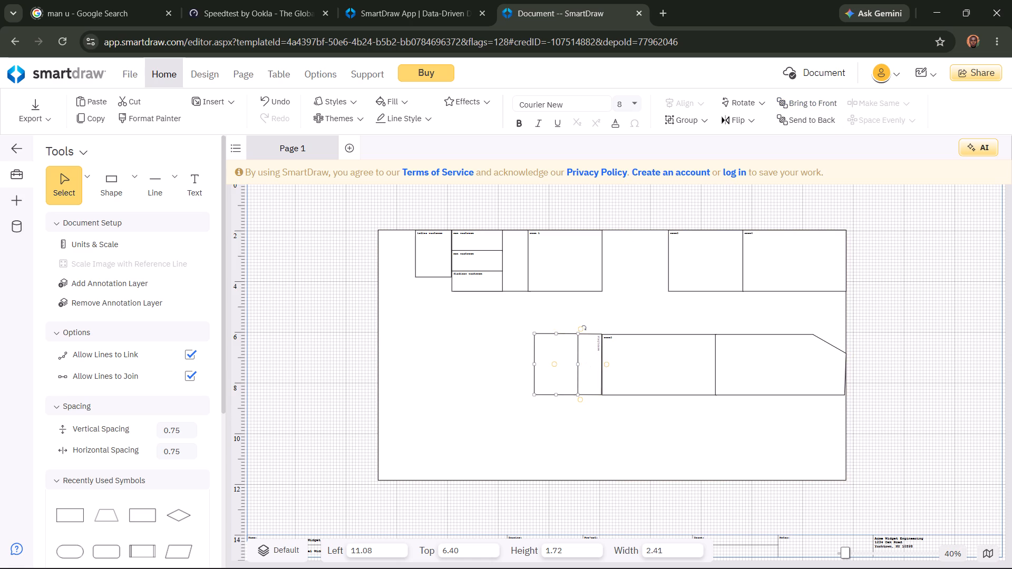
Trim the top edge of the rectangle overlapping the staircase so its upright length is about 2.40.
left_click(600, 424)
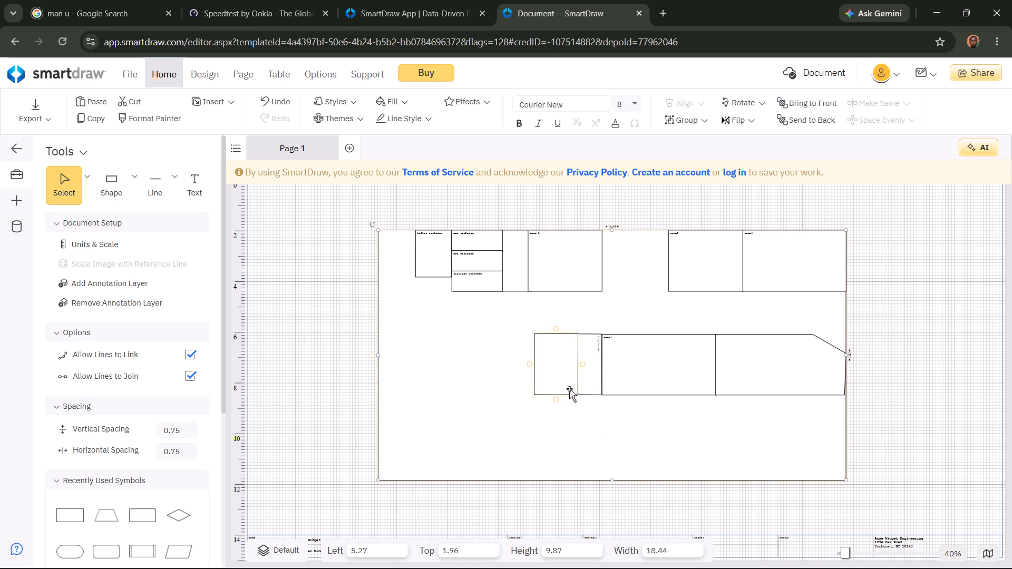
left_click(563, 378)
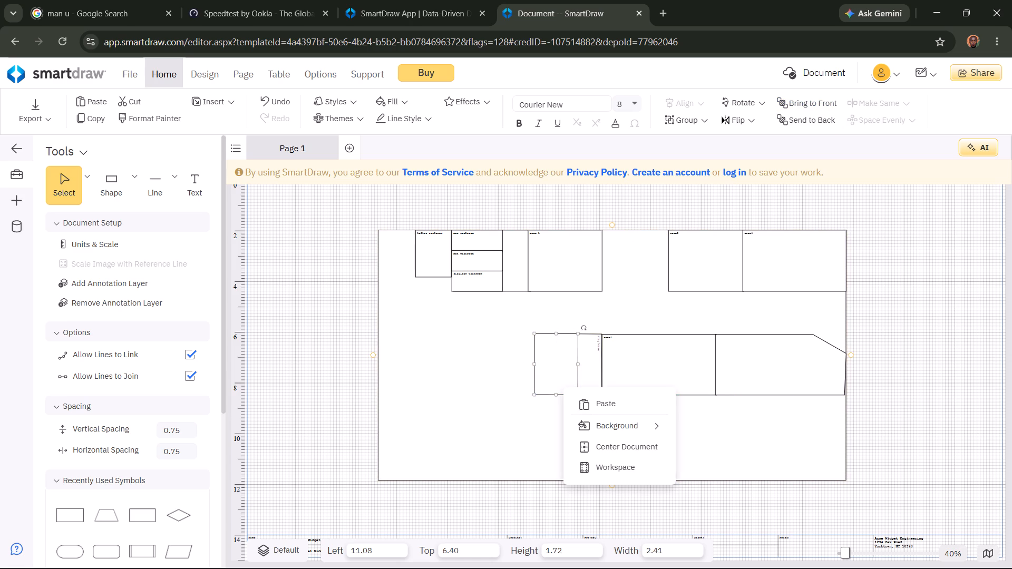
left_click(556, 334)
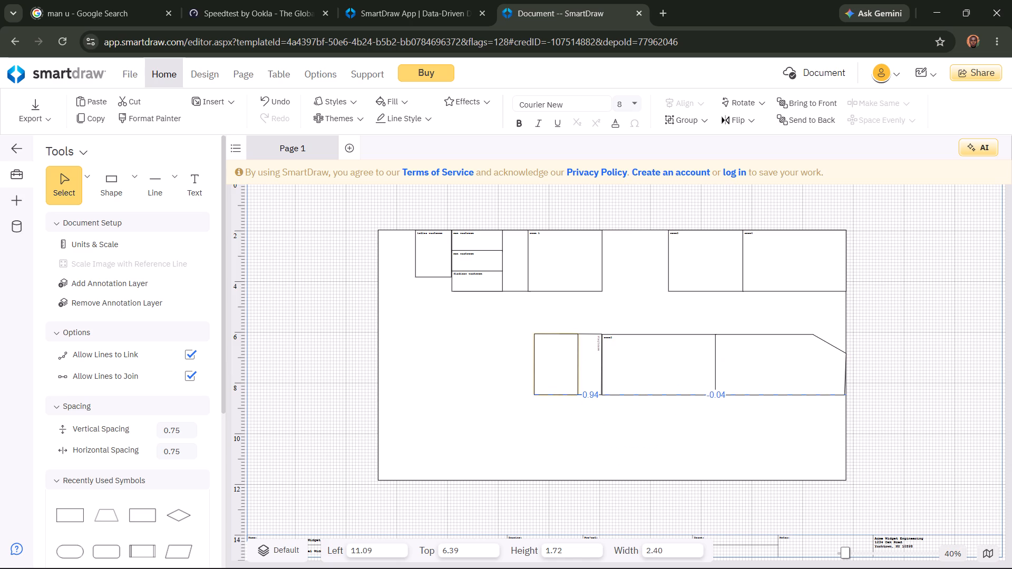
left_click(566, 444)
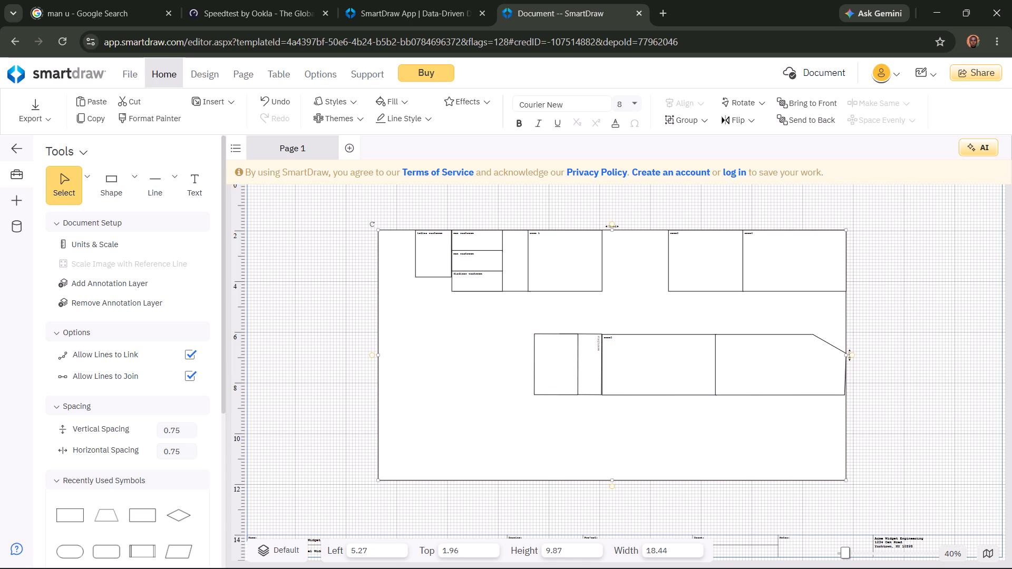
Draw a vertical line down the middle of the rectangle overlapping the staircase, from its top edge to its bottom edge.
left_click(154, 184)
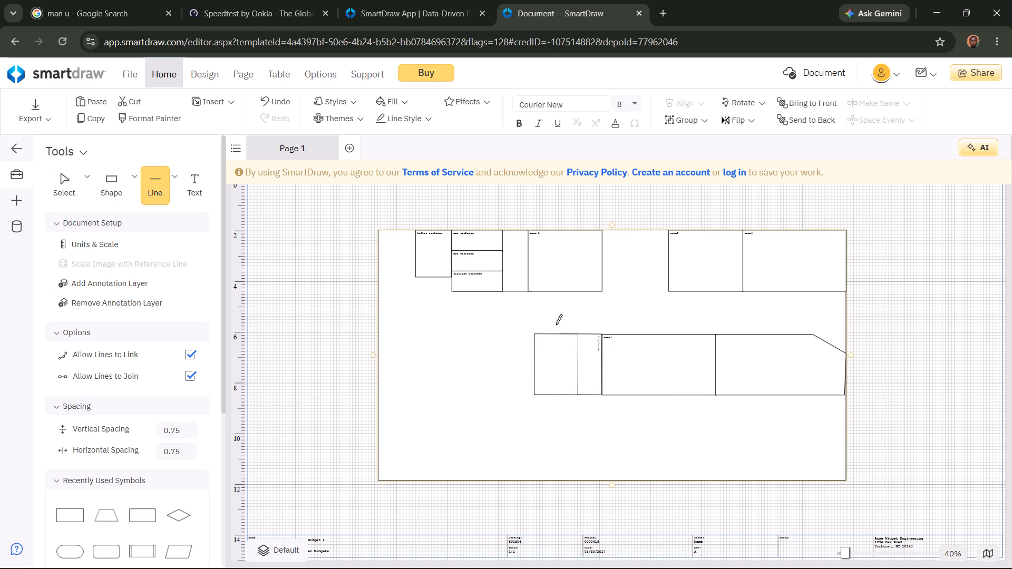
left_click_drag(554, 335, 556, 398)
left_click(573, 412)
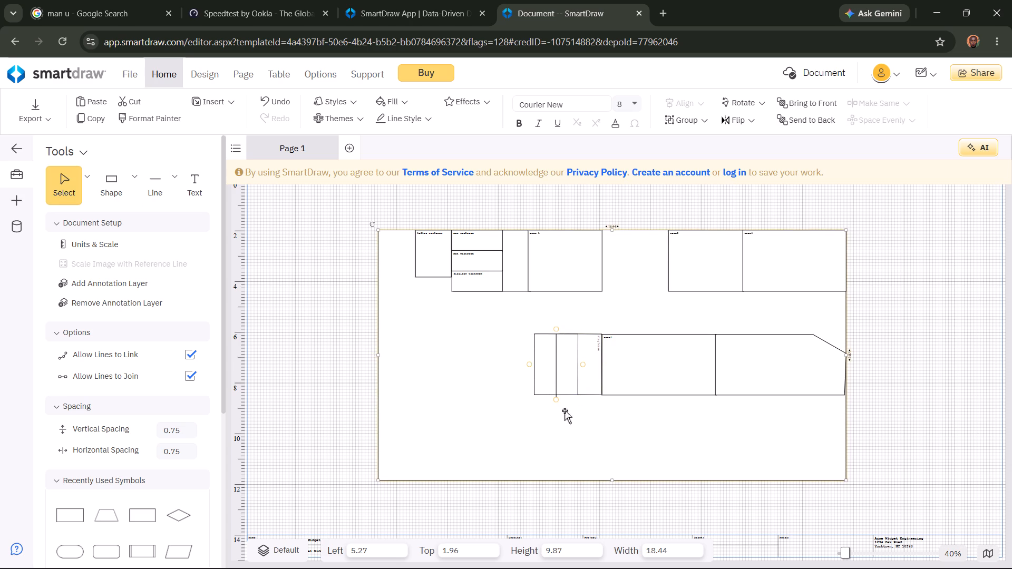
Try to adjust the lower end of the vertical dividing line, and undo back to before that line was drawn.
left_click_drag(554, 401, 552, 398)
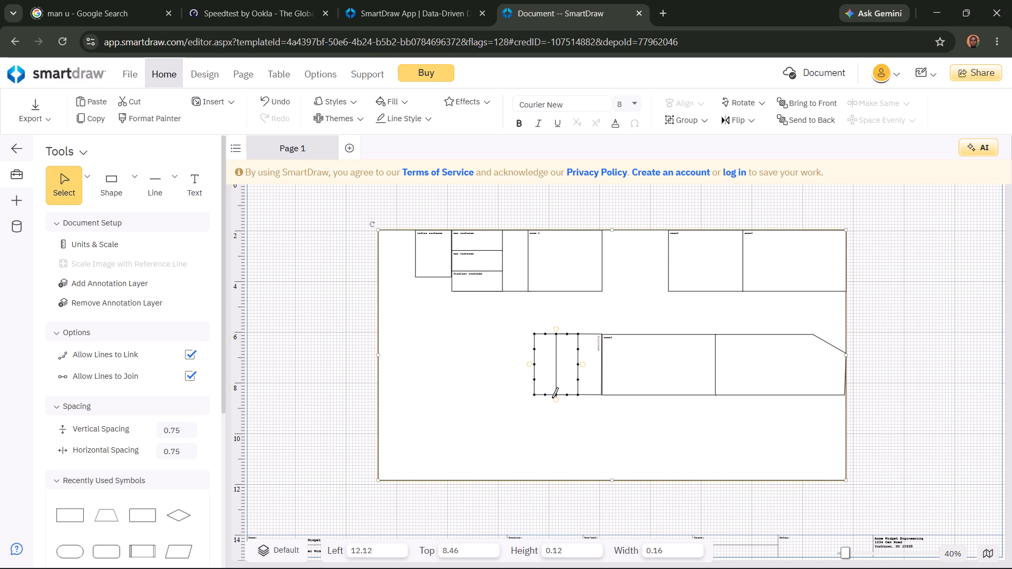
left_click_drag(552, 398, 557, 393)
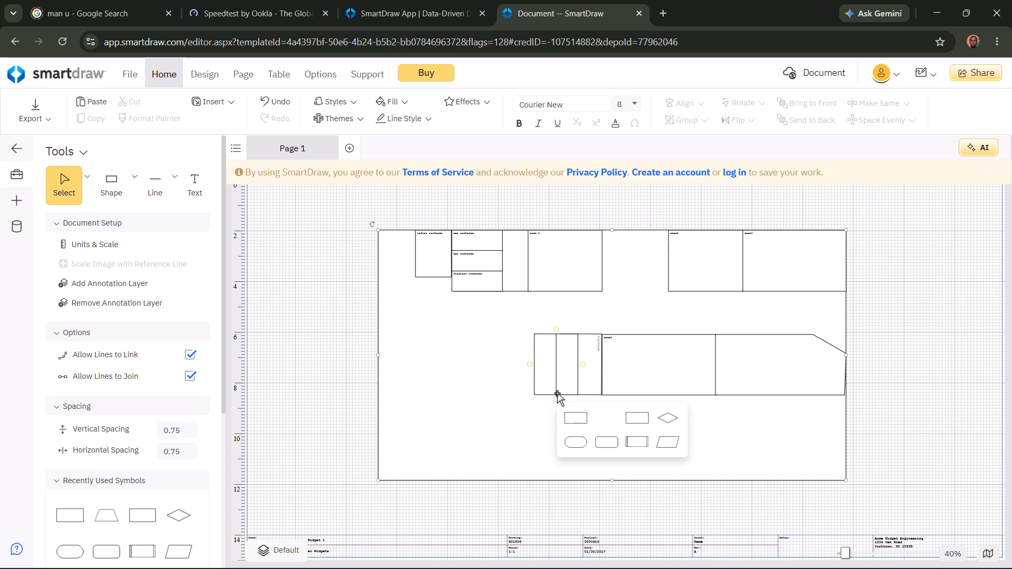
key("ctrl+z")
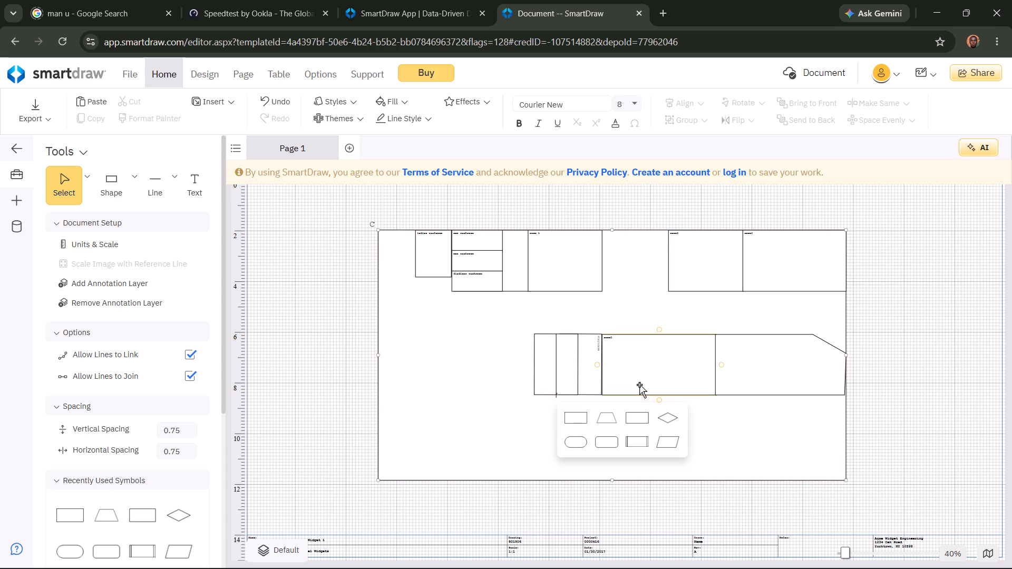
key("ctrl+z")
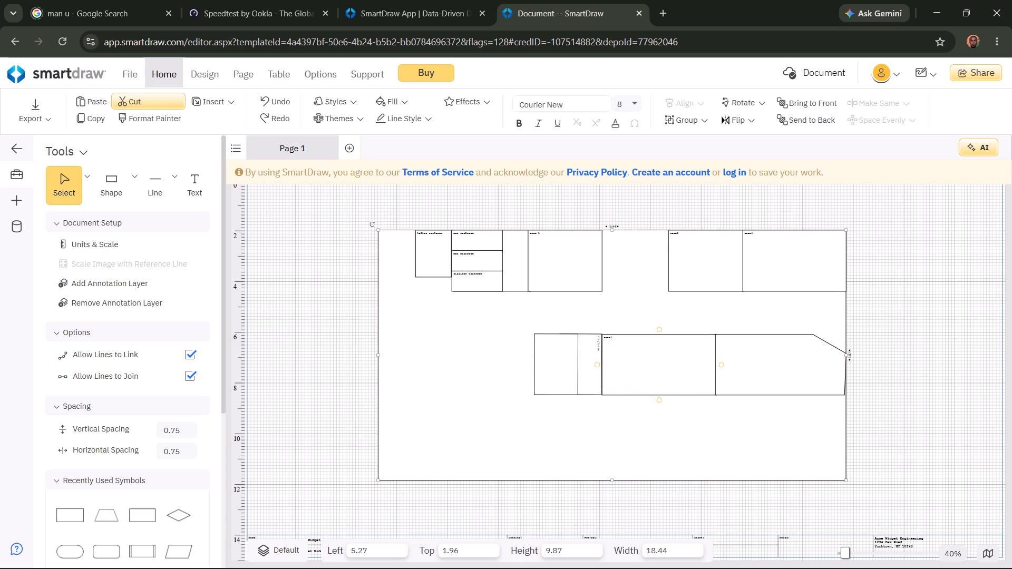
Redraw the vertical dividing line down the middle of the rectangle overlapping the staircase, from its top edge to its bottom edge.
left_click(146, 175)
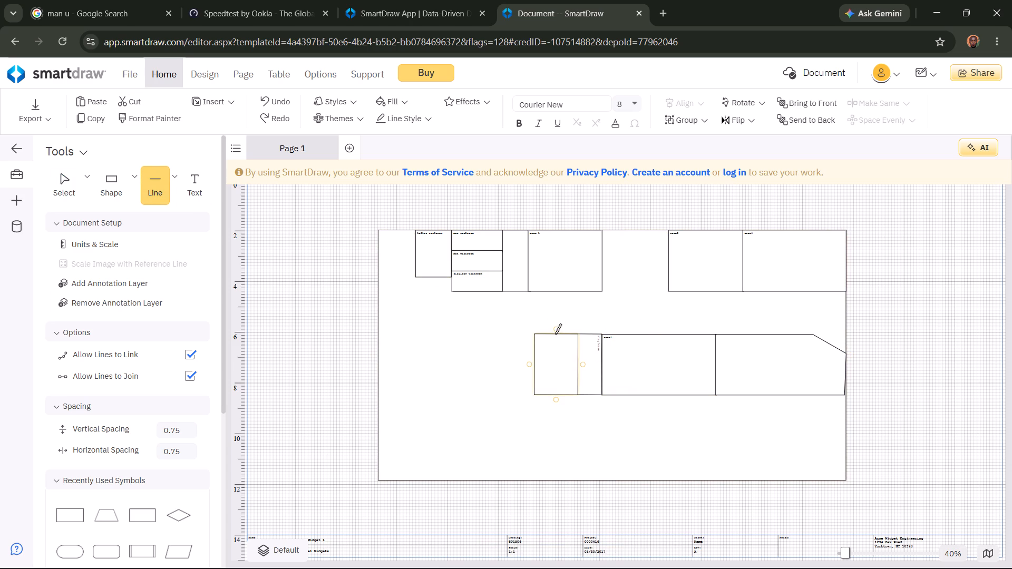
left_click(555, 335)
left_click_drag(555, 335, 562, 376)
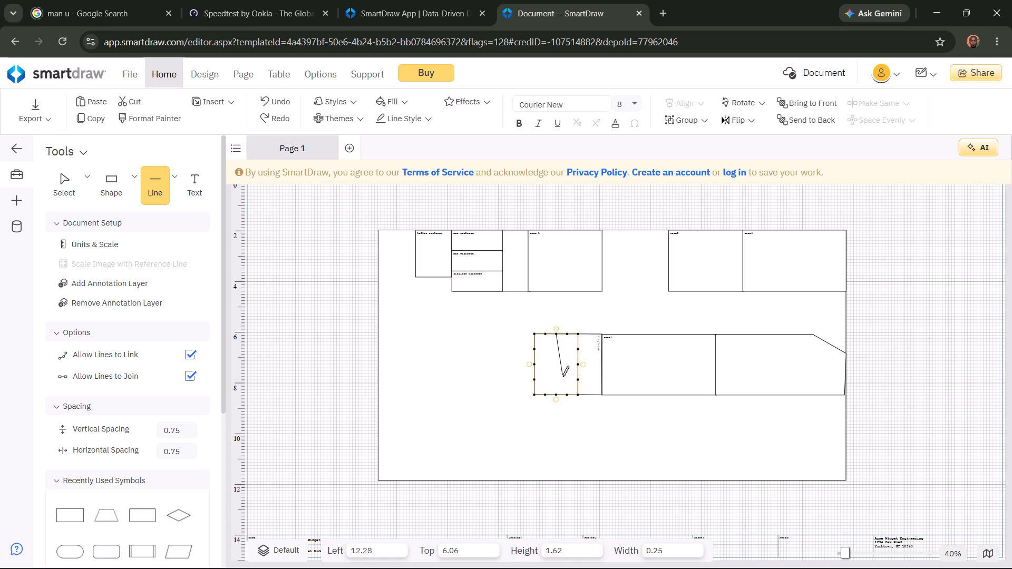
left_click_drag(562, 376, 555, 396)
left_click(644, 404)
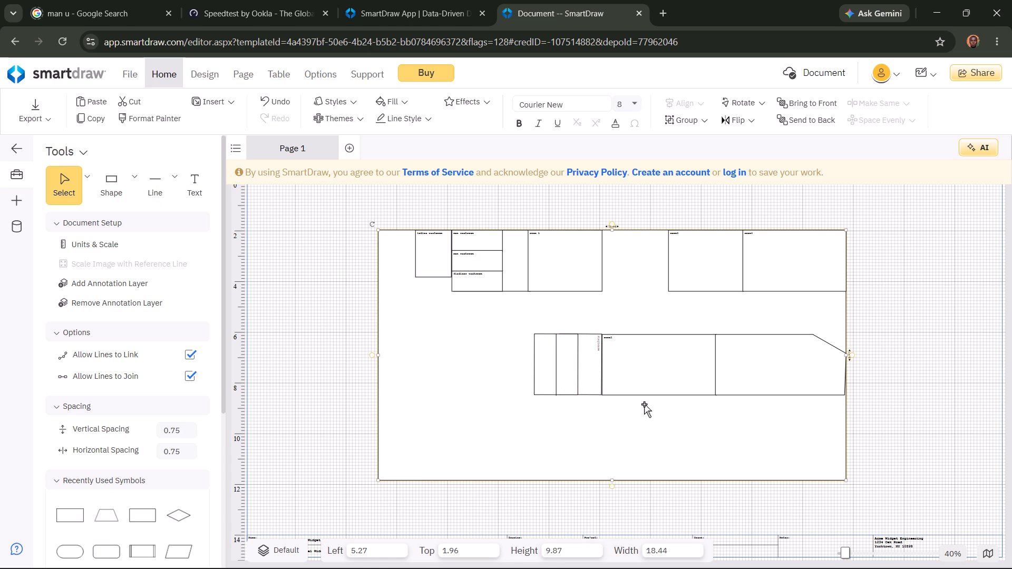
Label the rectangle overlapping the staircase "room unde stairway".
double_click(551, 382)
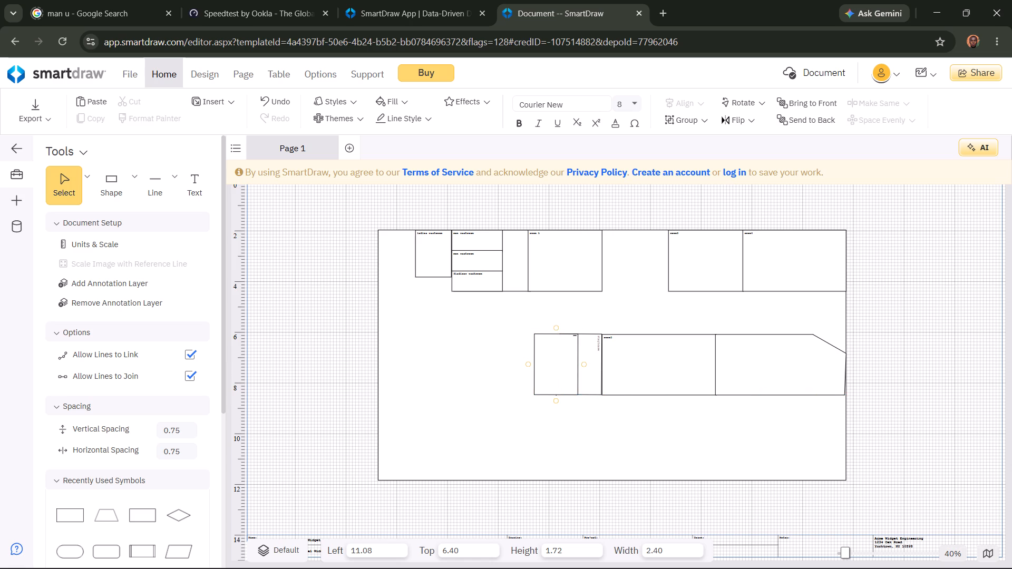
type("room")
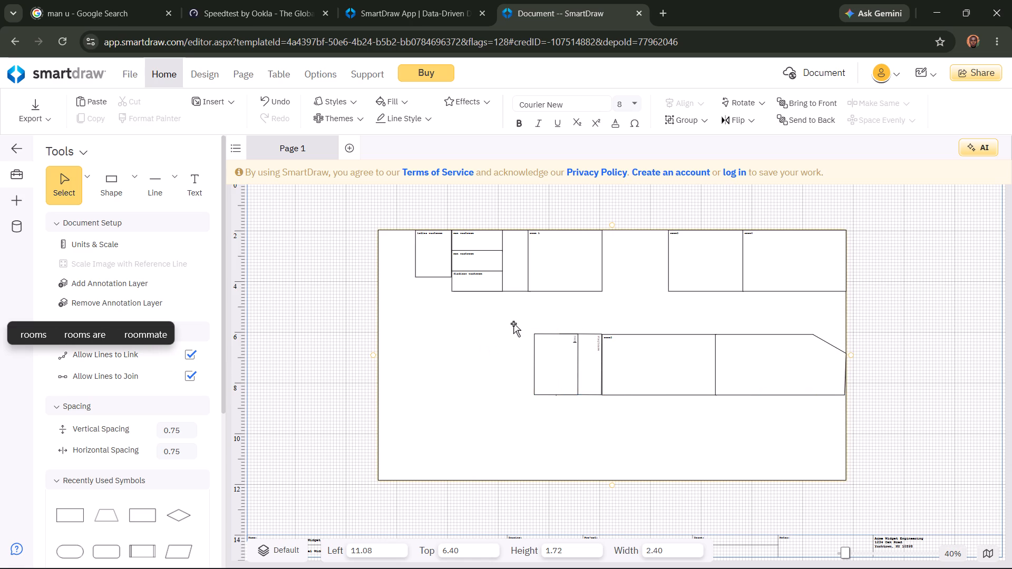
key("space")
type("unde stairway")
double_click(492, 362)
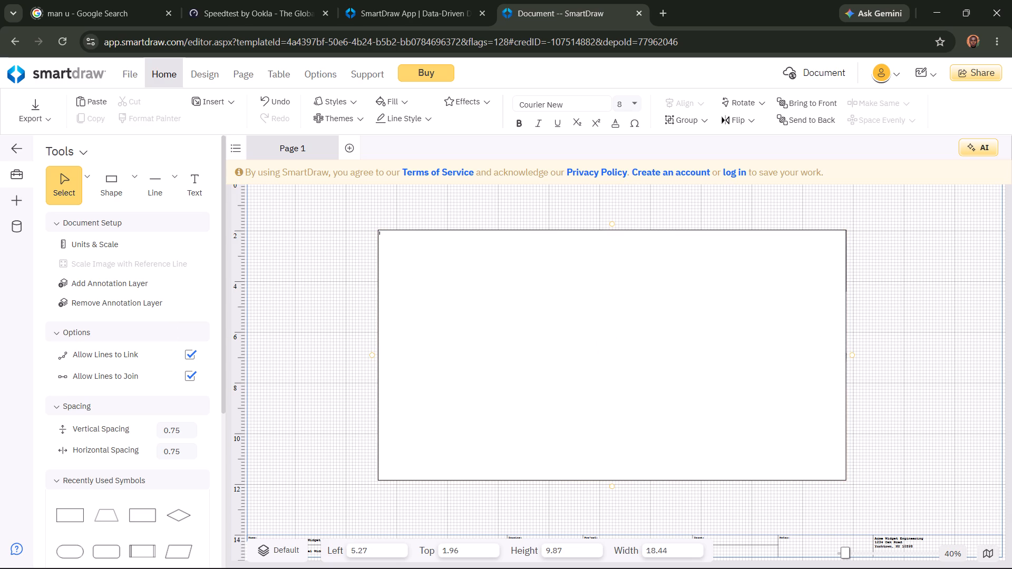
double_click(492, 279)
left_click(299, 141)
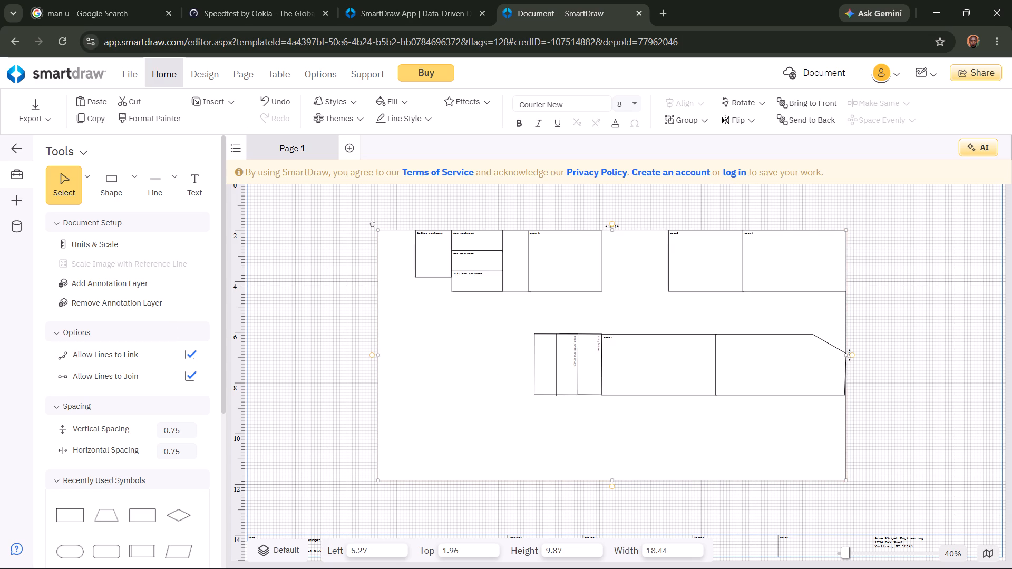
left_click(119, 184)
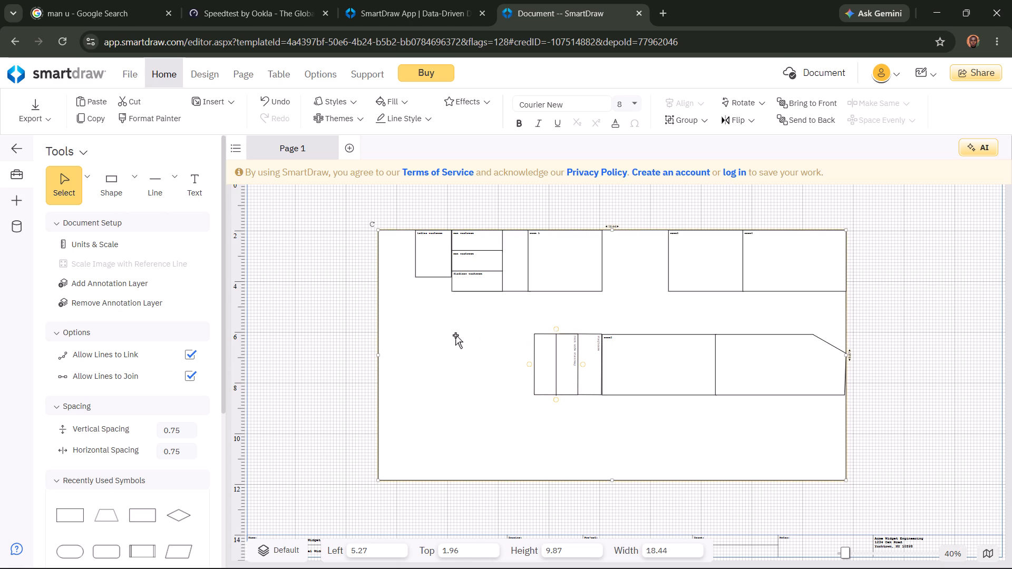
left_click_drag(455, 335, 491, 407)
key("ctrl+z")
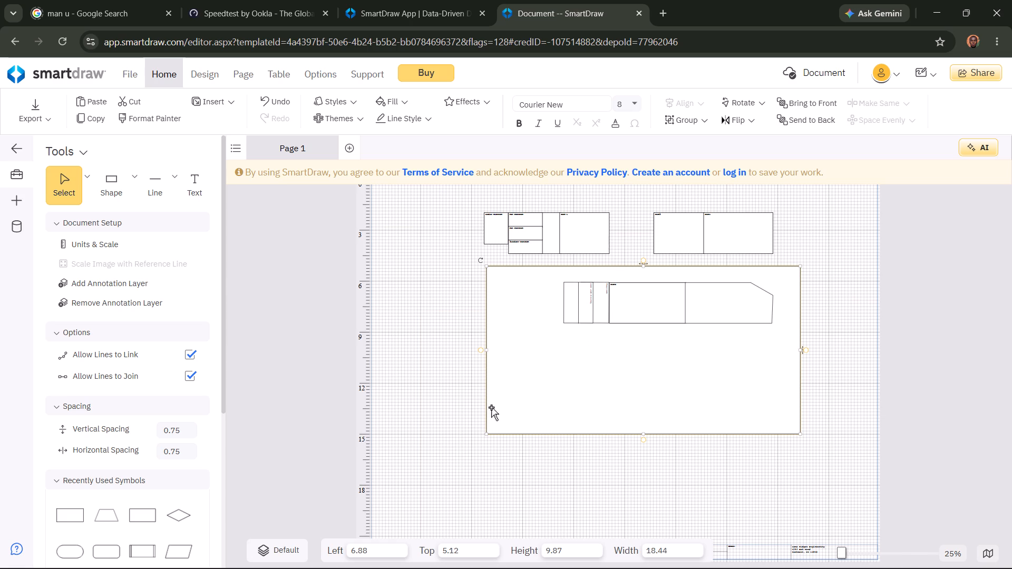
Add a rectangle just left of the under-stairway room at about Left 9.77 and Top 6.05, stretched to a height of about 2.42.
left_click(132, 191)
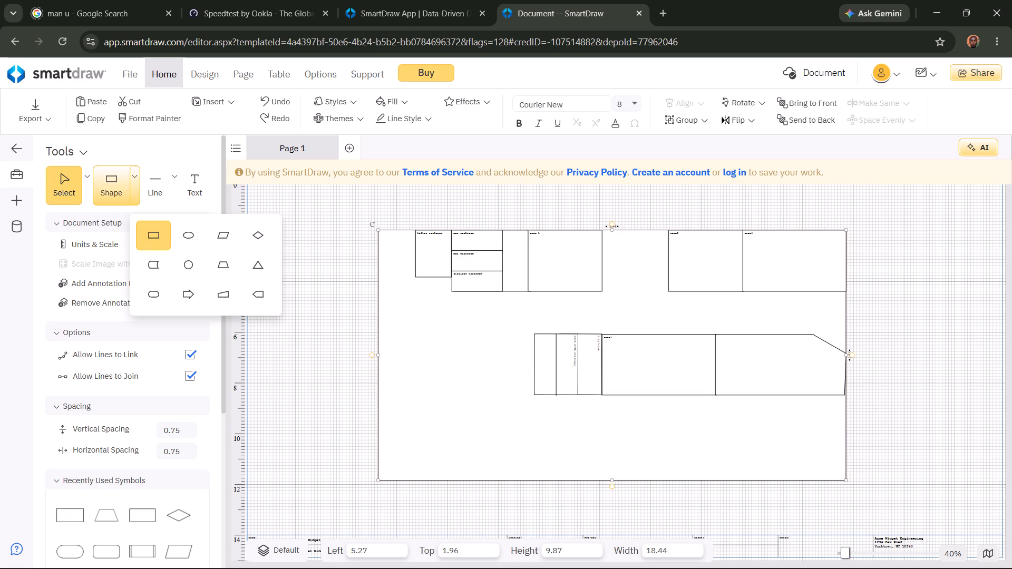
left_click(149, 231)
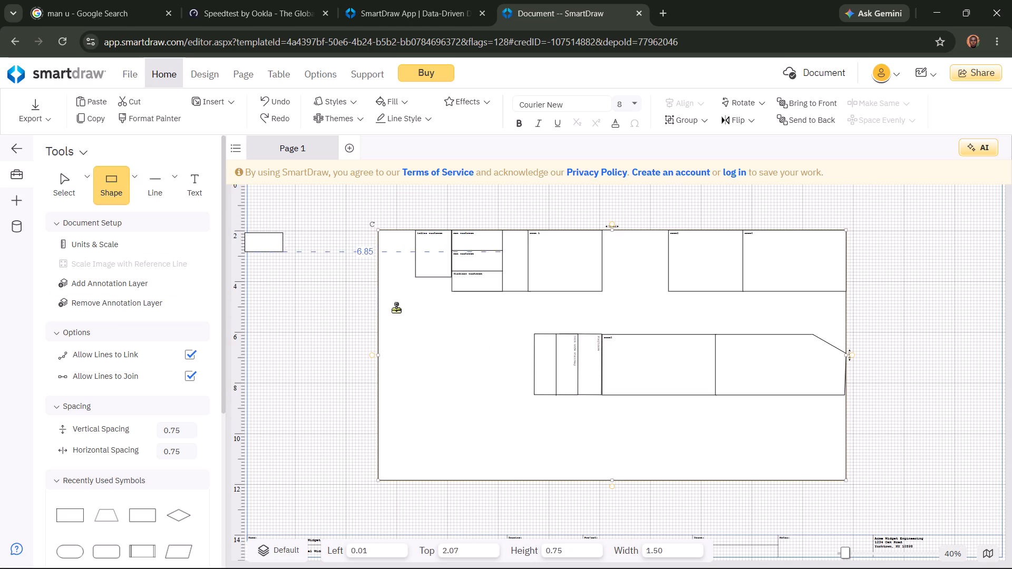
left_click(442, 328)
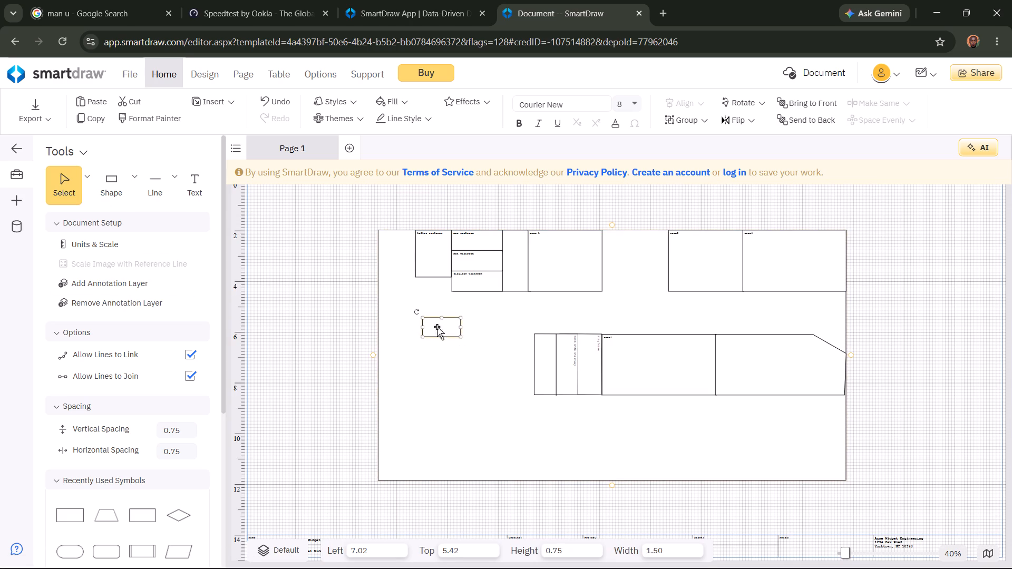
left_click_drag(437, 327, 507, 344)
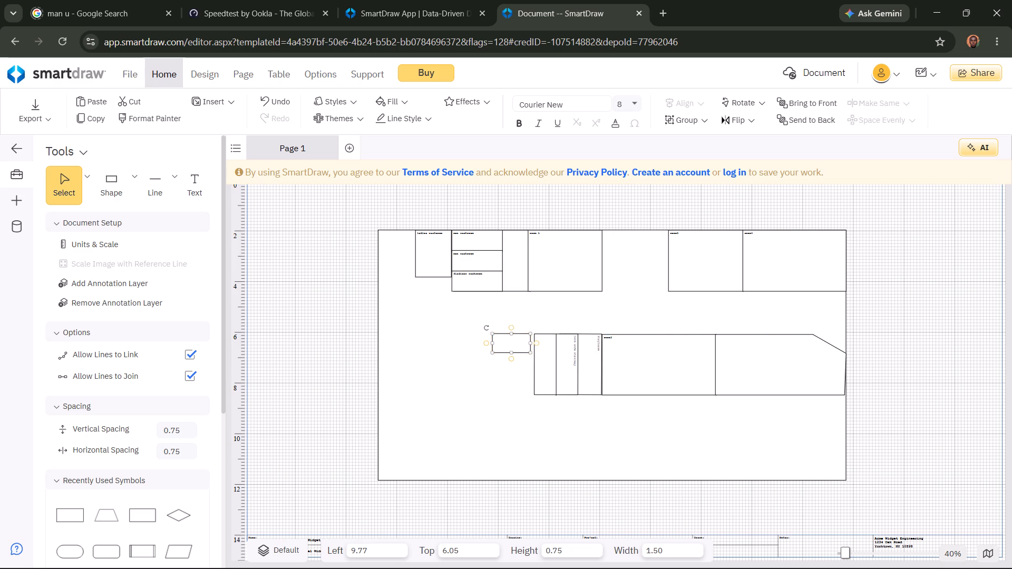
left_click_drag(512, 354, 523, 395)
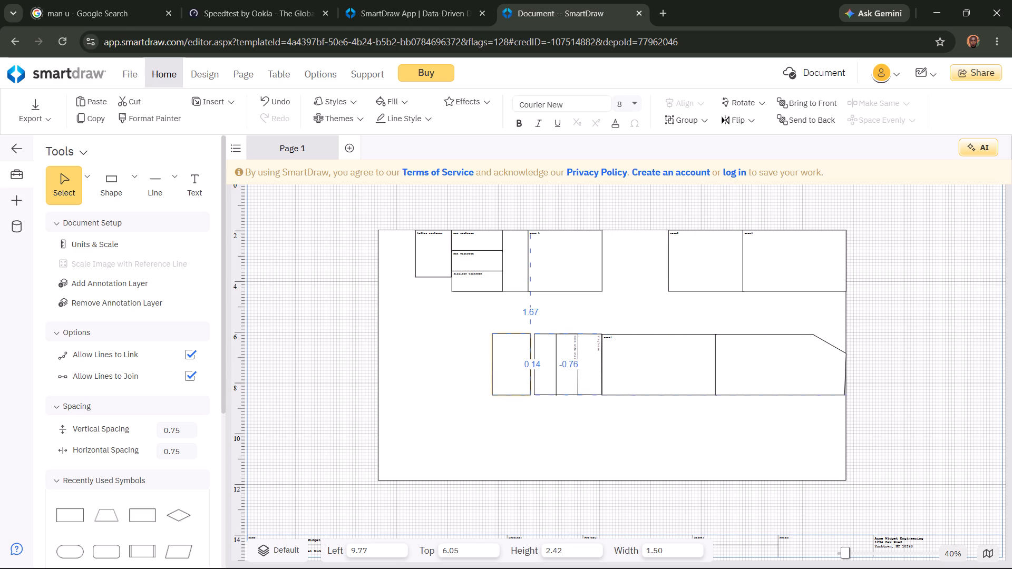
left_click_drag(523, 395, 523, 396)
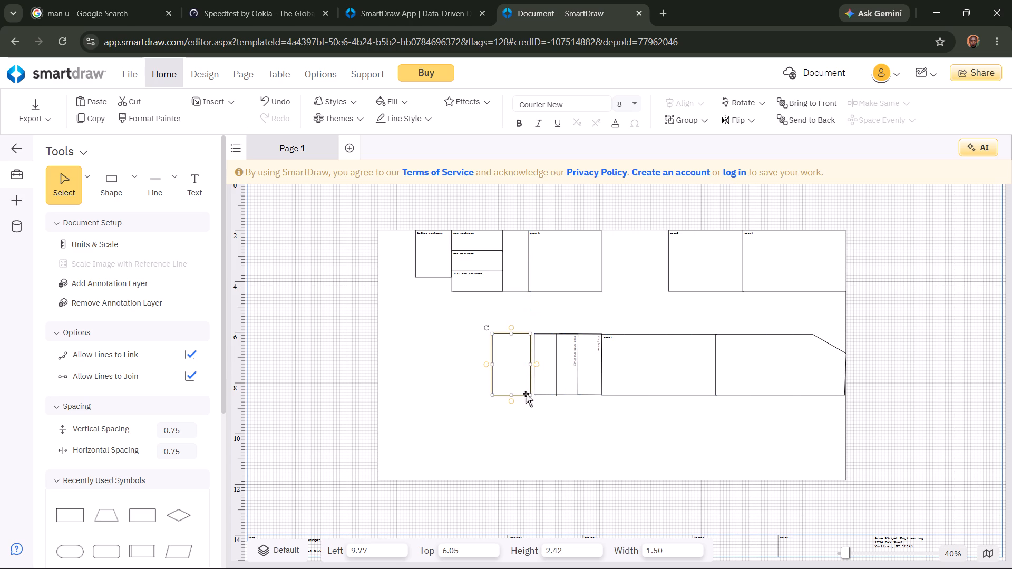
Extend the new rectangle's right edge to the vertical dividing line, giving it a width of about 2.58.
left_click(531, 365)
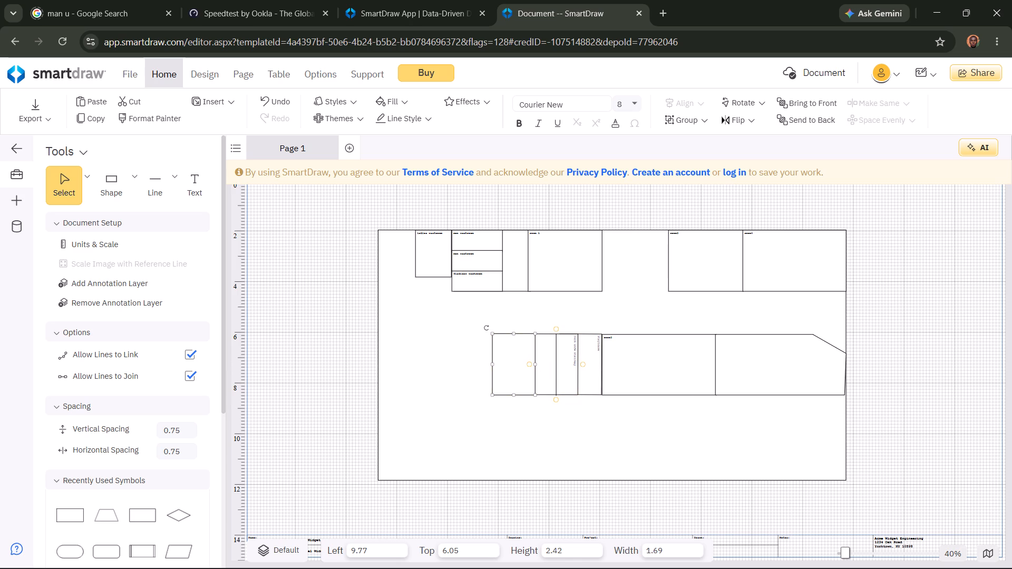
left_click_drag(536, 365, 558, 361)
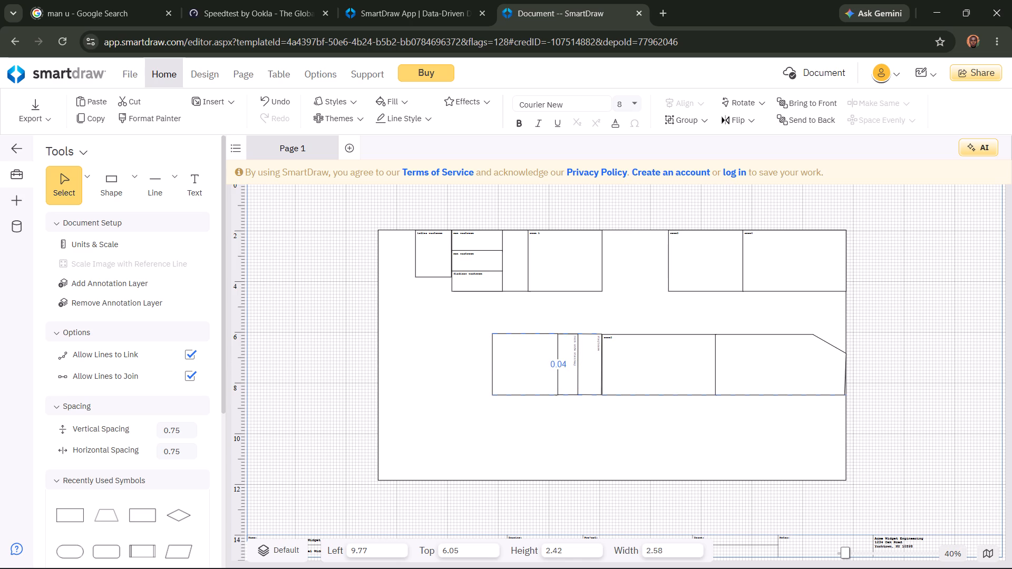
left_click_drag(558, 361, 557, 361)
left_click(561, 427)
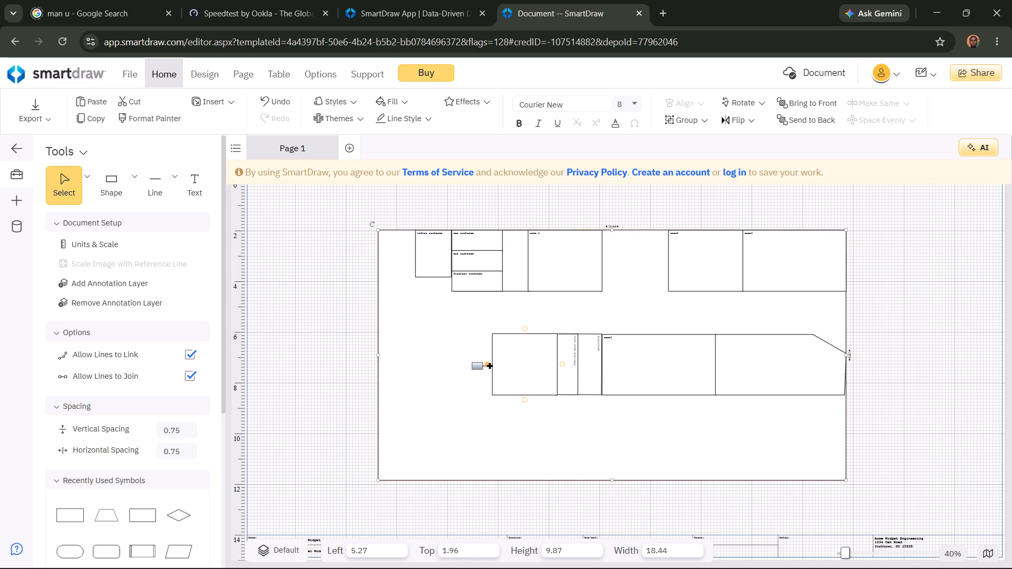
Extend the same rectangle's left edge outward to about Left 8.98, giving it a width of about 3.35.
left_click_drag(488, 365, 474, 366)
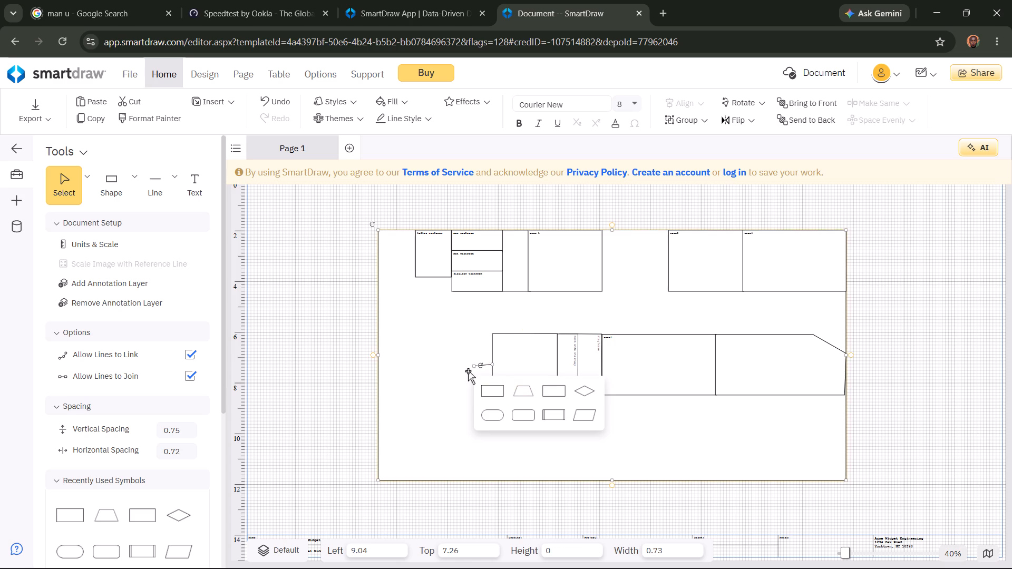
key("ctrl+z")
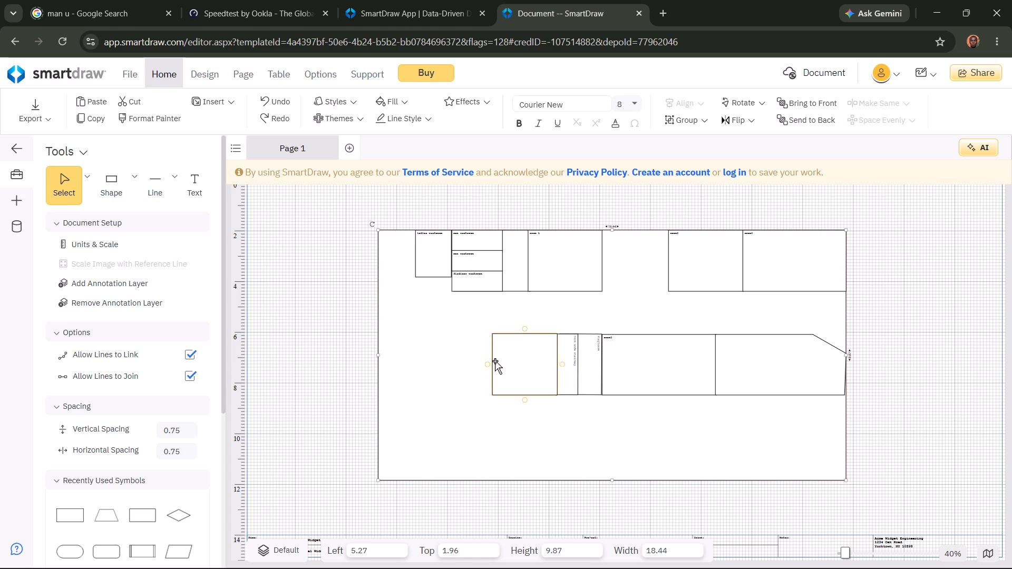
left_click(495, 361)
left_click_drag(492, 363, 478, 364)
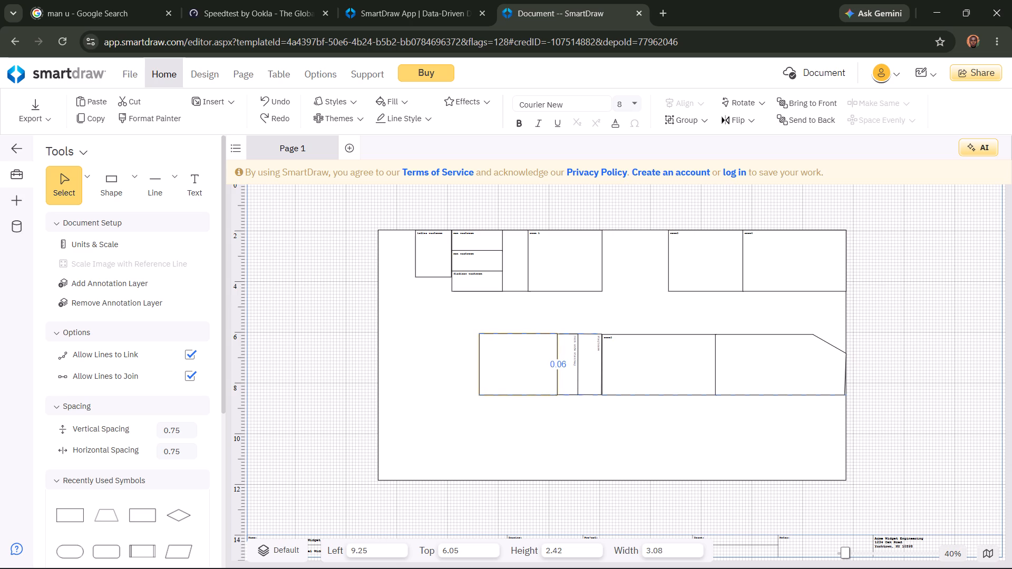
left_click_drag(478, 364, 478, 364)
left_click_drag(478, 364, 472, 365)
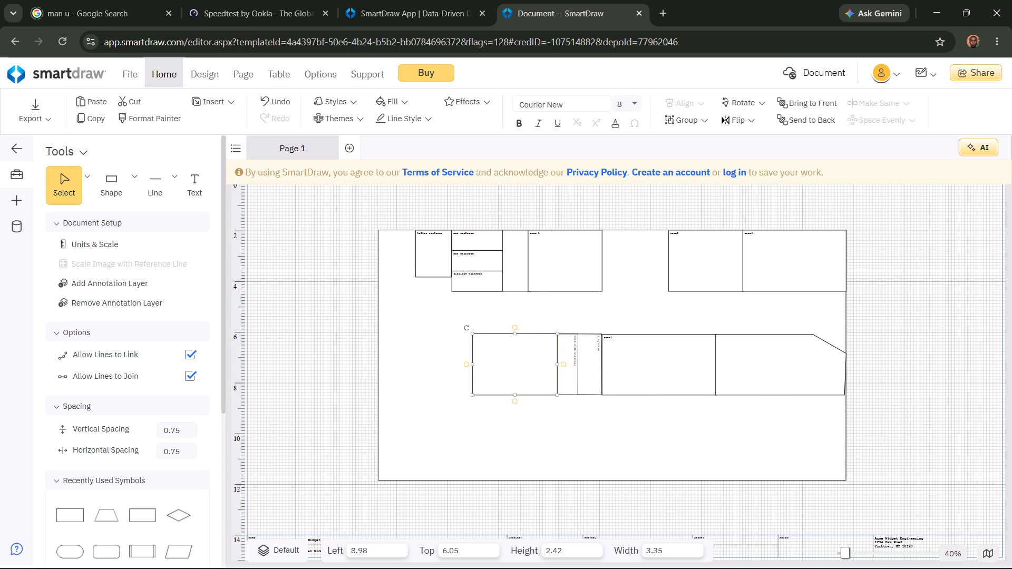
left_click(504, 406)
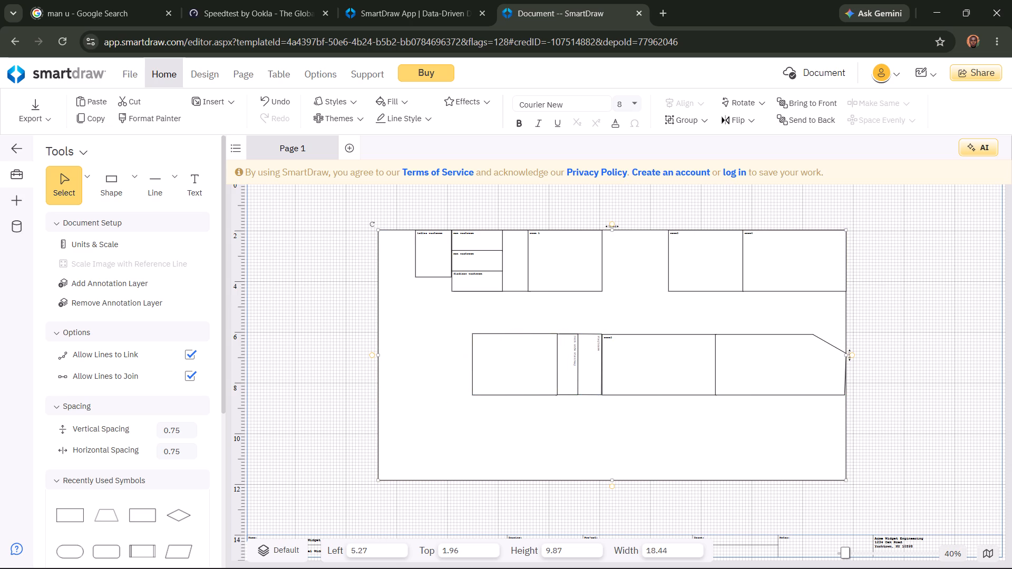
Add a rectangle about 3.63 wide and 2.42 high at Left 5.33, Top 6.05, filling the gap to the outer rectangle's left wall.
left_click(118, 193)
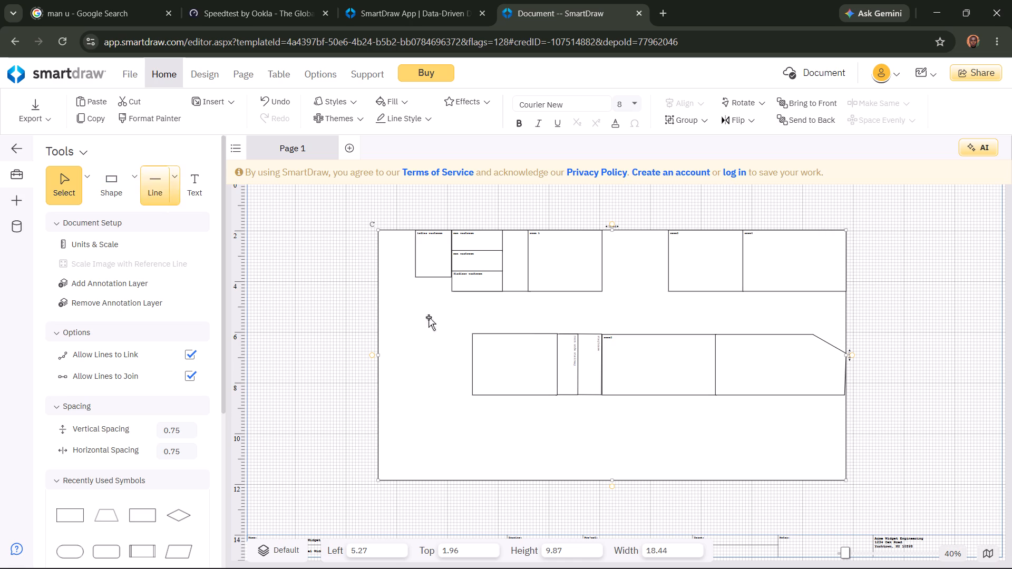
left_click(399, 346)
left_click(131, 175)
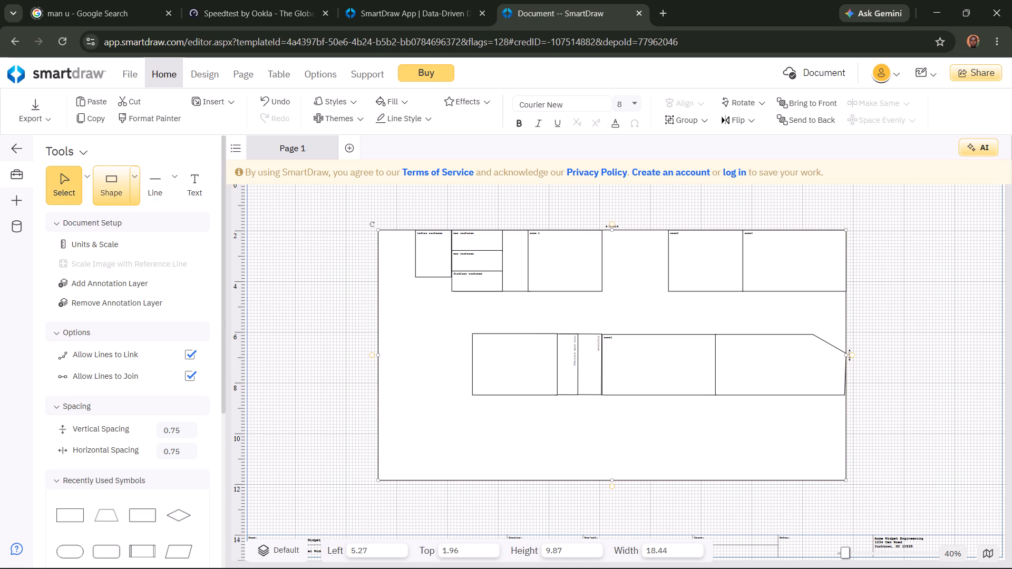
left_click(148, 233)
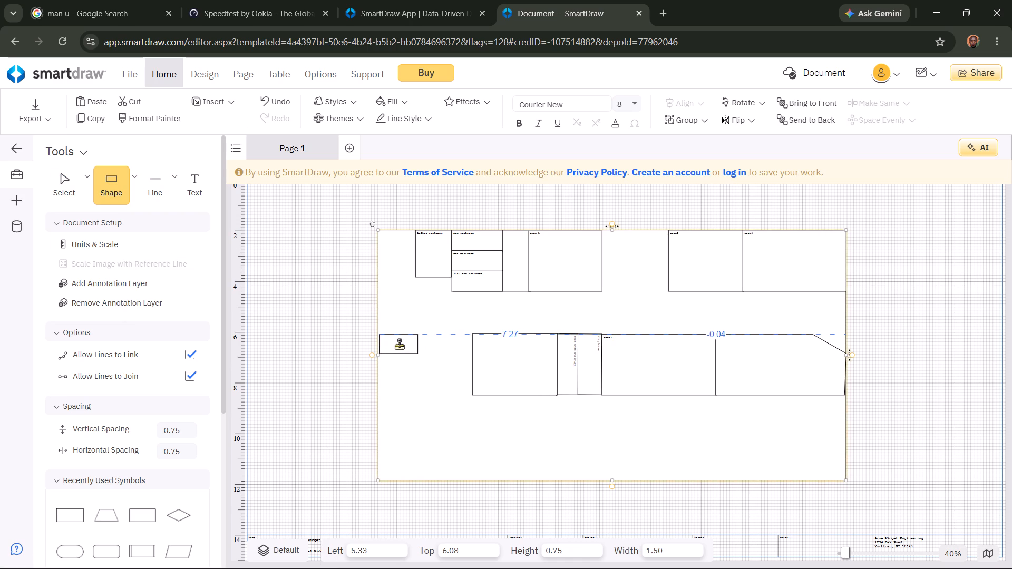
left_click(399, 345)
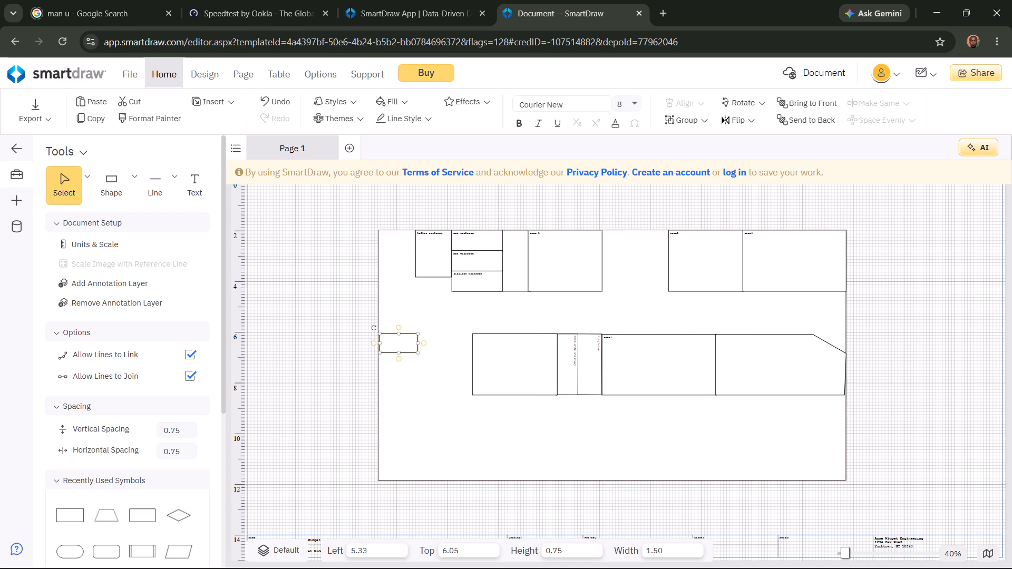
left_click_drag(419, 352, 454, 380)
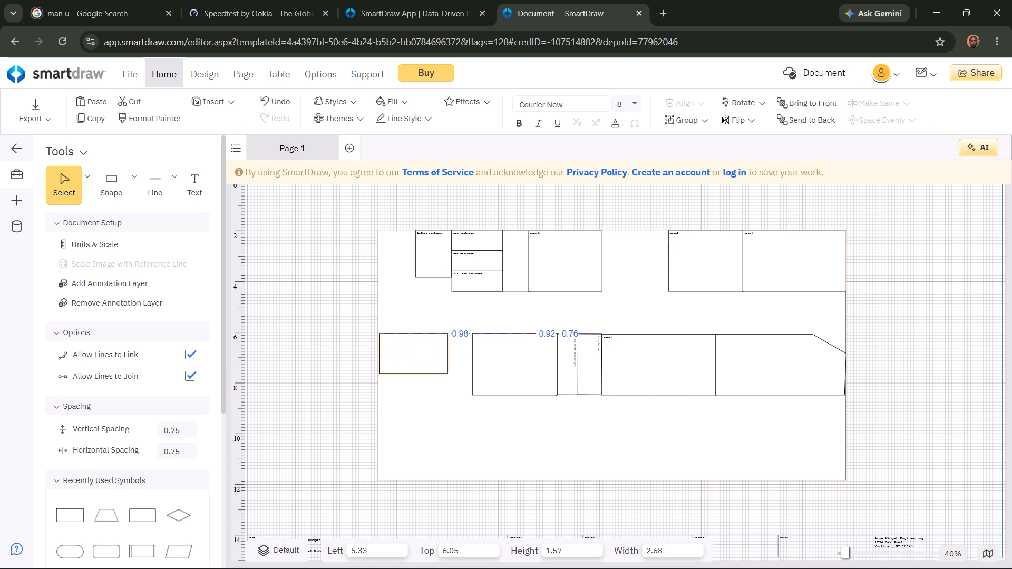
left_click_drag(454, 380, 472, 396)
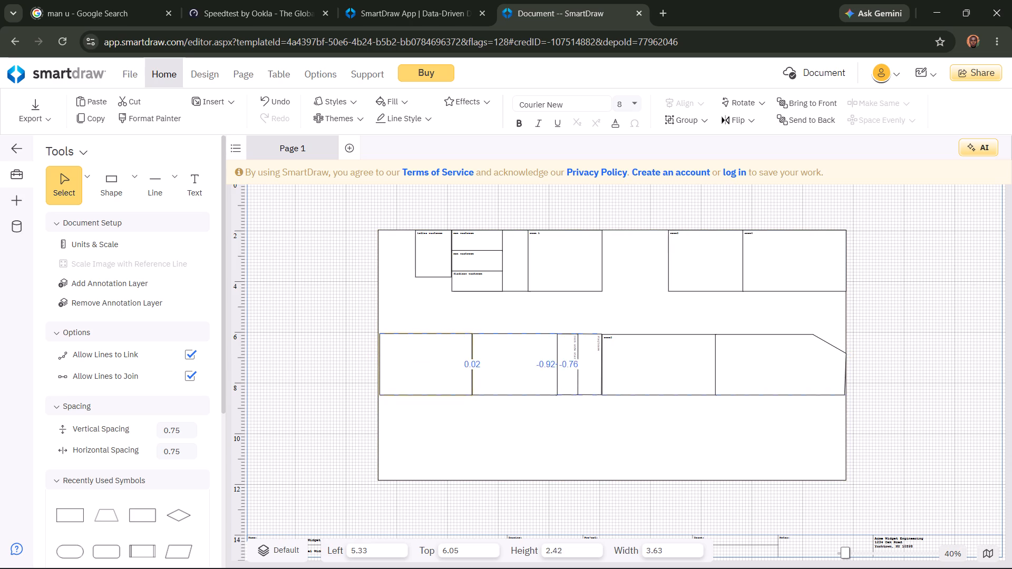
Label the rectangle beside the under-stairway room "room 6" and the rectangle against the outer left wall "room 7".
left_click_drag(472, 396, 472, 395)
left_click(488, 416)
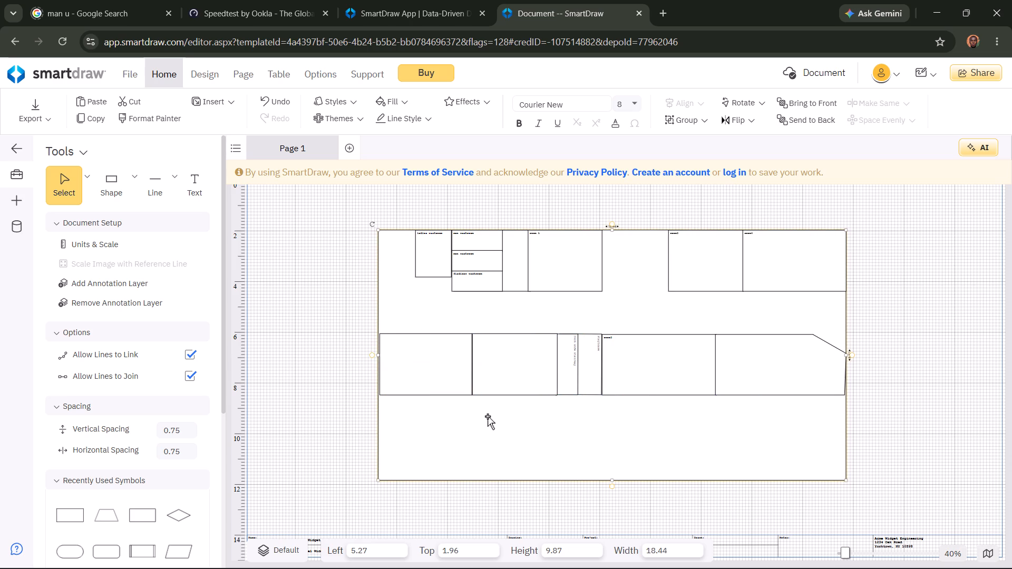
double_click(505, 358)
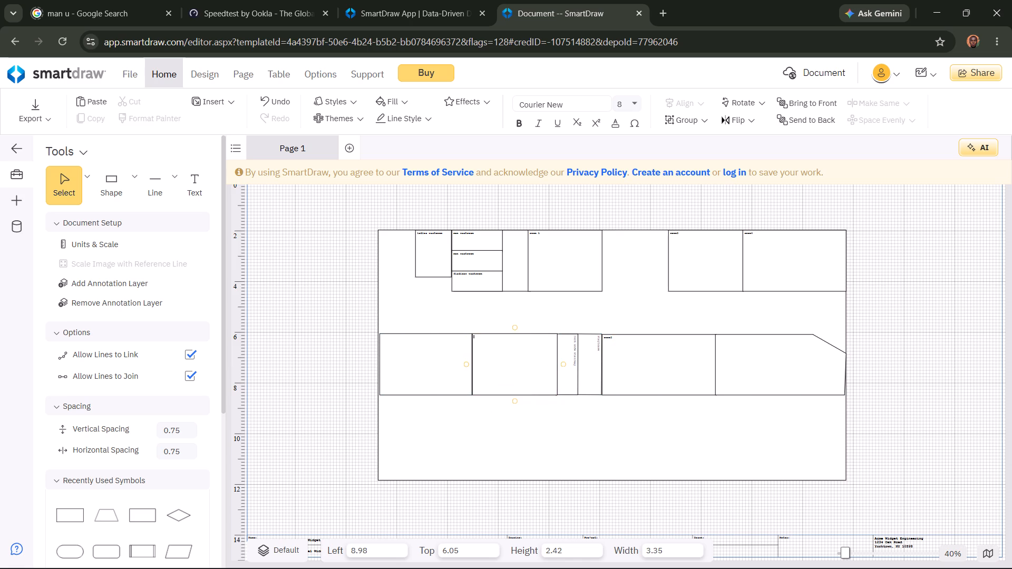
type("room 6")
double_click(401, 356)
type("room 7")
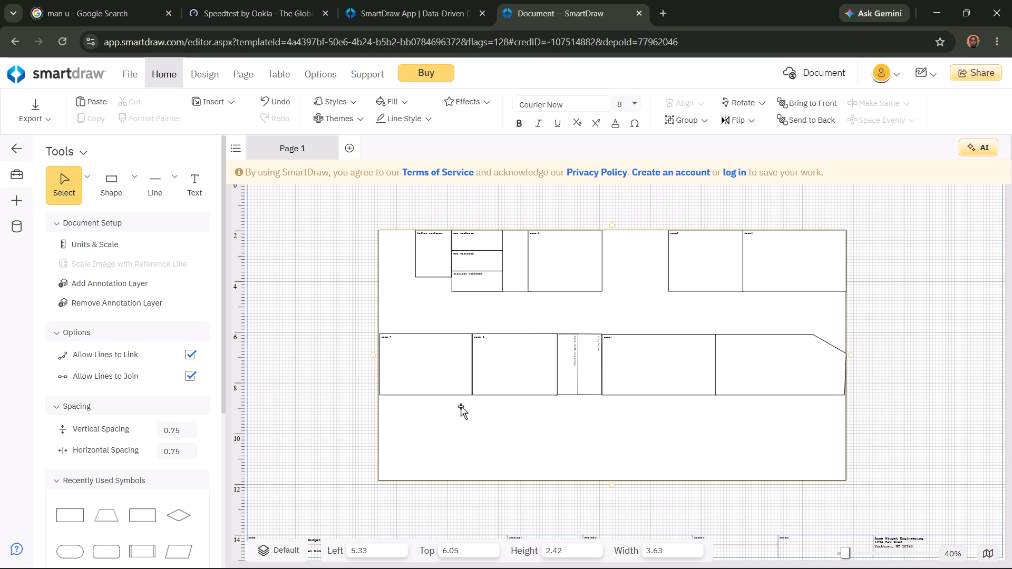
left_click(475, 442)
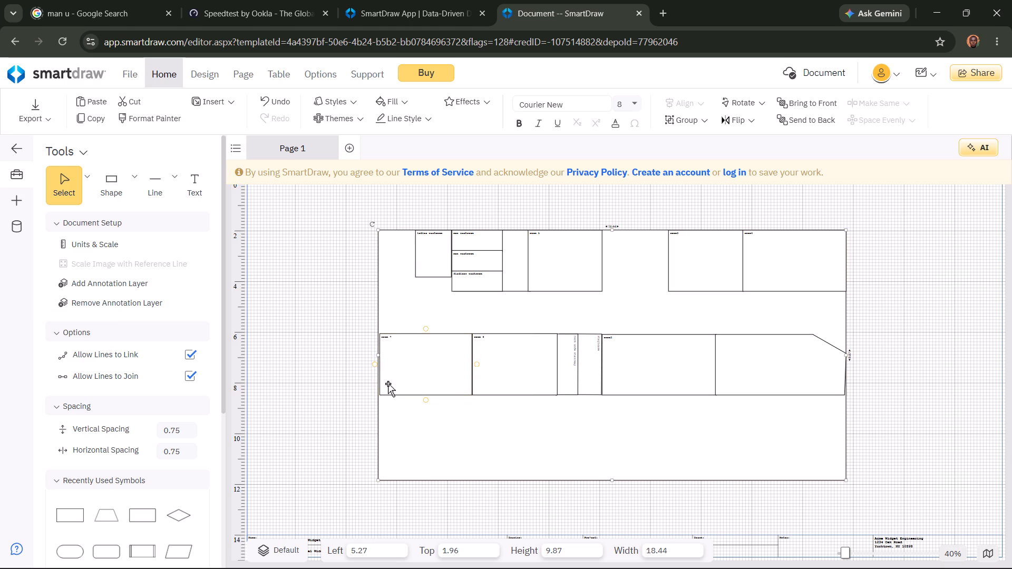
Extend room 7's left edge to the outer rectangle's wall at about Left 5.22, giving it a width of about 3.74.
left_click(388, 384)
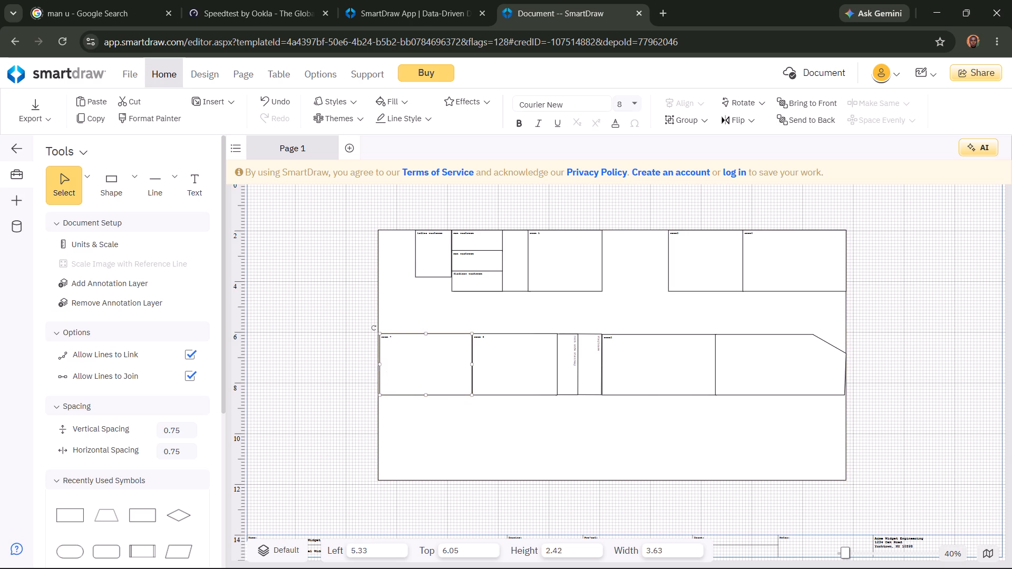
left_click(381, 365)
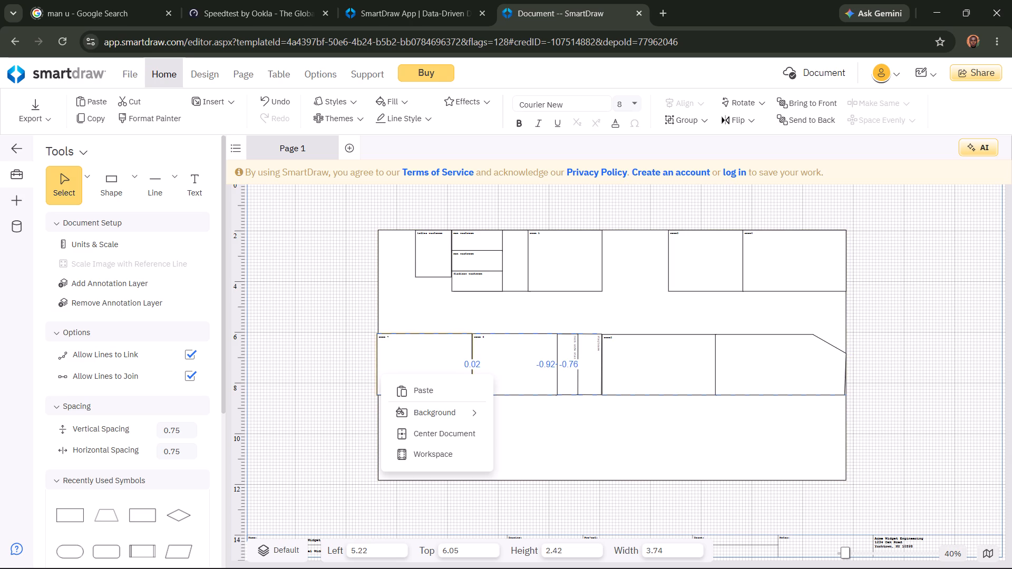
left_click(549, 449)
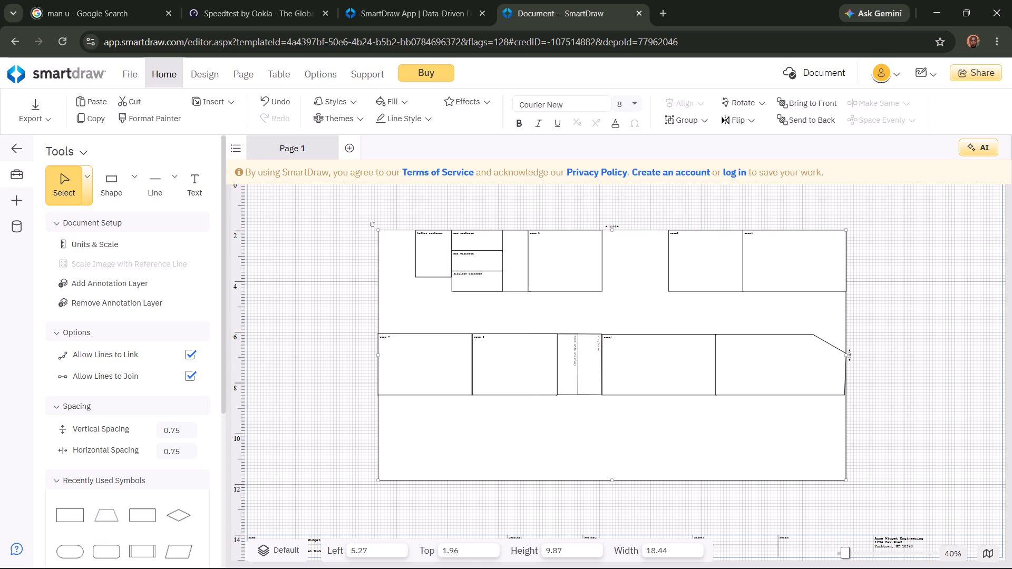
scroll(28, 68, "right", 2)
Rename the page as "ground floor room areas".
left_click(297, 143)
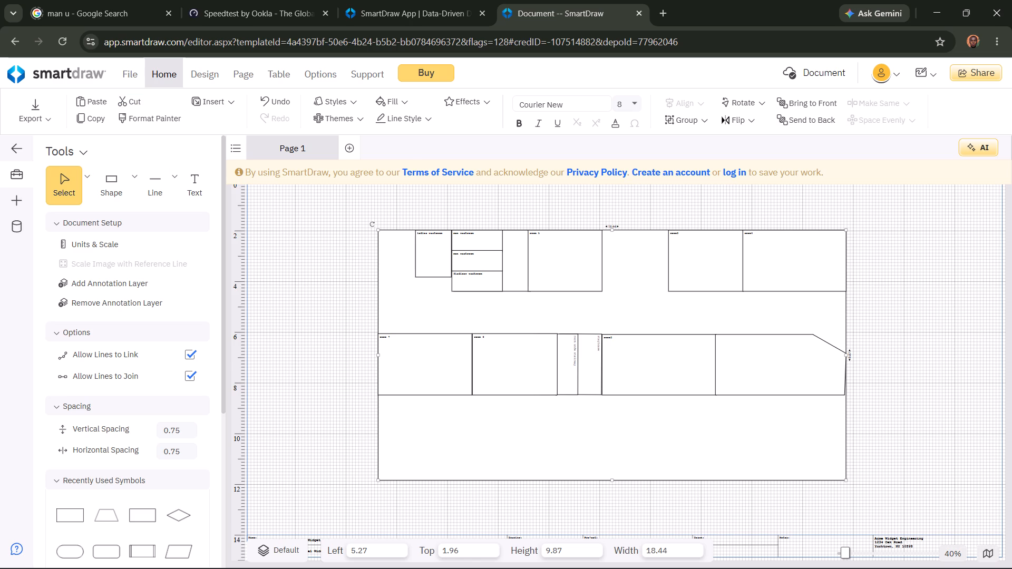
right_click(297, 143)
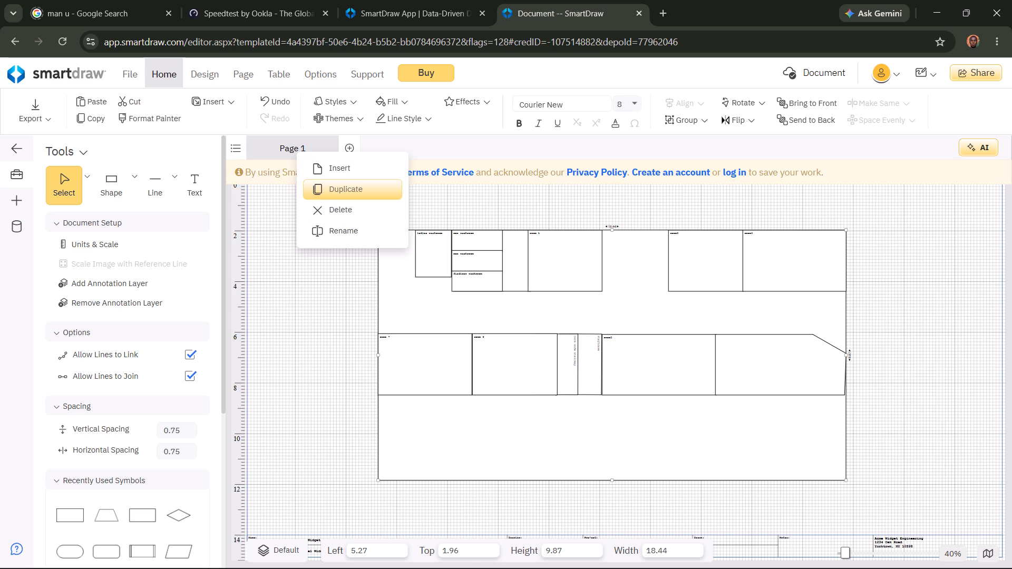
left_click(365, 233)
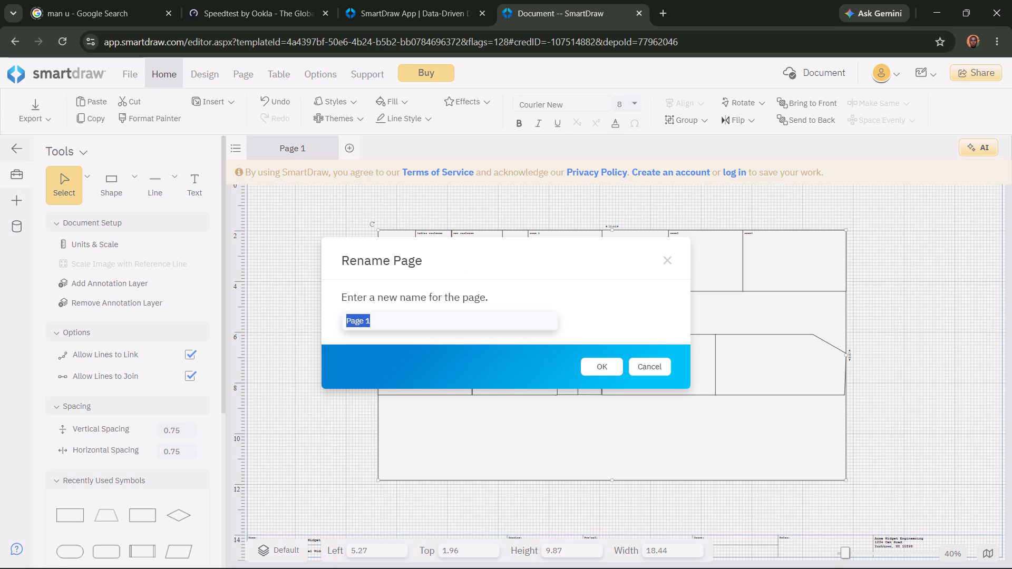
type("ground floor")
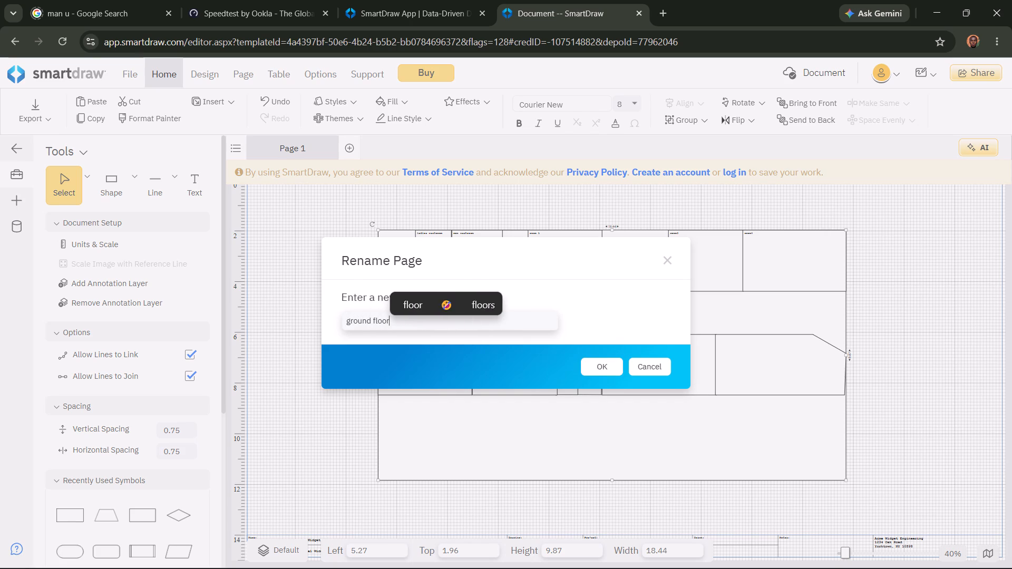
key("space")
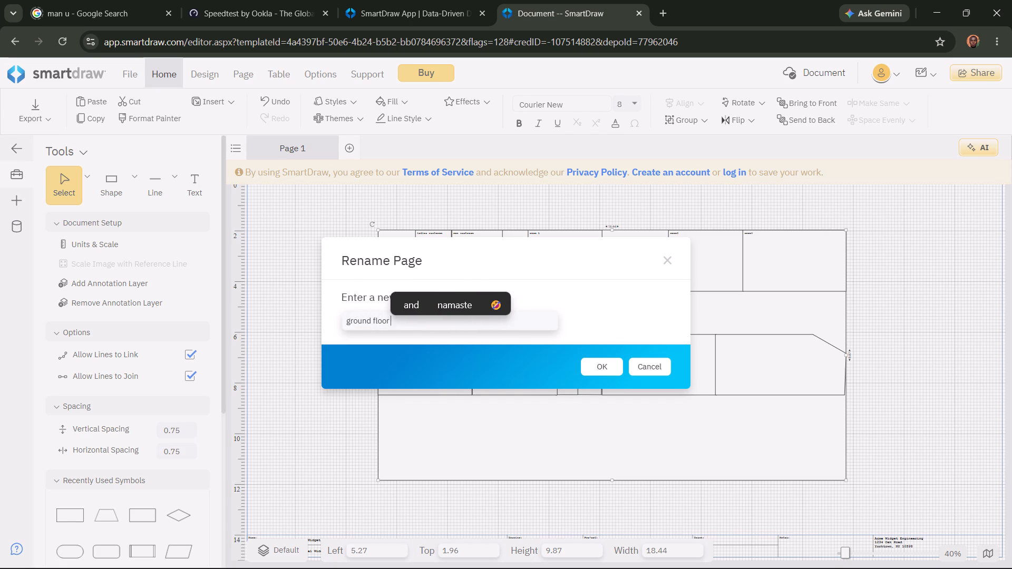
type("room areas")
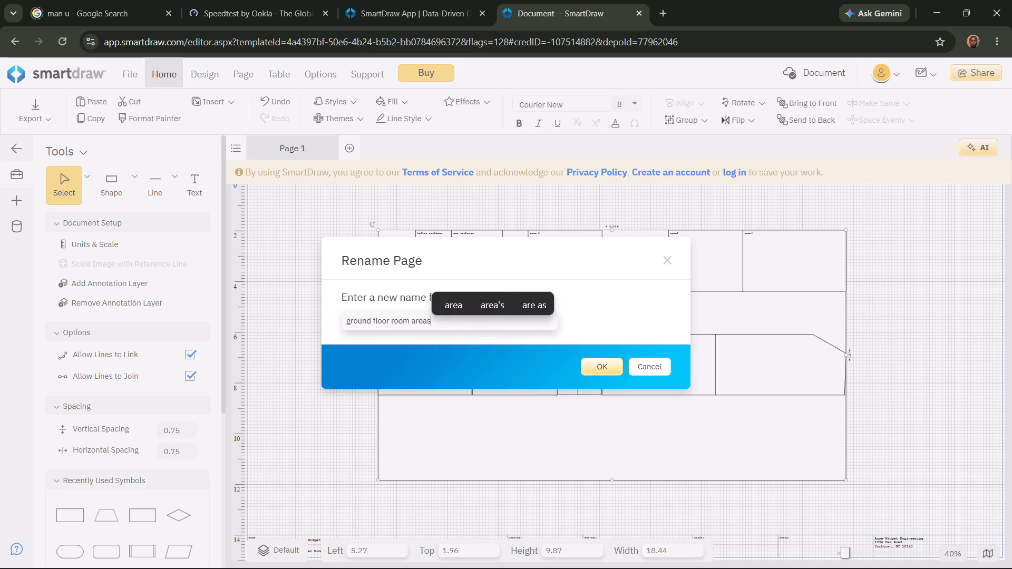
left_click(595, 365)
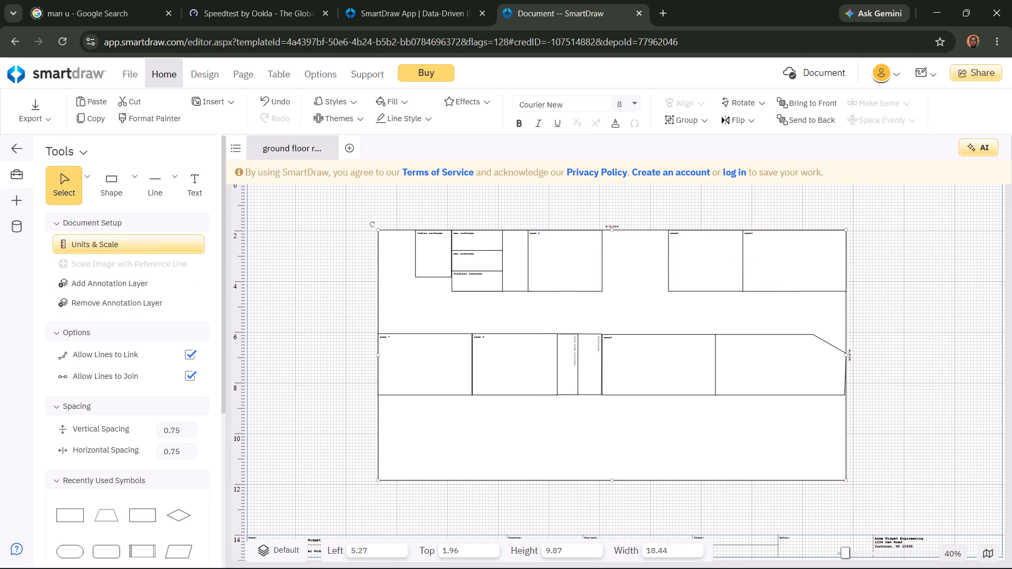
Look through the Basic Symbols library to see which symbols are available for the plan.
left_click_drag(221, 369, 222, 453)
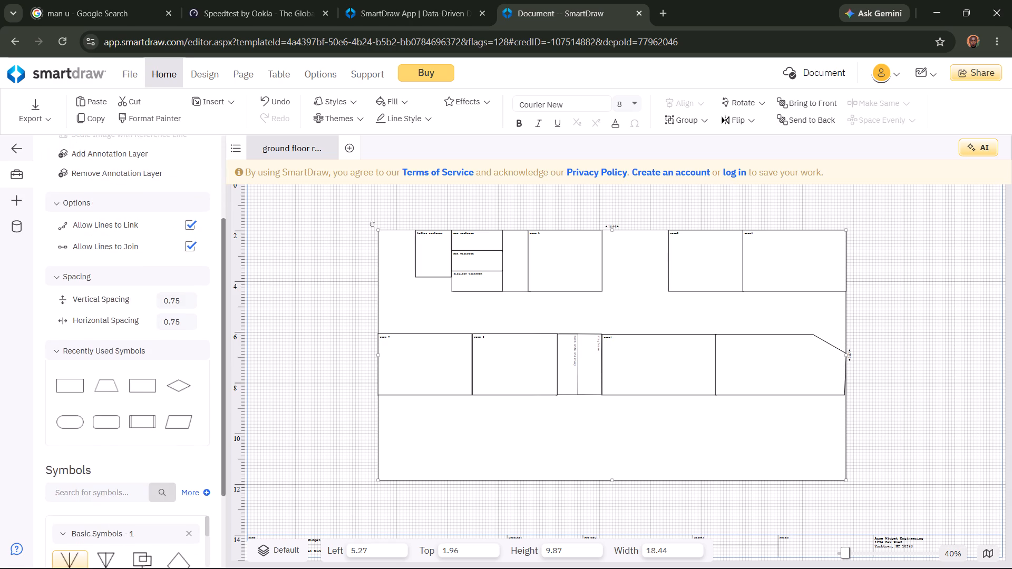
left_click_drag(222, 453, 235, 505)
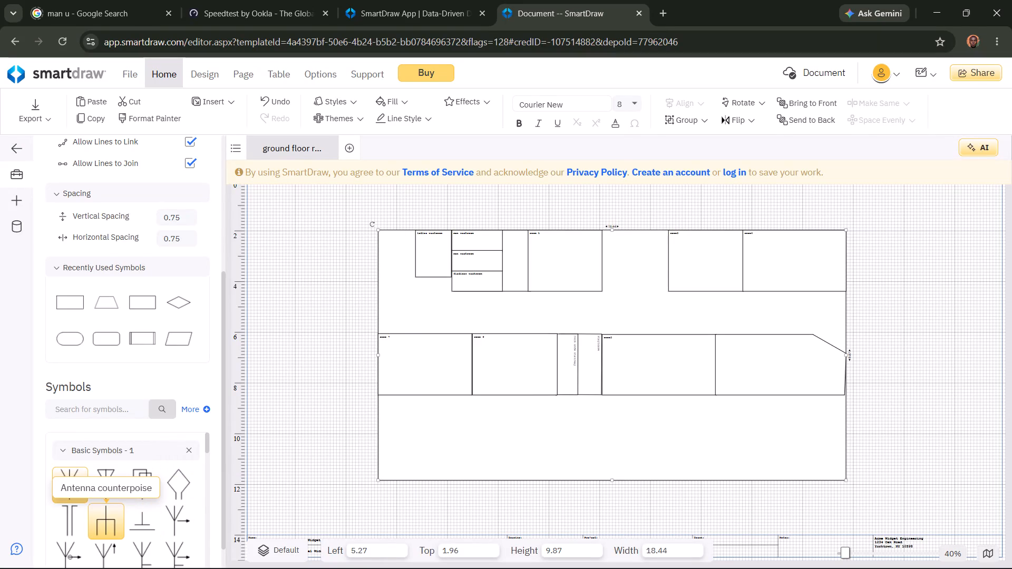
left_click_drag(209, 443, 209, 457)
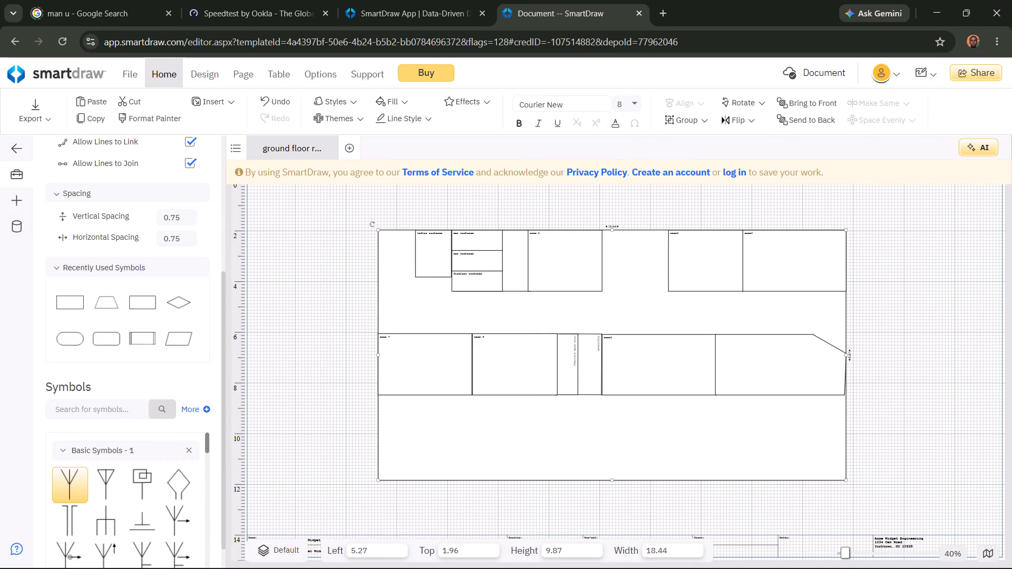
left_click_drag(202, 442, 205, 453)
left_click_drag(207, 445, 207, 469)
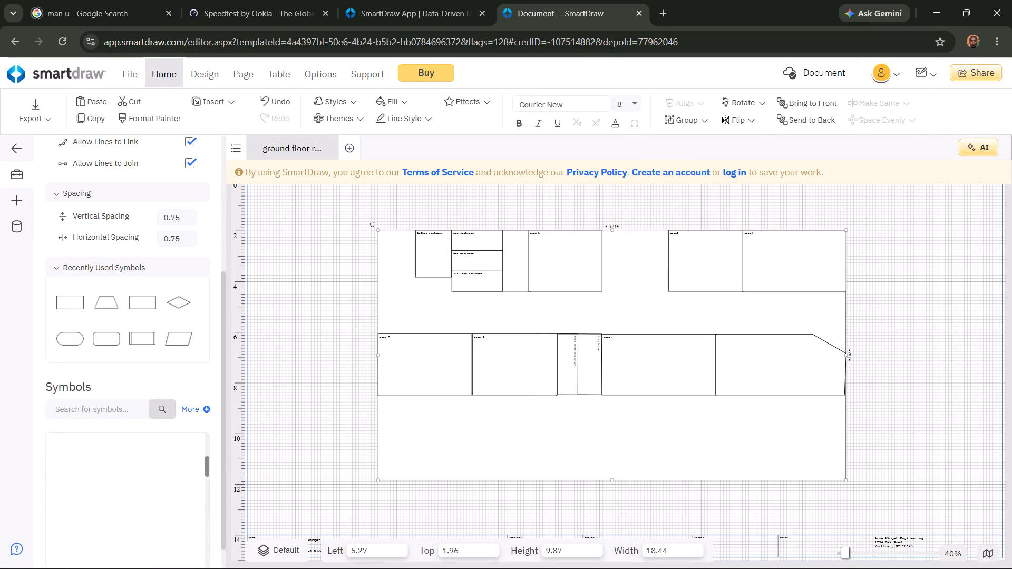
left_click_drag(207, 469, 211, 480)
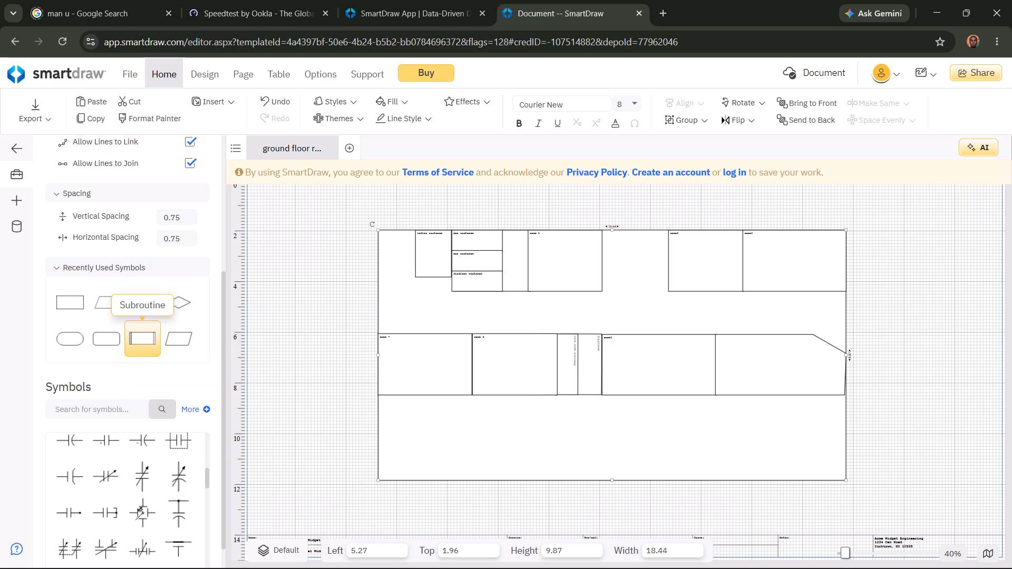
left_click_drag(224, 364, 216, 266)
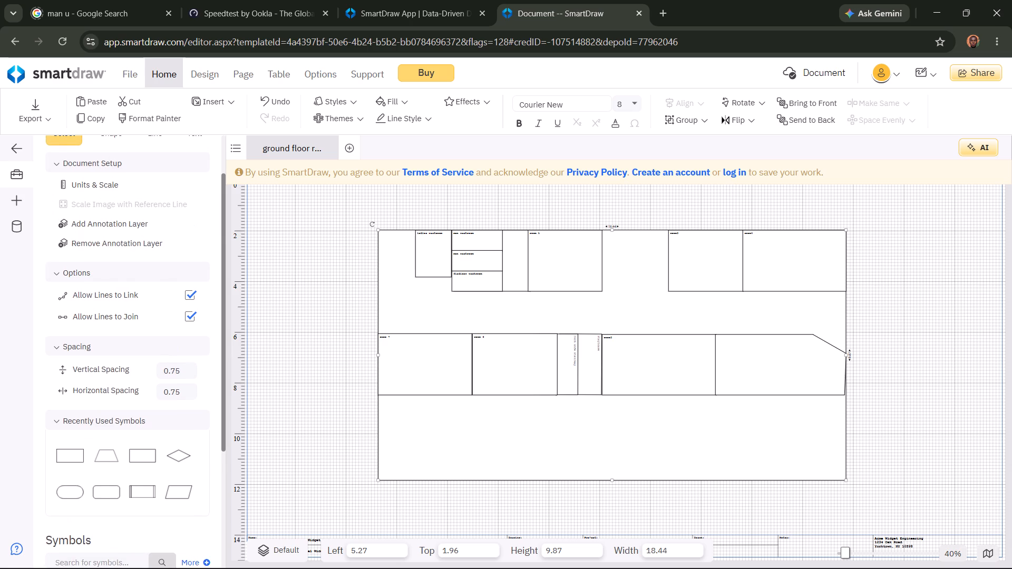
left_click_drag(216, 266, 210, 215)
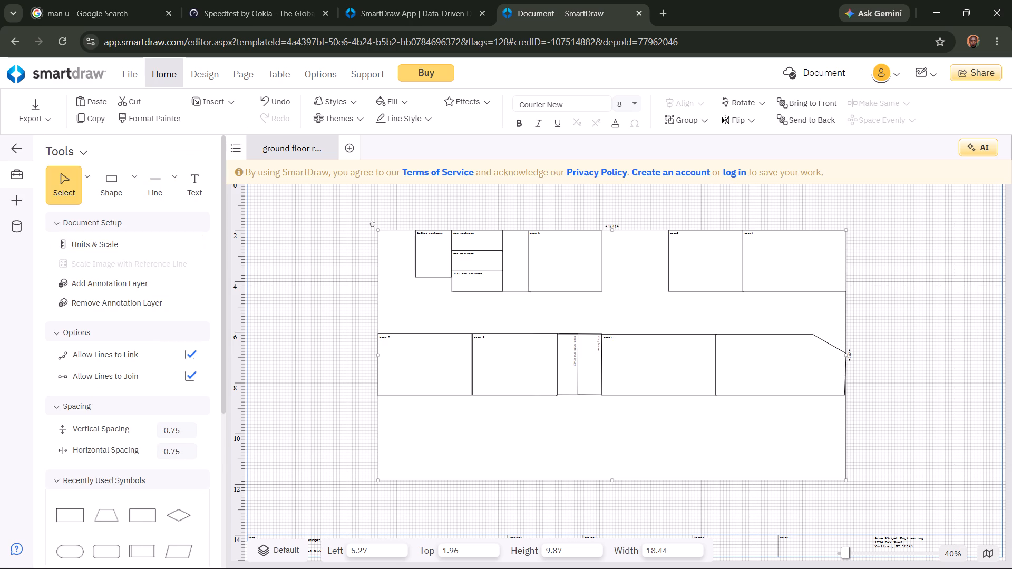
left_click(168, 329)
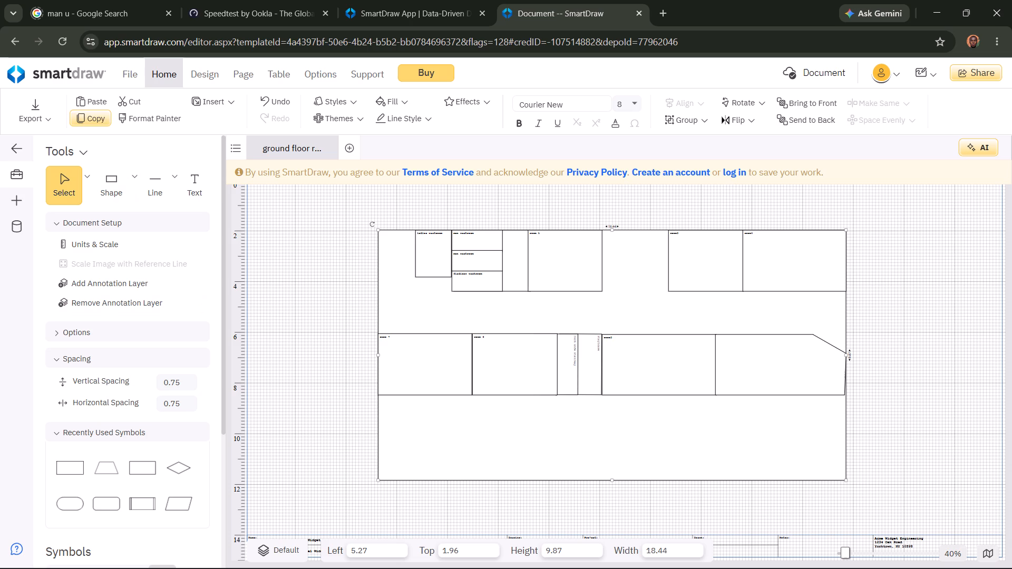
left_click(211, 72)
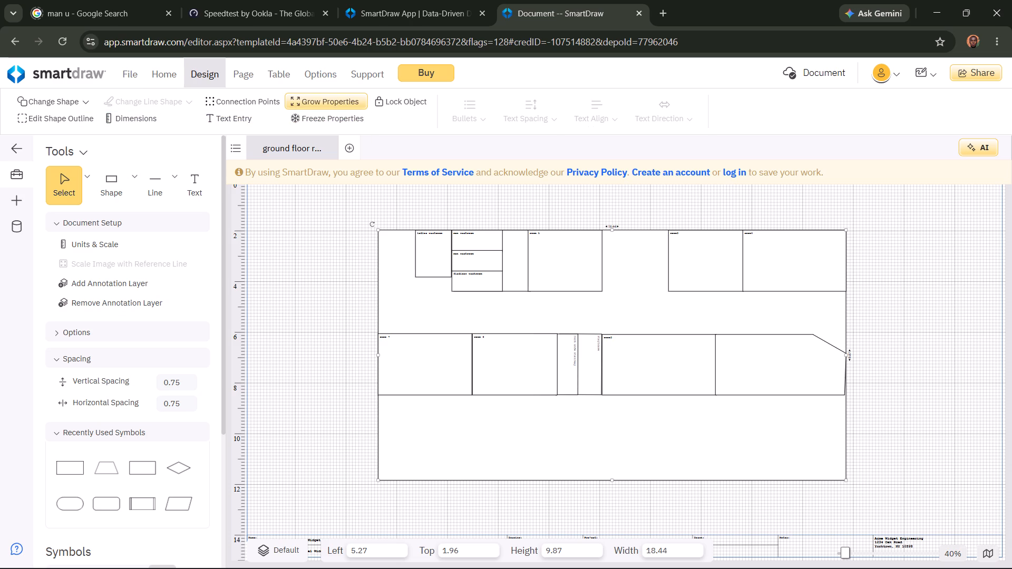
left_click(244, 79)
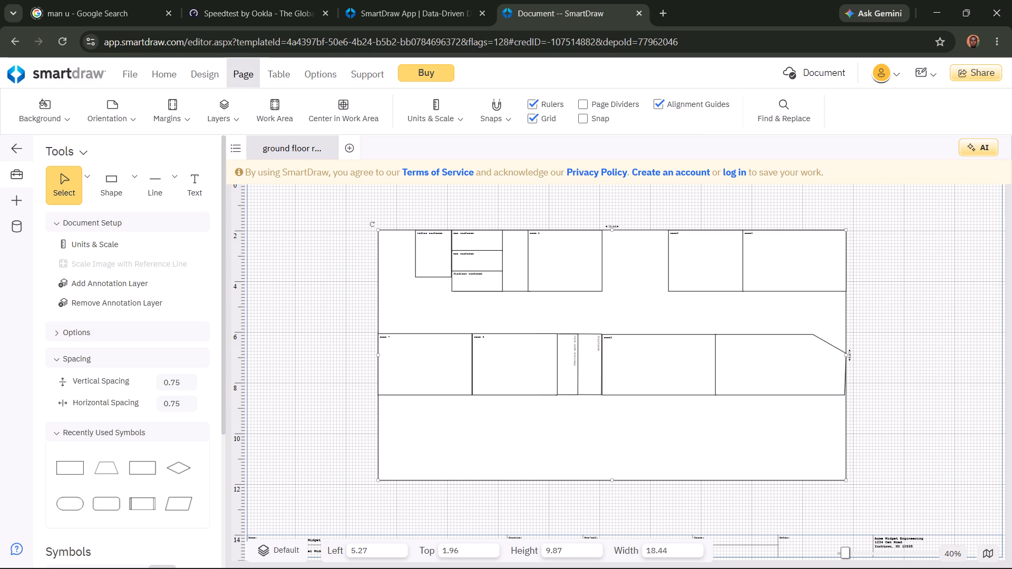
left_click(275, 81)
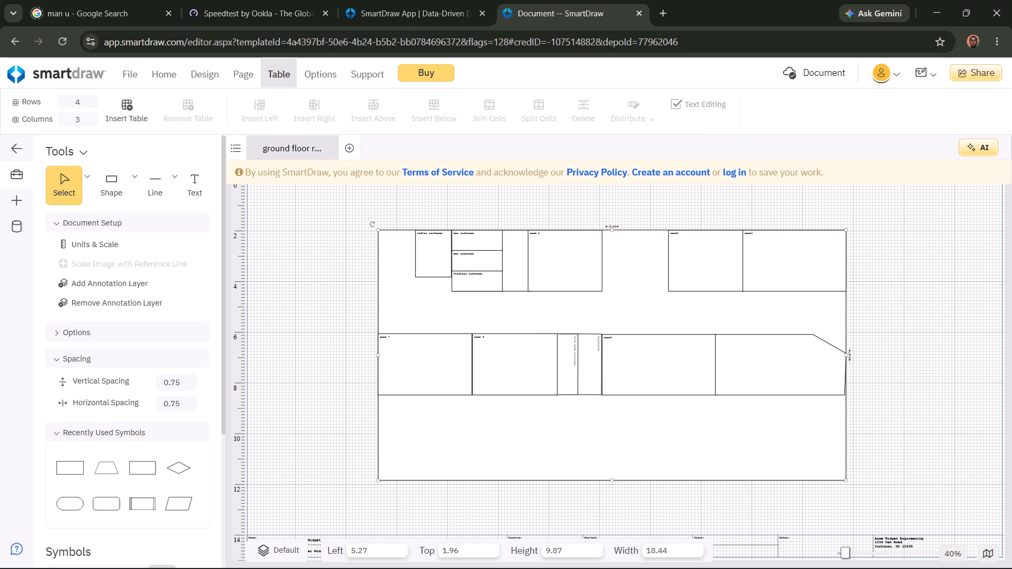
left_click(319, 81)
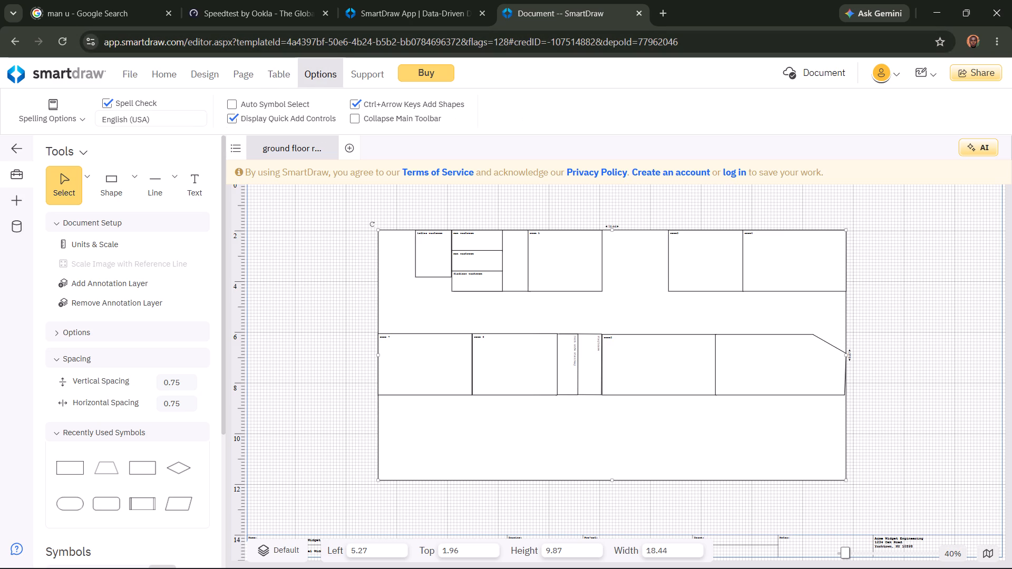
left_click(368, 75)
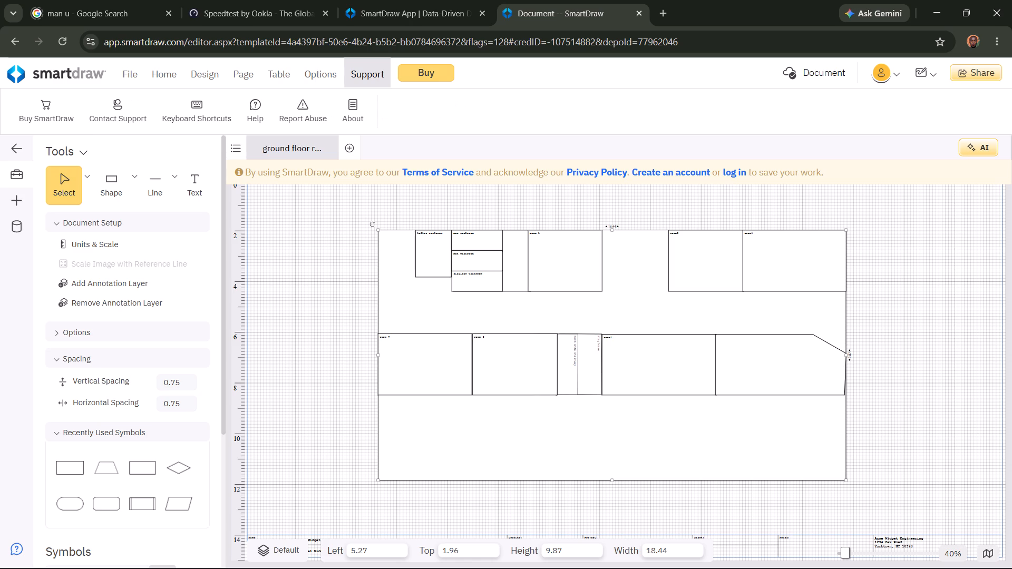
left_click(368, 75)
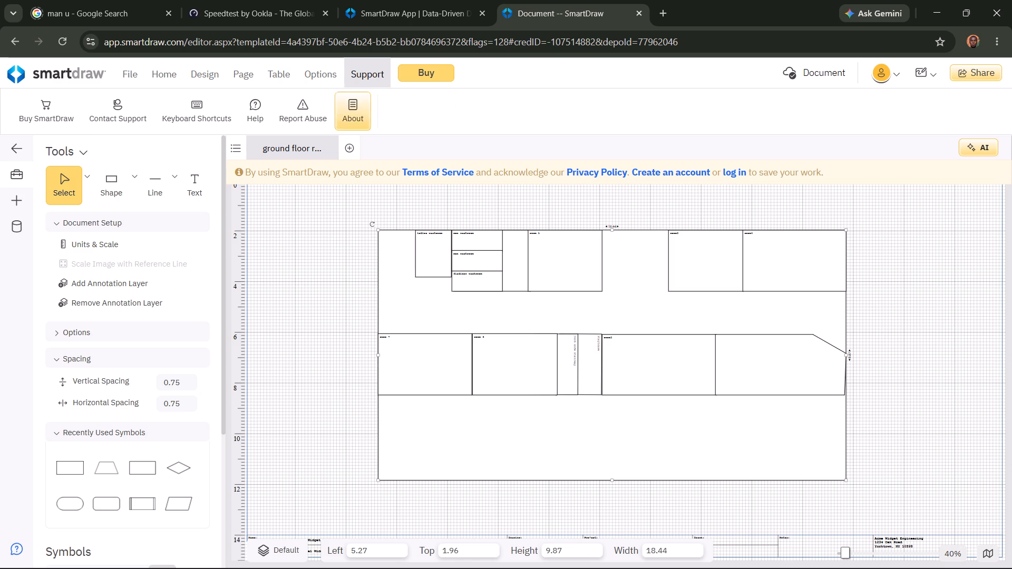
Add a new page after the ground floor page.
left_click(355, 150)
left_click(394, 185)
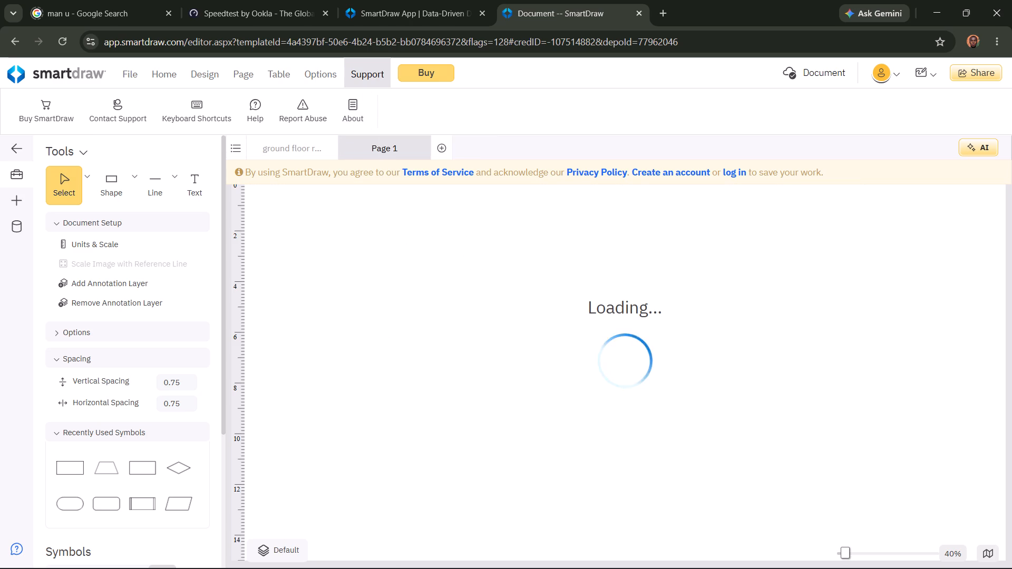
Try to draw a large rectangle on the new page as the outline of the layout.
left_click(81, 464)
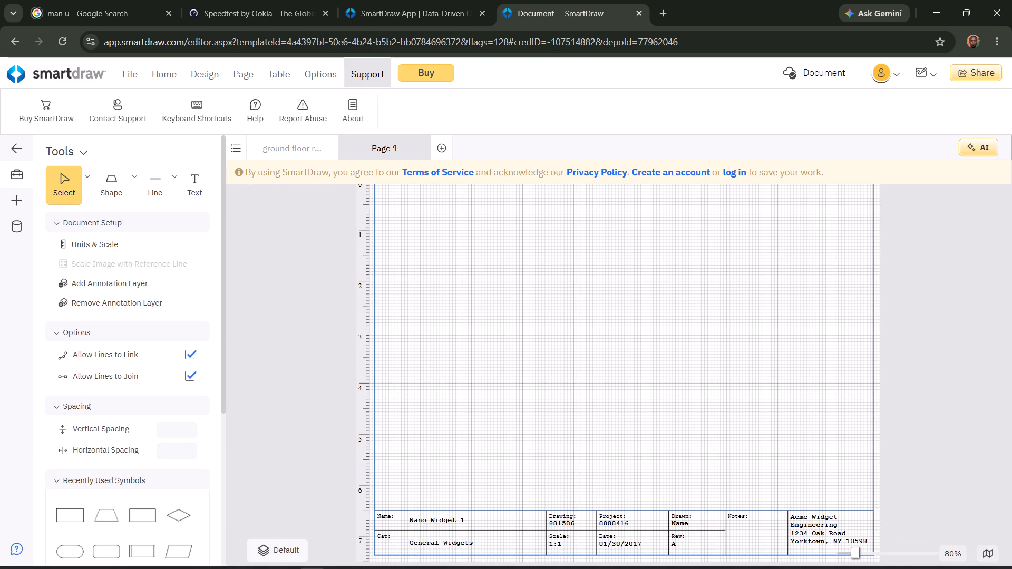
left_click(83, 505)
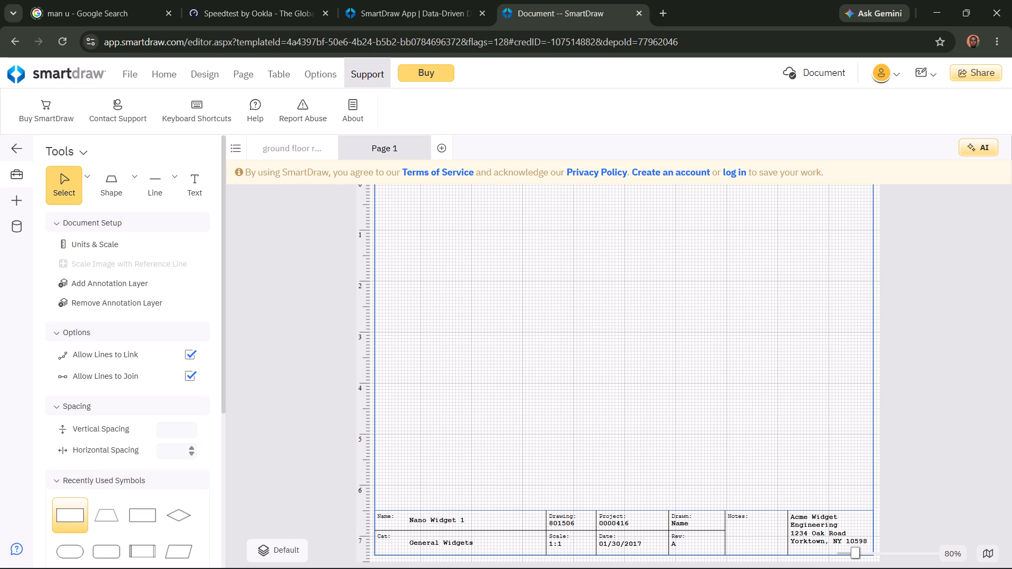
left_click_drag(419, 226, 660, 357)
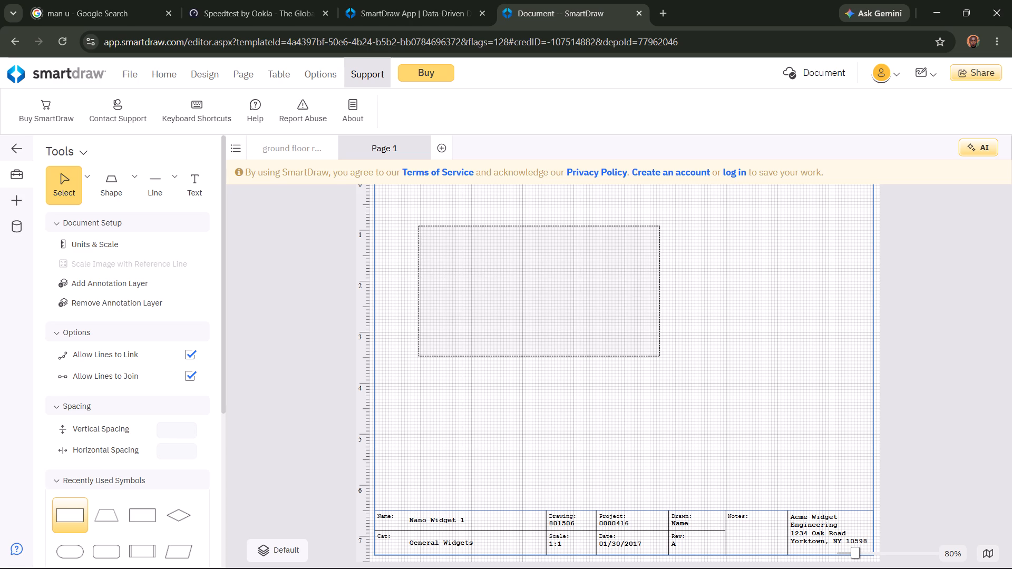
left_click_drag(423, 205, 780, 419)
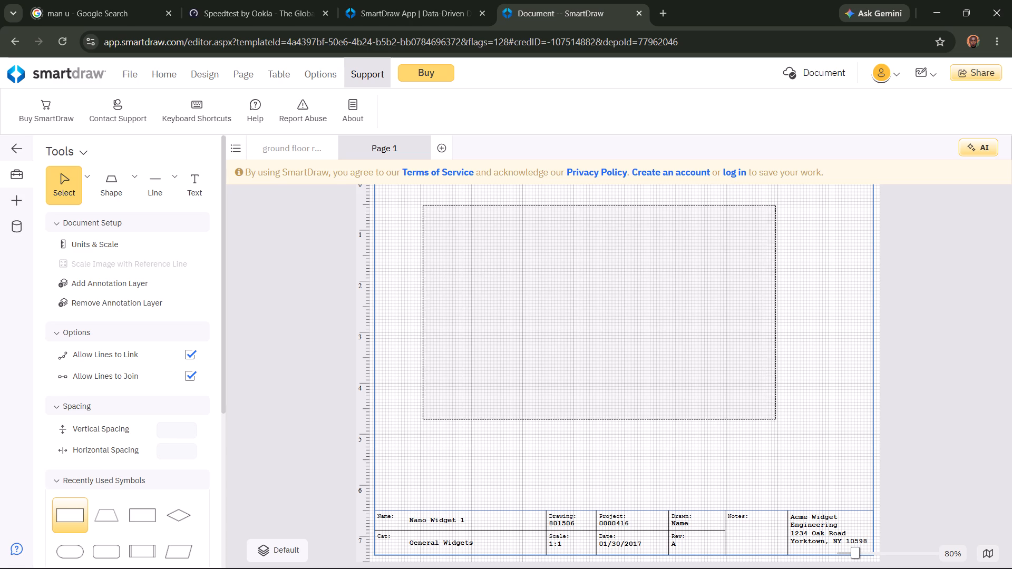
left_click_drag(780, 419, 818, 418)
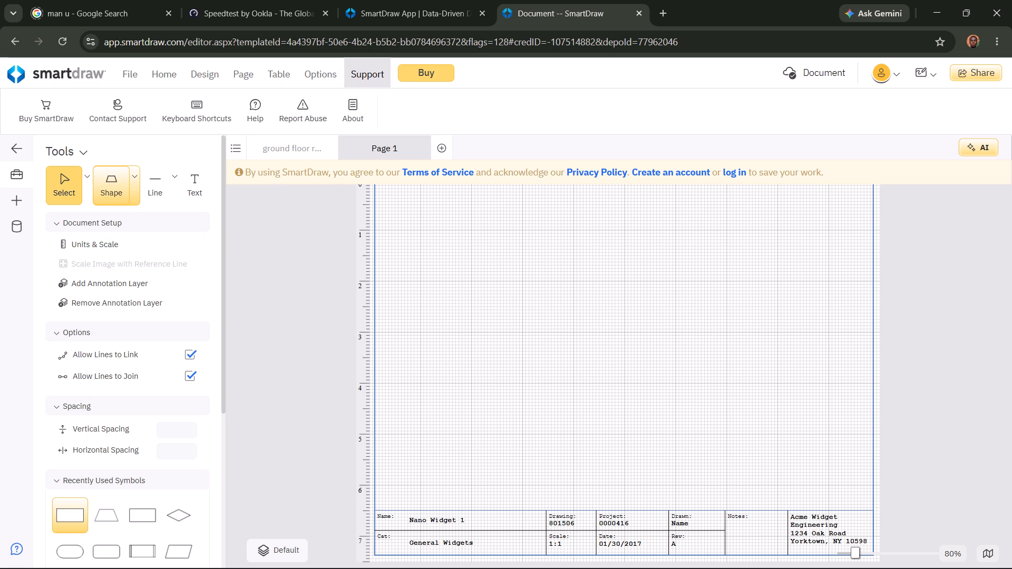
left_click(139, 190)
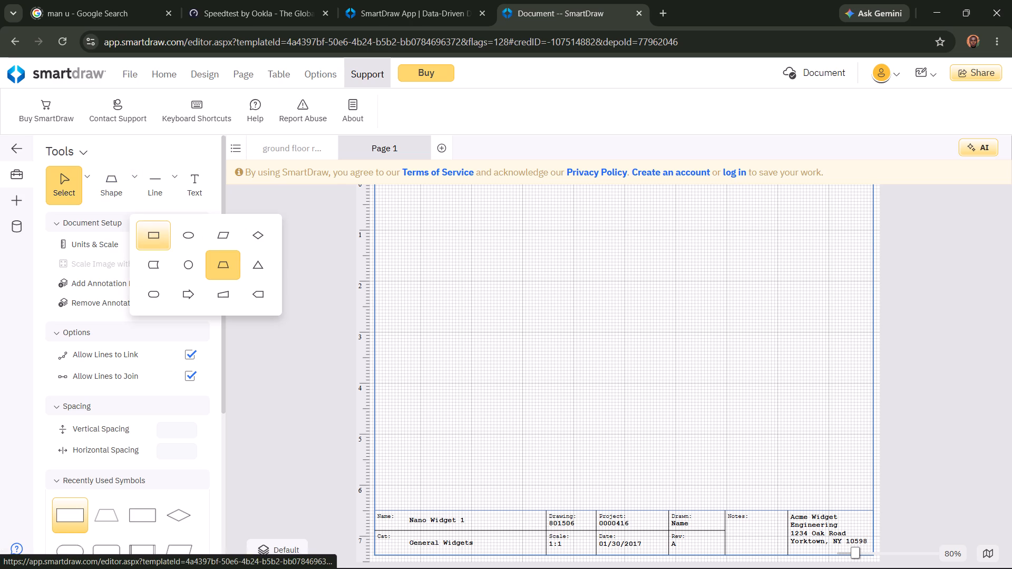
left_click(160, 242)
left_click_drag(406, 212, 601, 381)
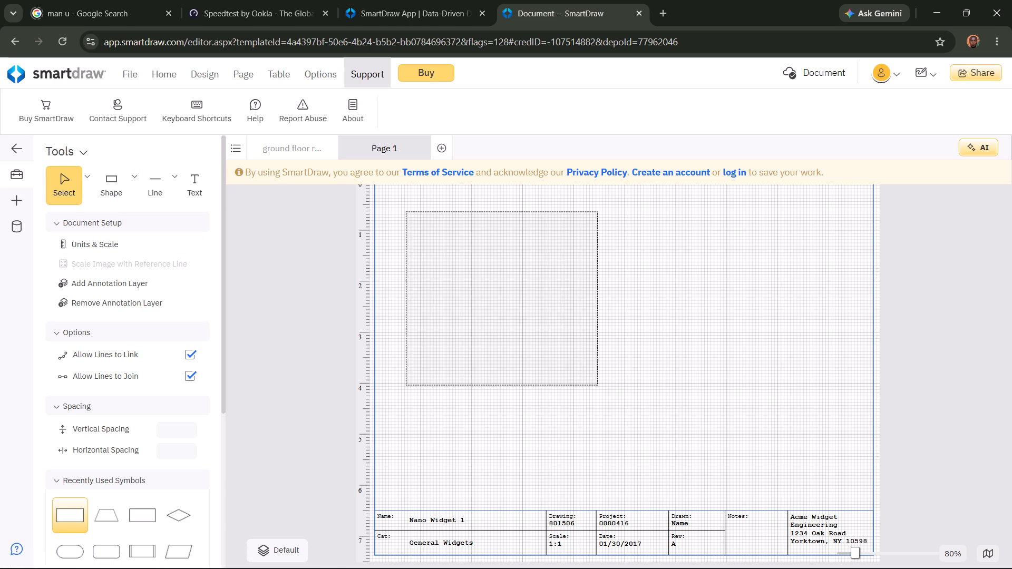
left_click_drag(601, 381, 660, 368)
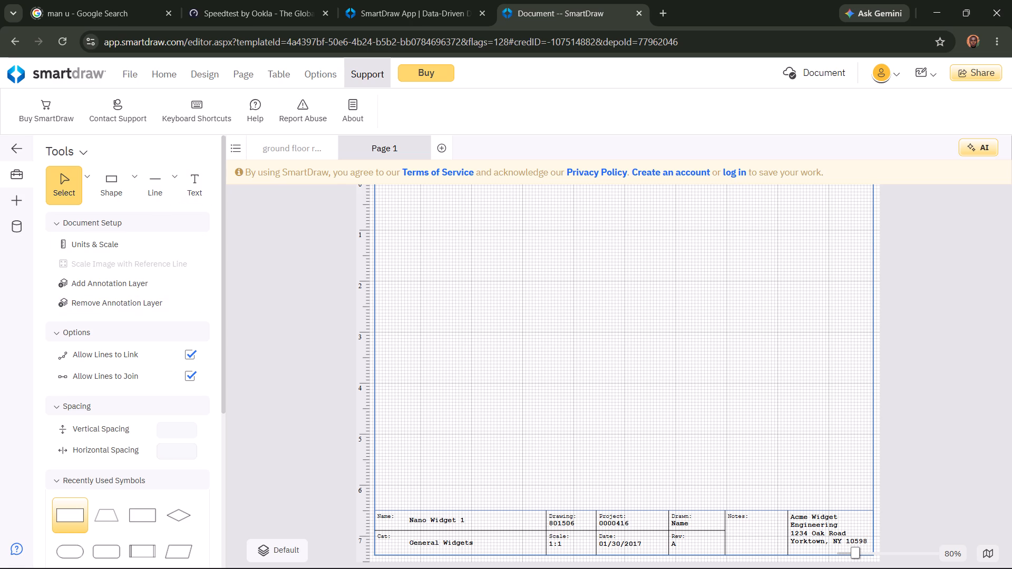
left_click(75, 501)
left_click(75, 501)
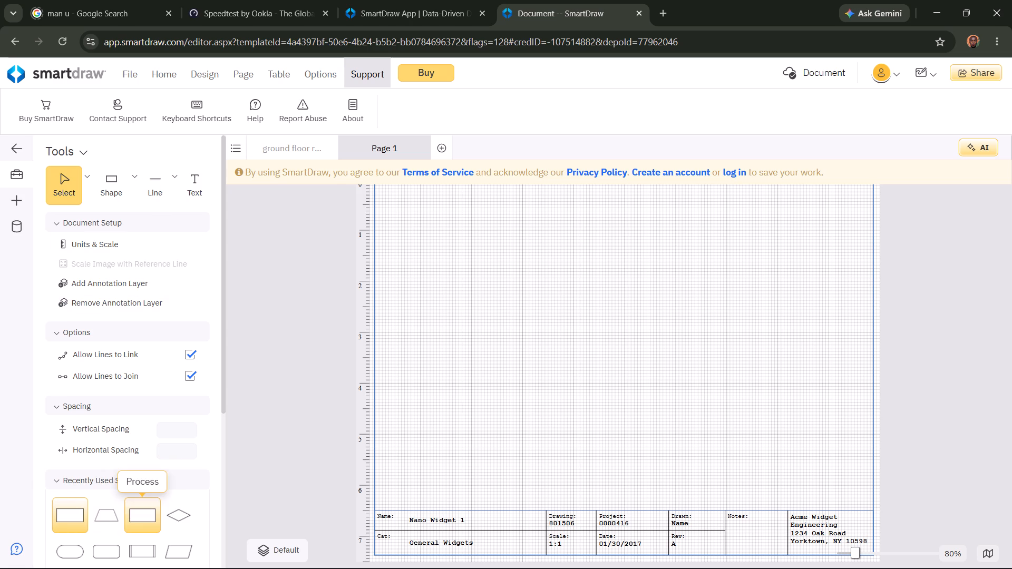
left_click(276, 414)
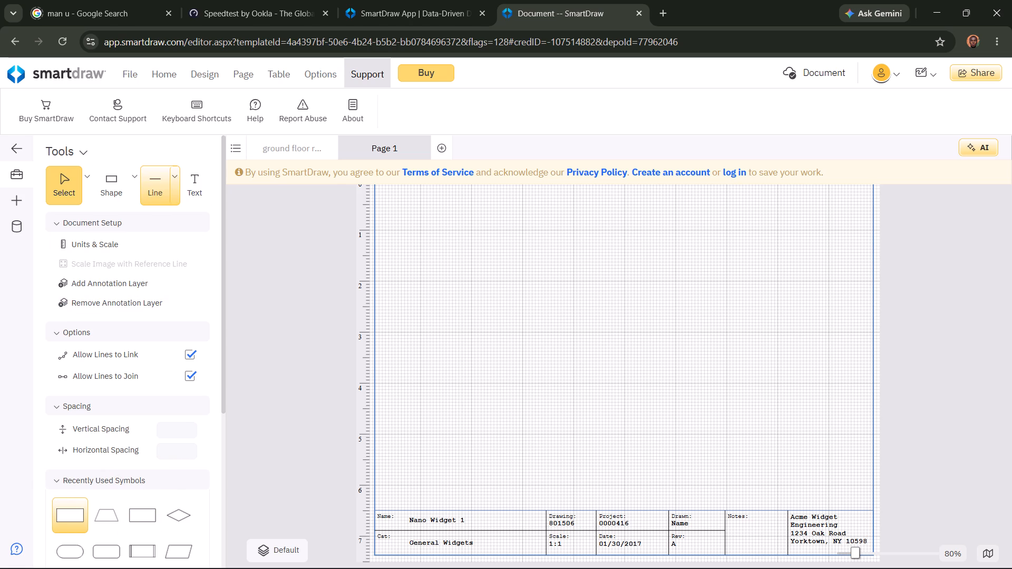
Draw a vertical straight line about 4.25 long at about Left 0.90, Top 0.67 as the outline's left wall.
left_click(178, 190)
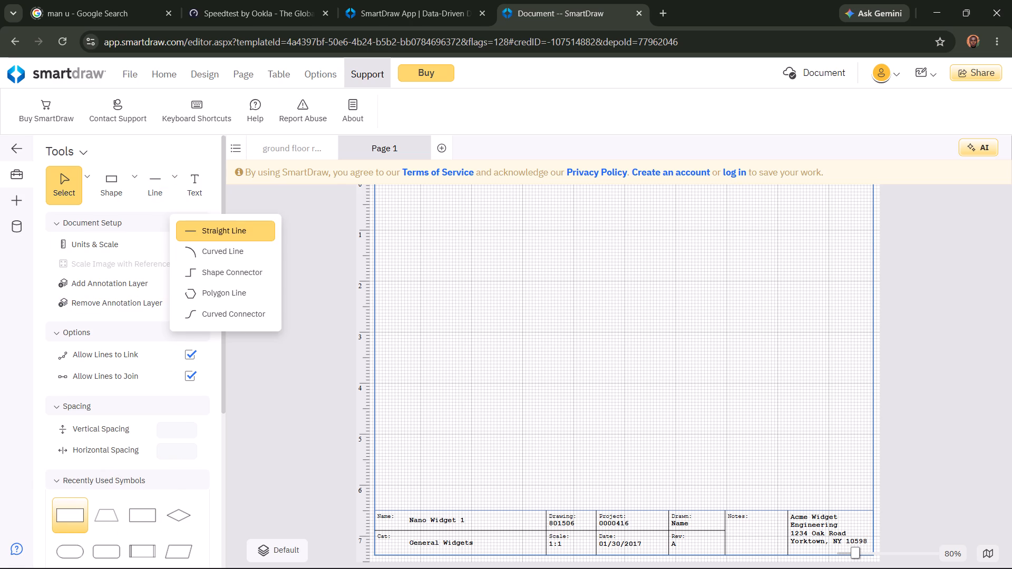
left_click(206, 233)
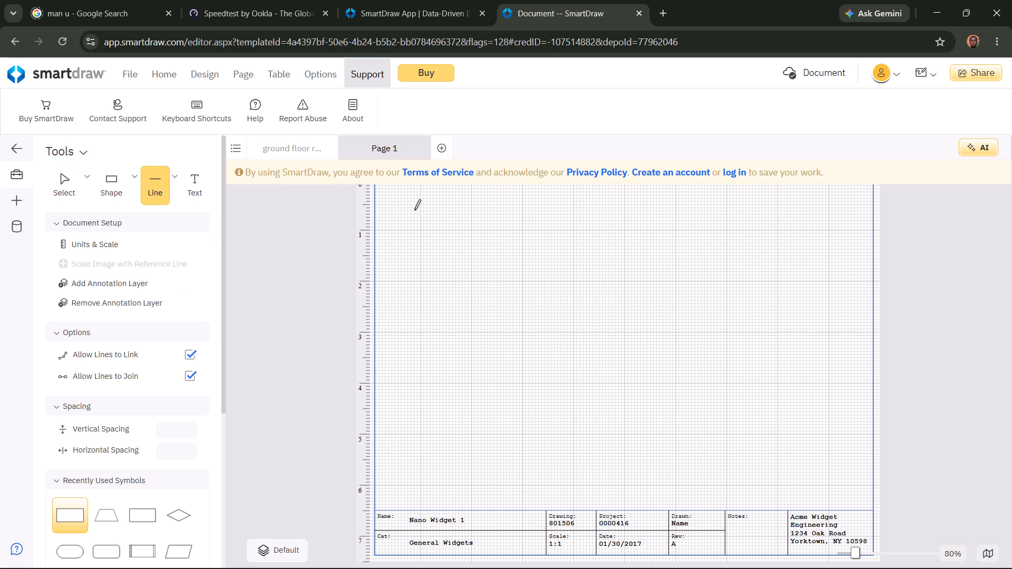
left_click_drag(416, 213, 420, 421)
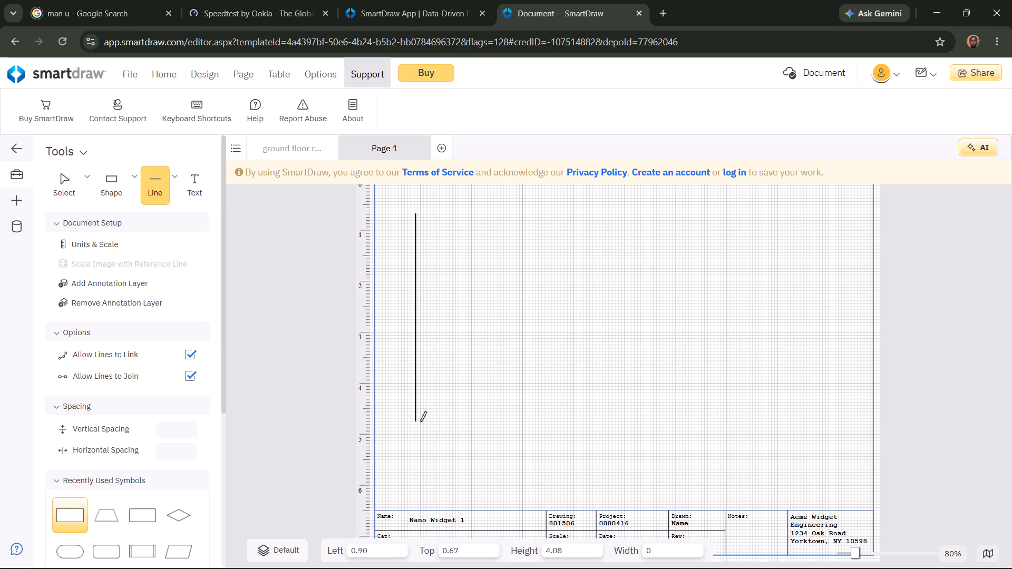
left_click_drag(420, 421, 420, 430)
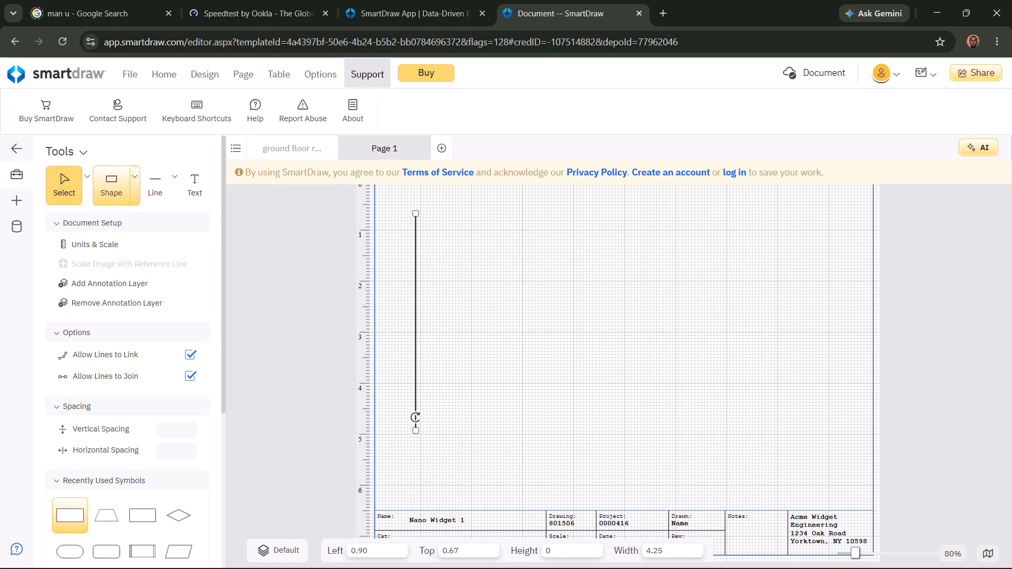
Draw a horizontal straight line about 10.76 long from the left wall's upper end as the top wall.
left_click(168, 199)
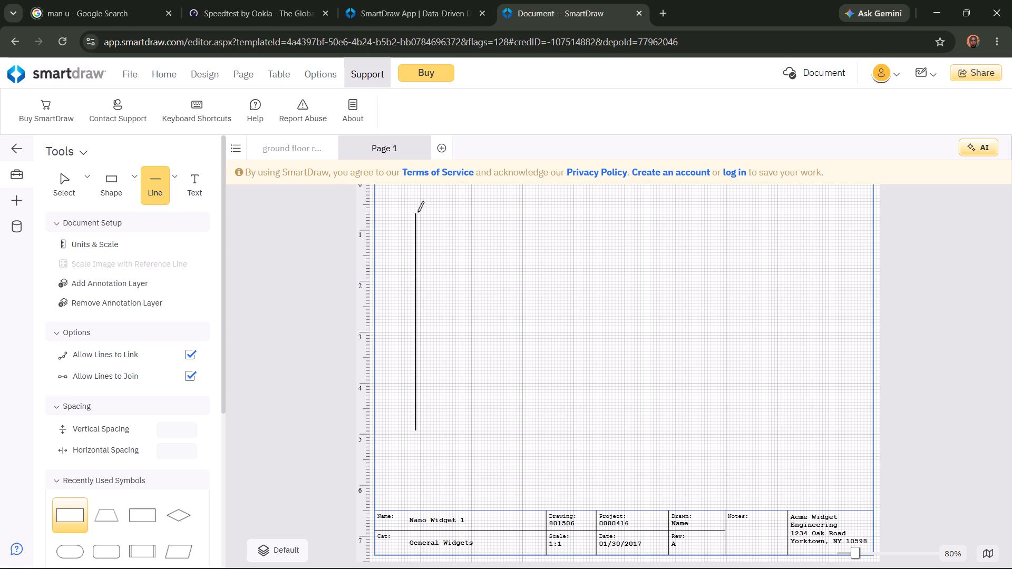
left_click_drag(415, 215, 894, 158)
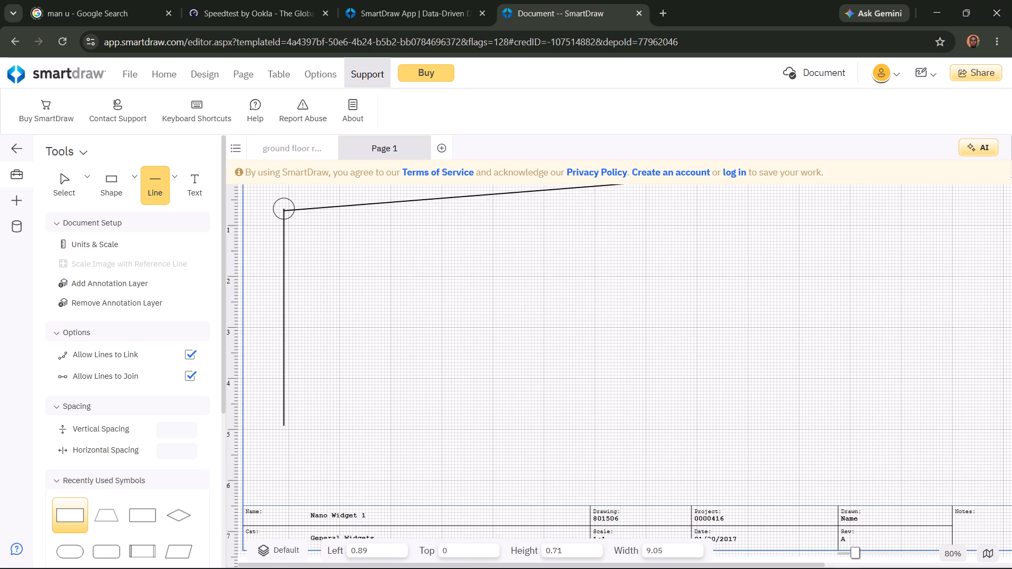
left_click_drag(894, 158, 834, 234)
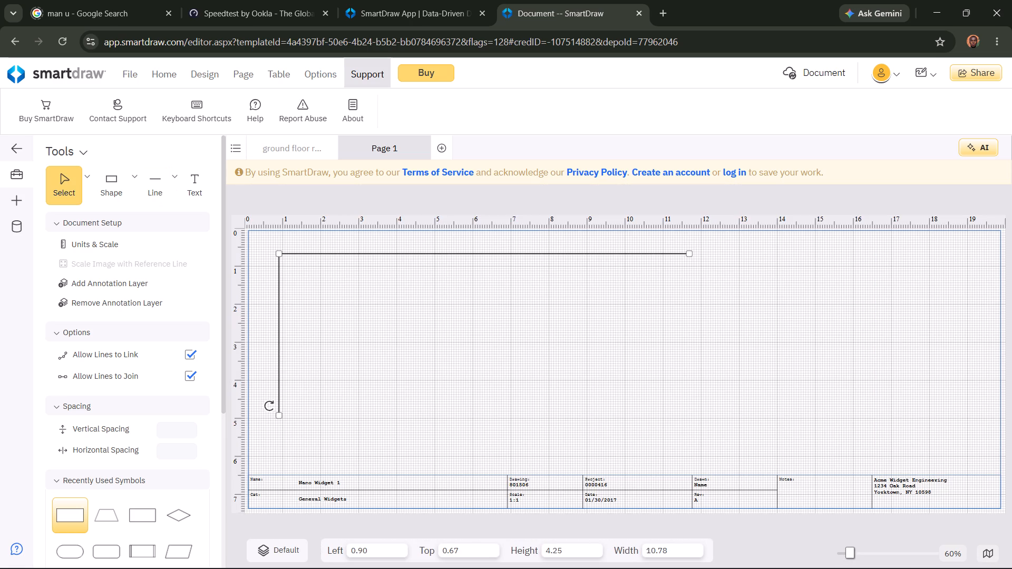
left_click(688, 254)
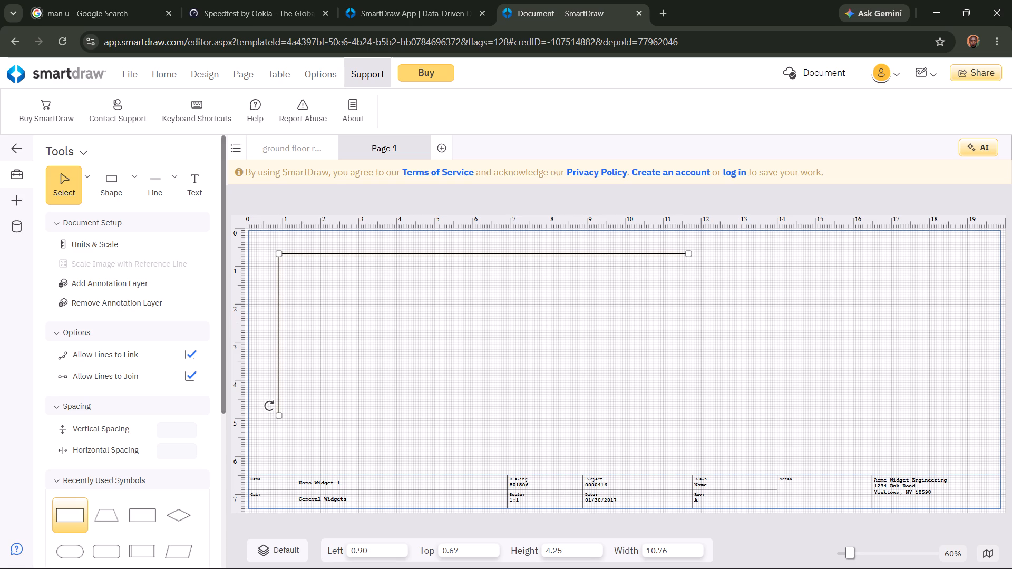
Draw an outward-bulging curved line from the top wall's free end, about 1.70 wide and 3.30 high.
left_click(164, 189)
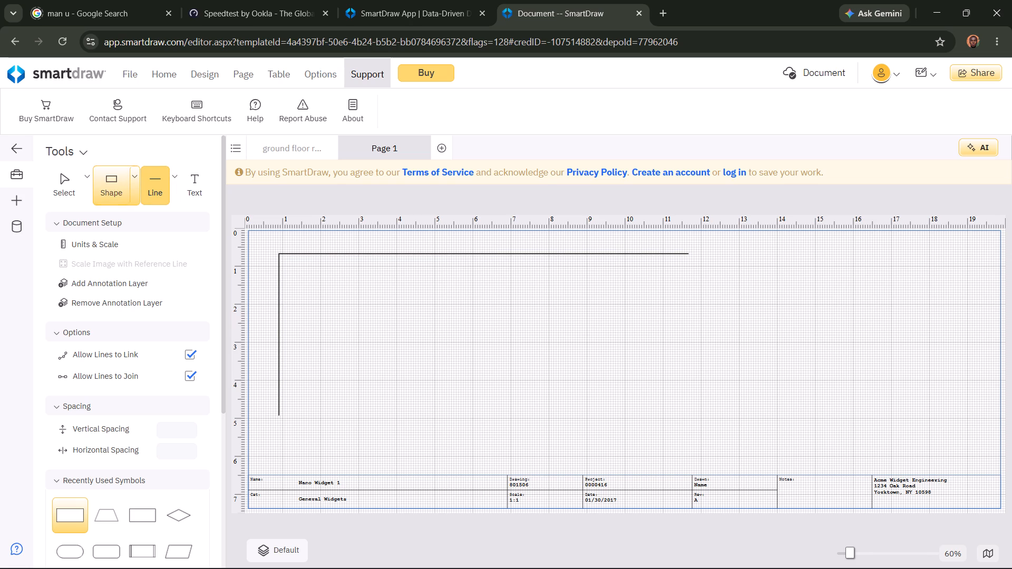
left_click(180, 193)
left_click(173, 192)
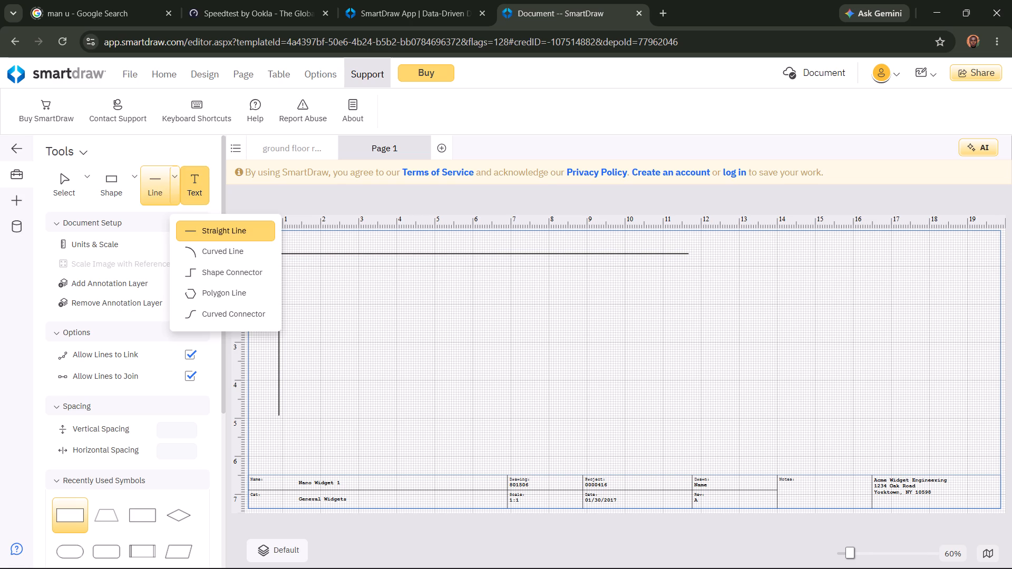
left_click(219, 251)
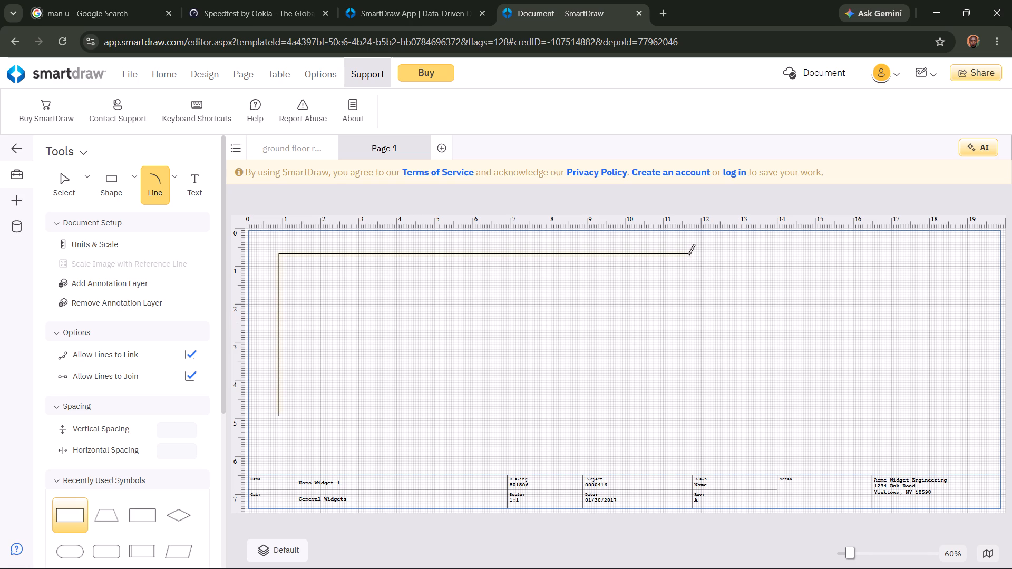
left_click_drag(688, 254, 694, 411)
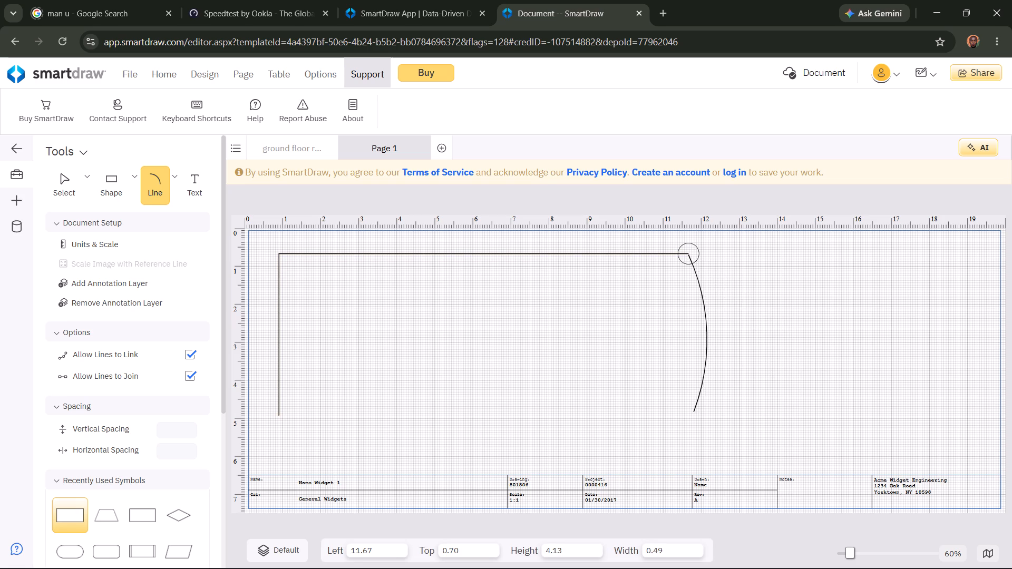
left_click_drag(694, 411, 844, 360)
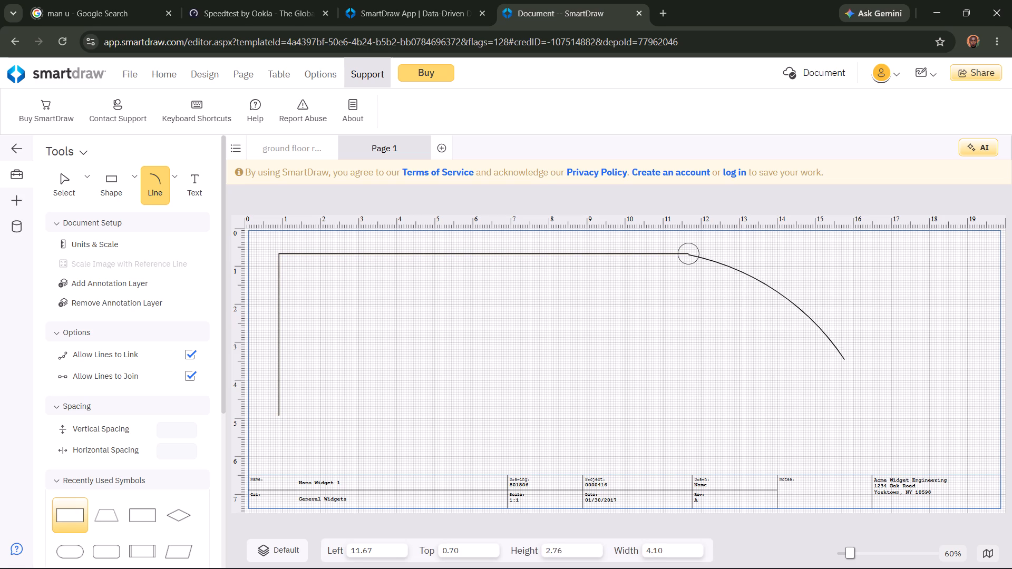
left_click_drag(844, 360, 790, 384)
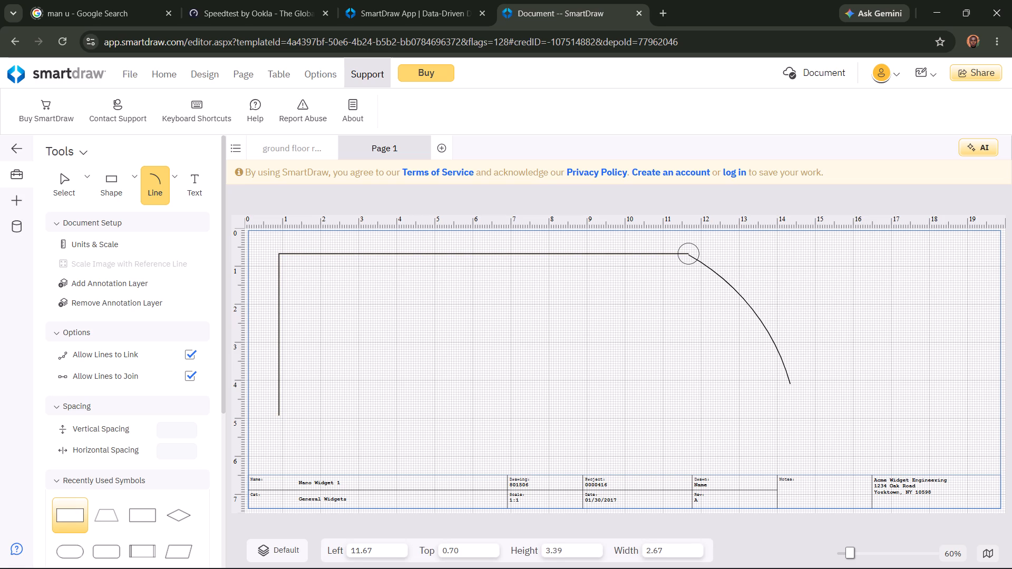
left_click_drag(790, 384, 754, 380)
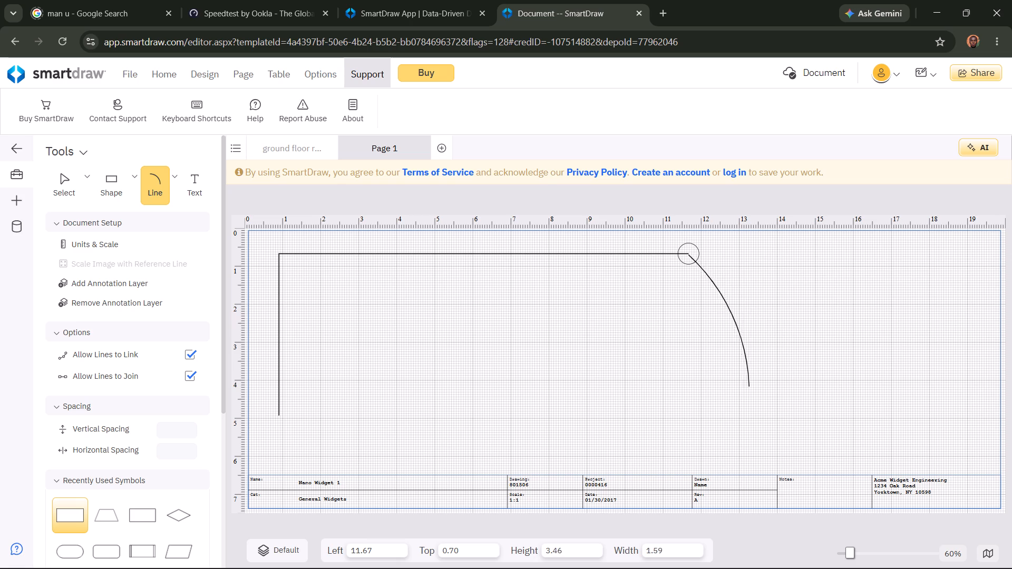
left_click_drag(754, 380, 758, 378)
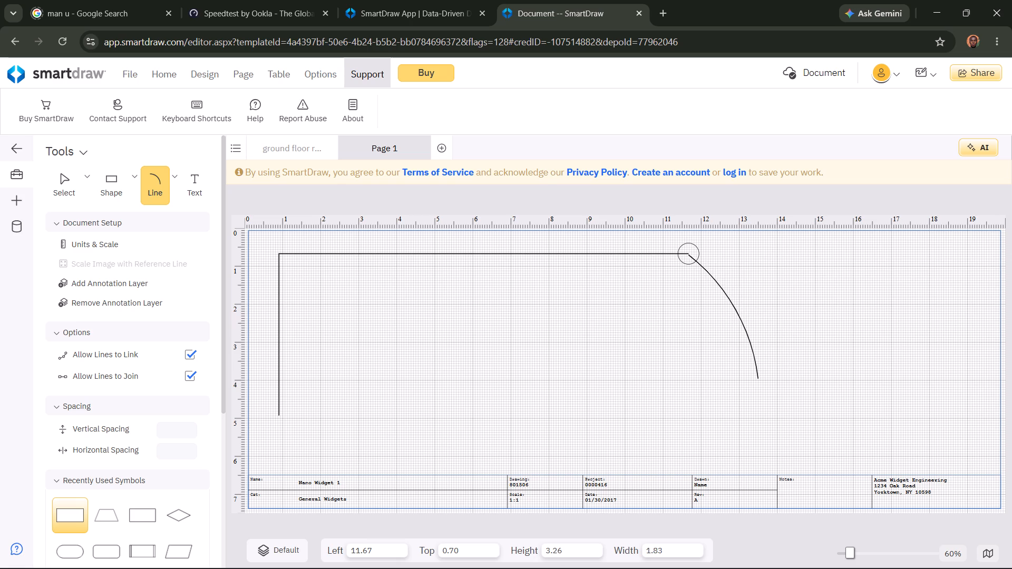
left_click_drag(758, 378, 753, 380)
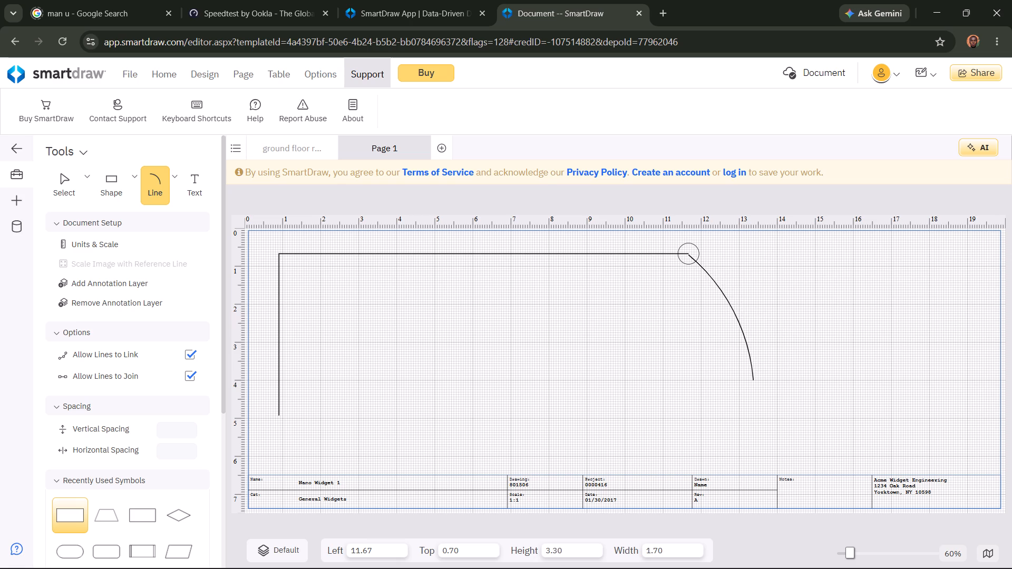
left_click_drag(753, 380, 753, 380)
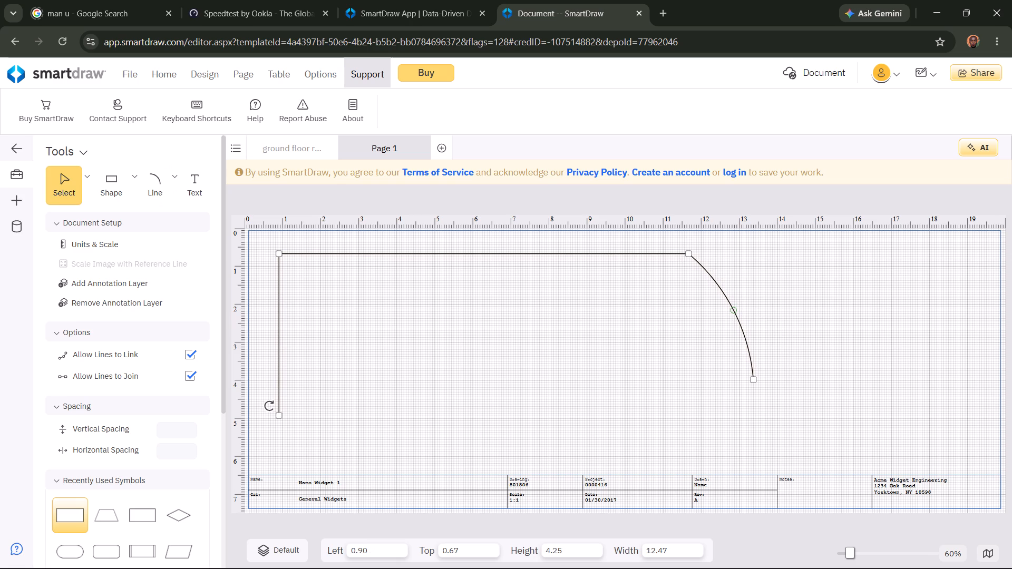
left_click(641, 361)
left_click(648, 368)
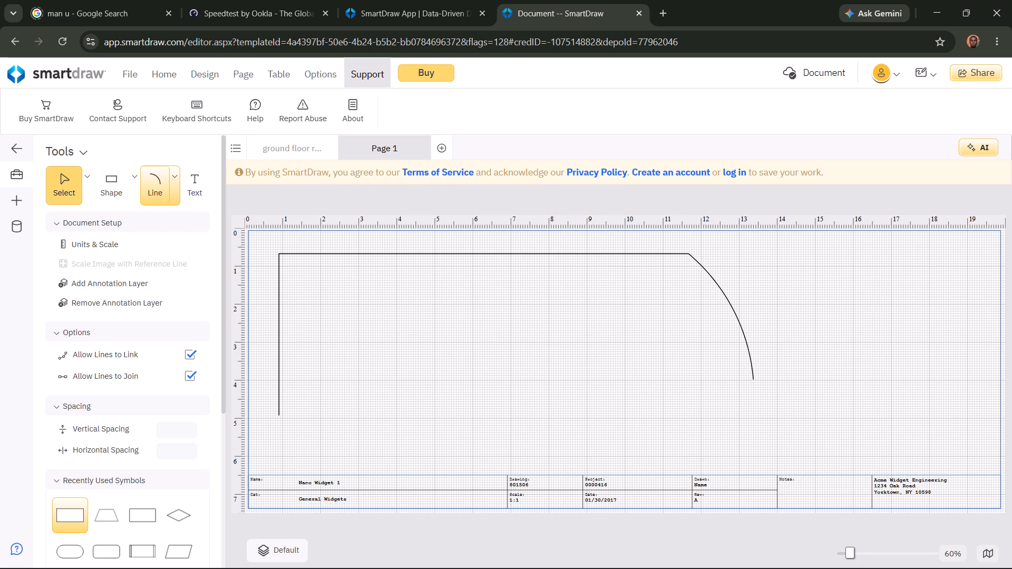
Draw a horizontal straight line about 12.5 long from the left wall's lower end, ending below the curve's lower end.
left_click(172, 189)
left_click(200, 227)
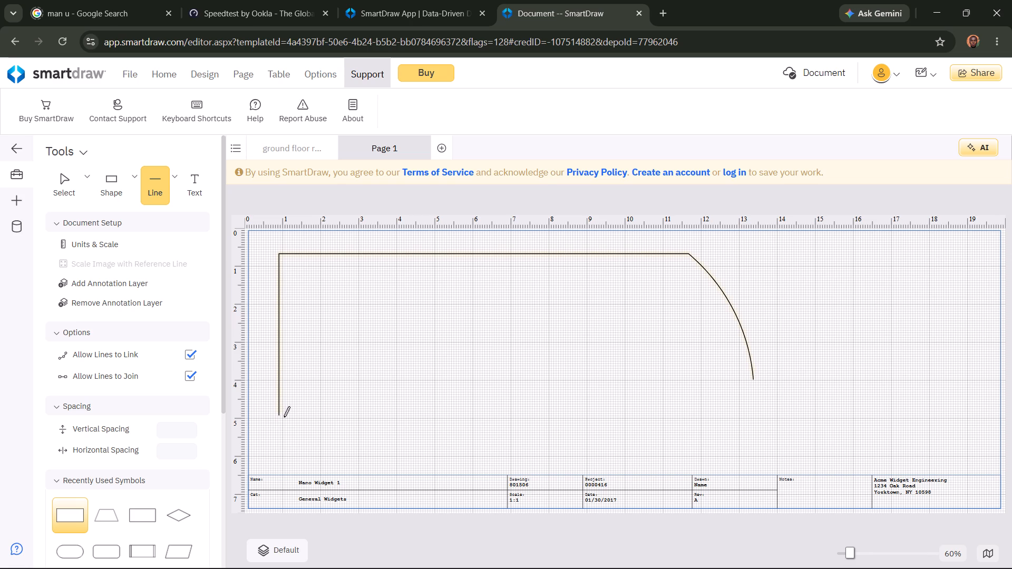
left_click_drag(277, 415, 588, 449)
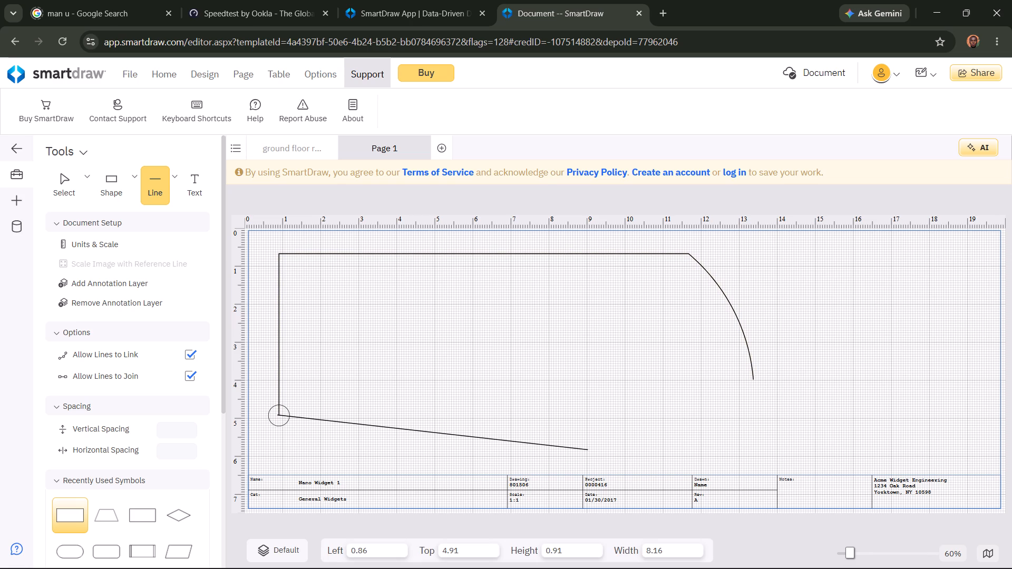
left_click_drag(588, 449, 762, 419)
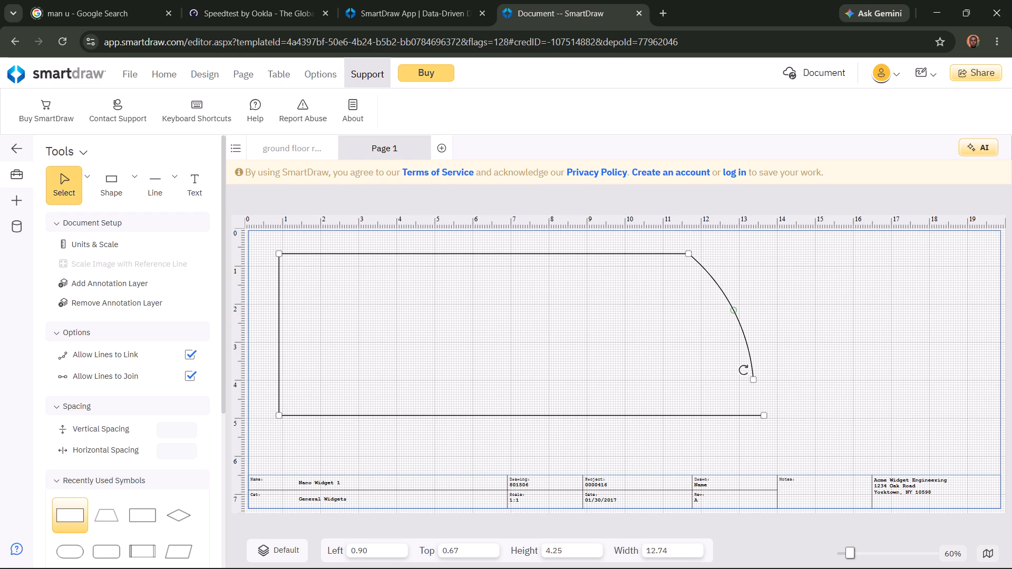
left_click_drag(764, 413, 752, 413)
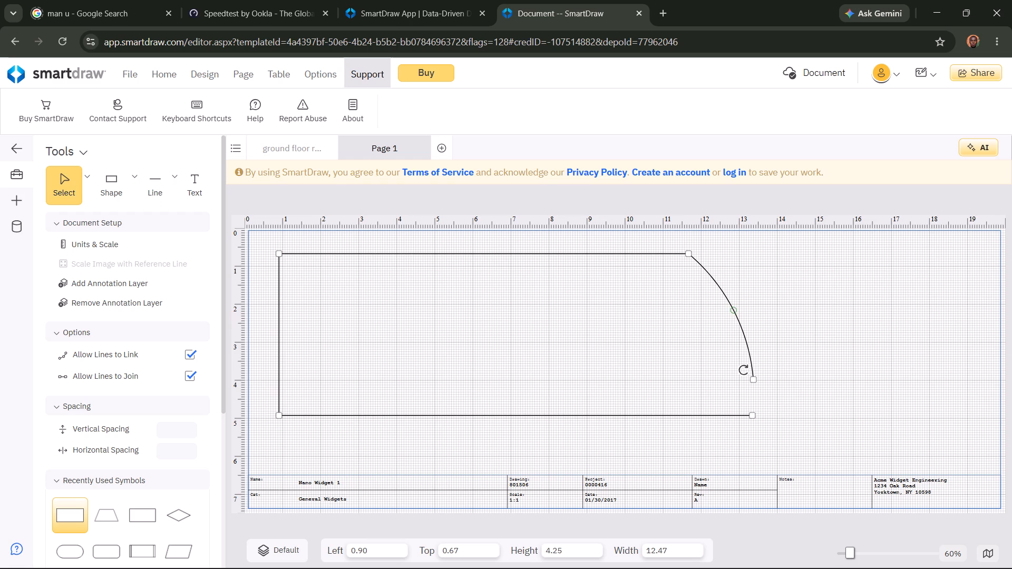
left_click(751, 416)
left_click(839, 426)
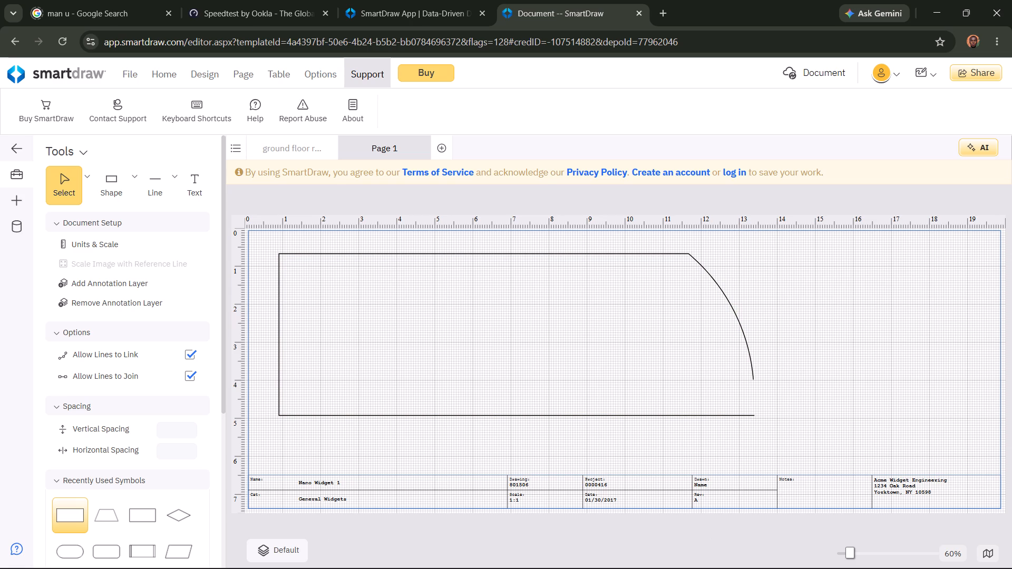
Adjust the bottom wall's free end so it lines up directly below the curved wall's lower end.
left_click(747, 415)
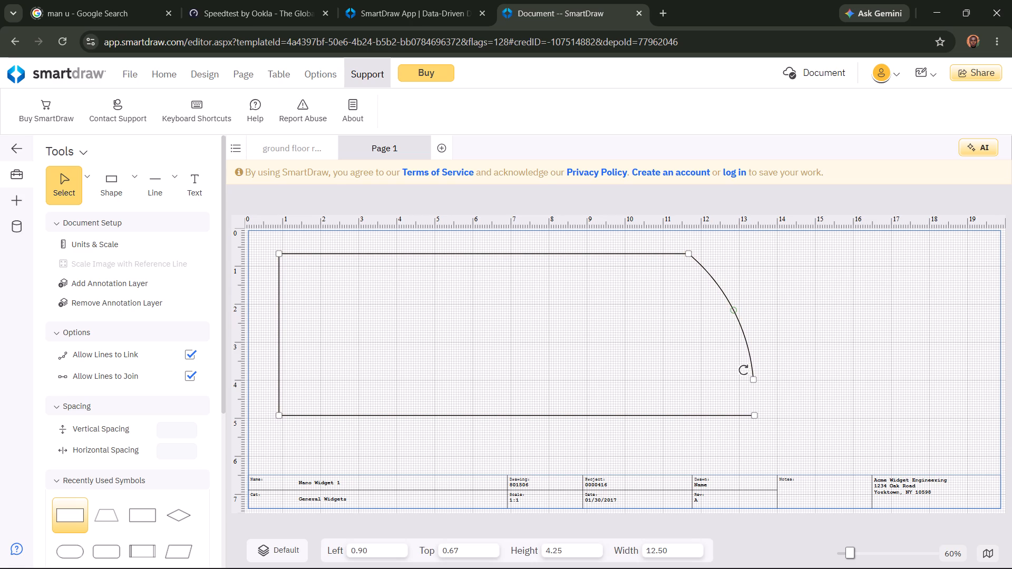
left_click(753, 418)
left_click(823, 381)
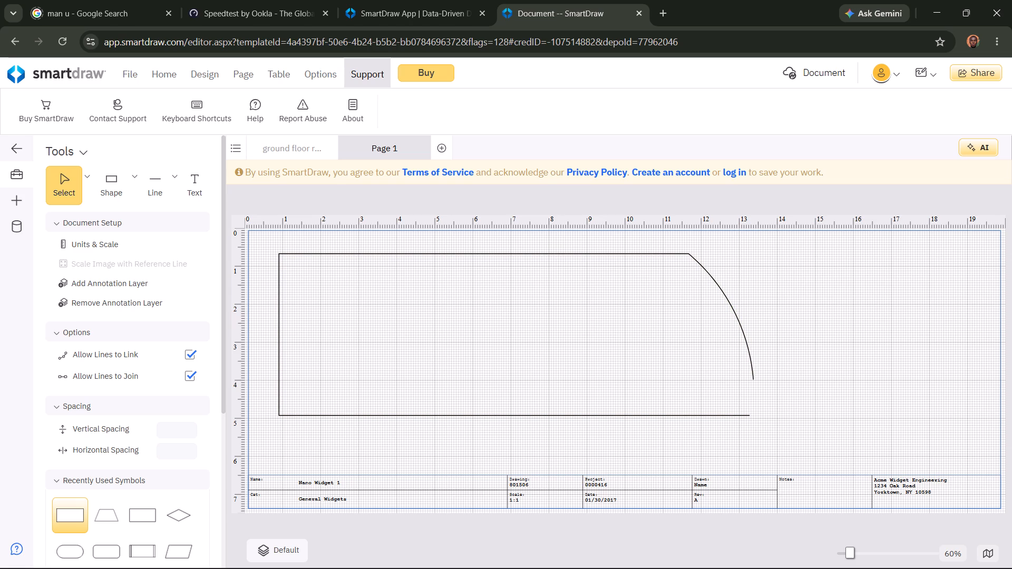
left_click(741, 414)
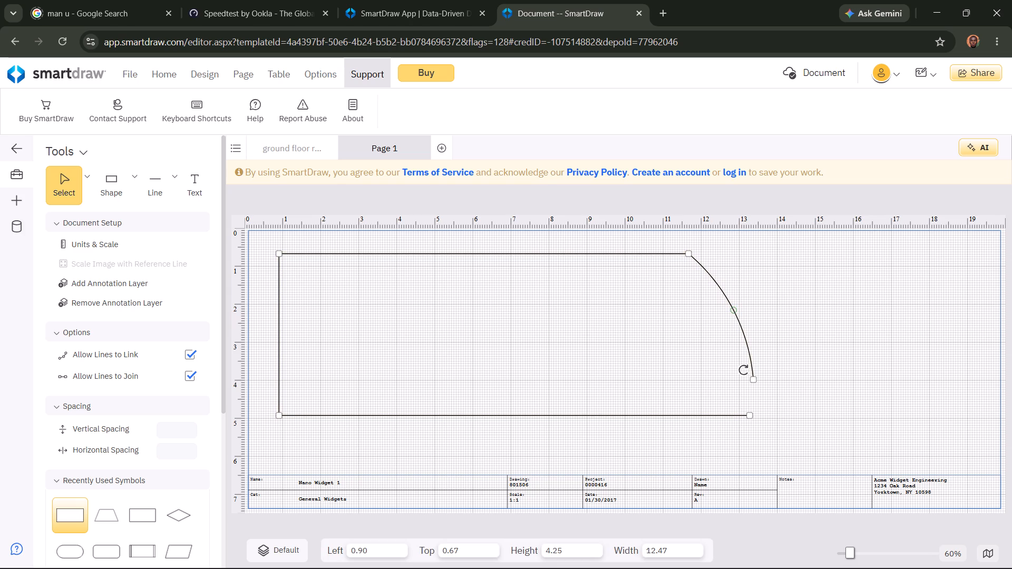
left_click(748, 414)
left_click(779, 444)
left_click(743, 414)
left_click(752, 414)
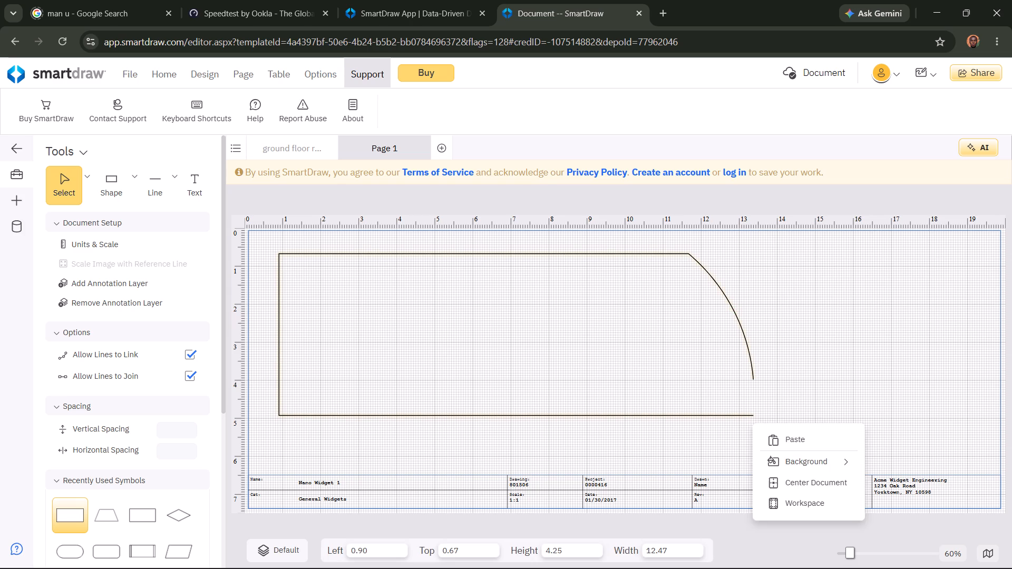
left_click(832, 362)
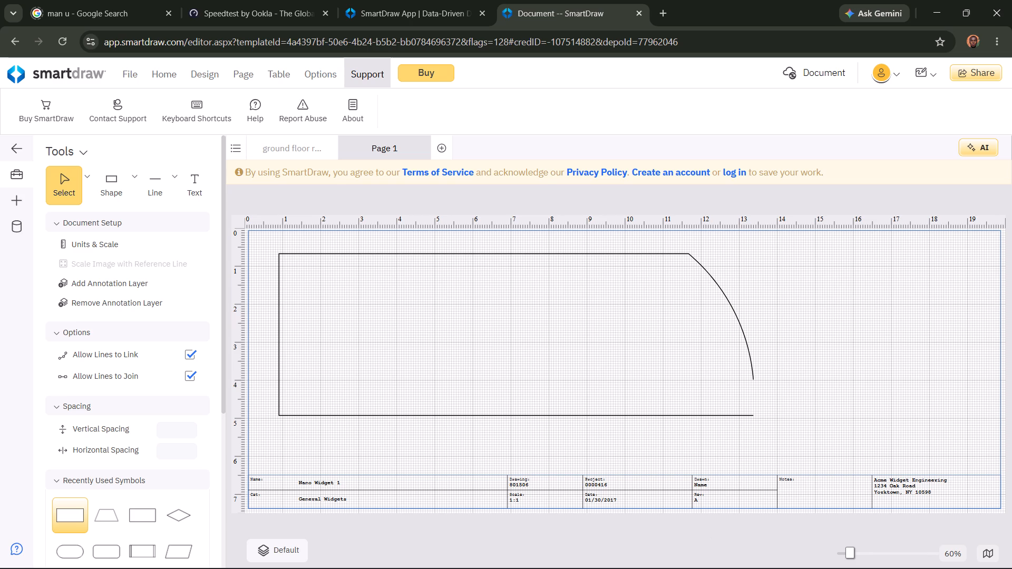
Draw a rectangle about 2.4 wide and 2.4 high in the outline's lower-left corner, against the left and bottom walls.
left_click(114, 188)
left_click(135, 194)
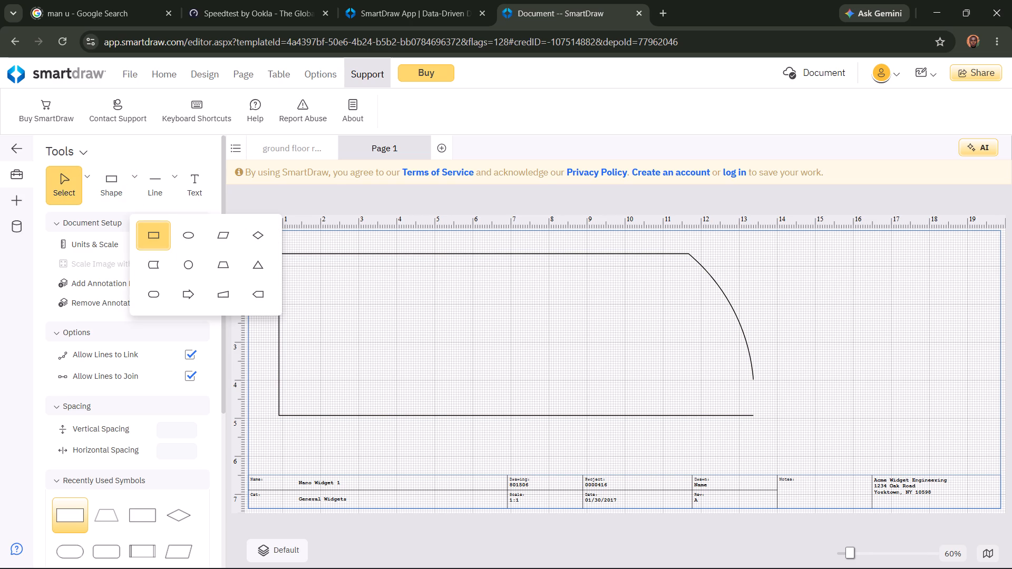
left_click(149, 244)
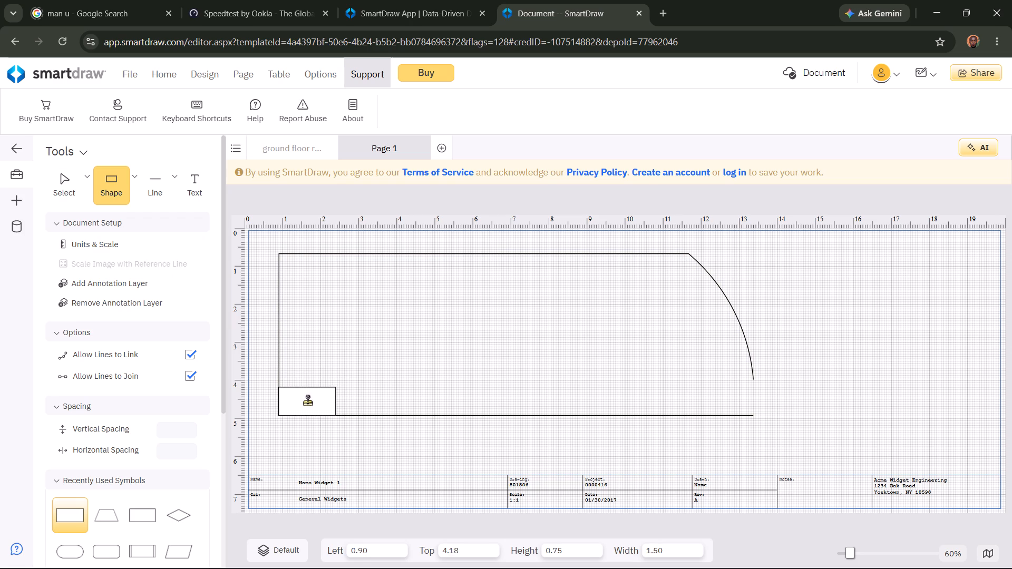
left_click(307, 401)
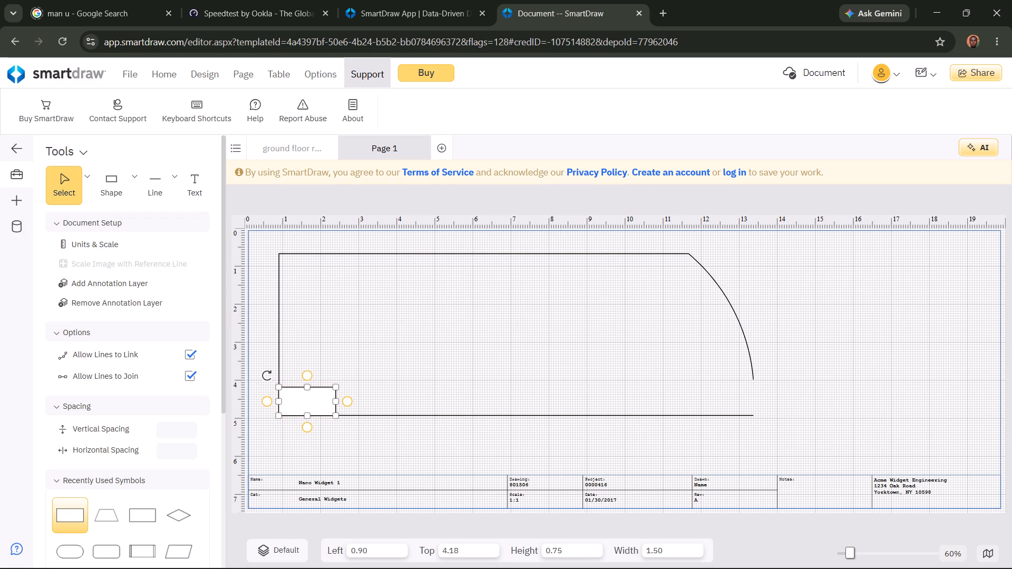
left_click_drag(306, 387, 303, 320)
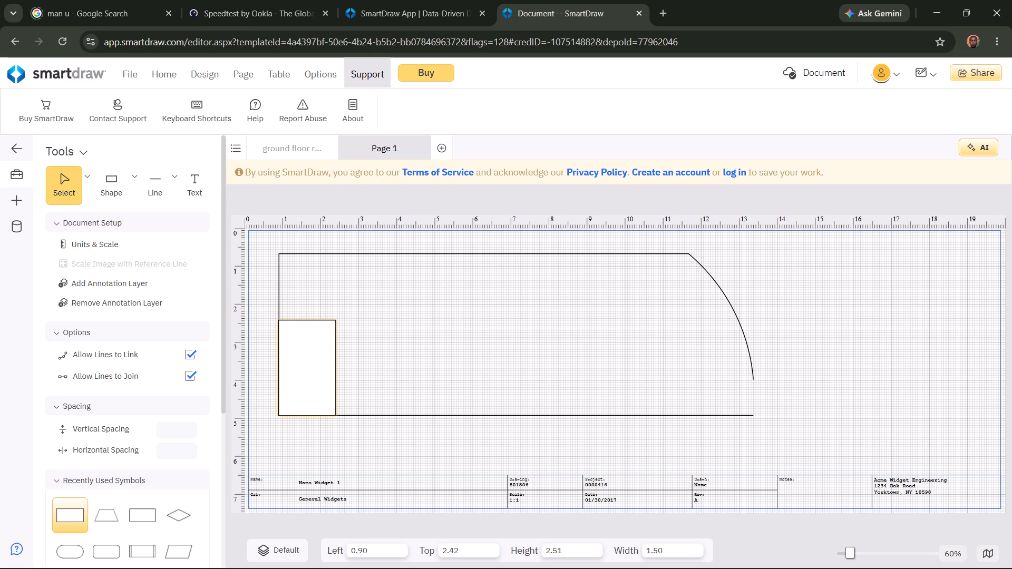
left_click_drag(303, 320, 307, 318)
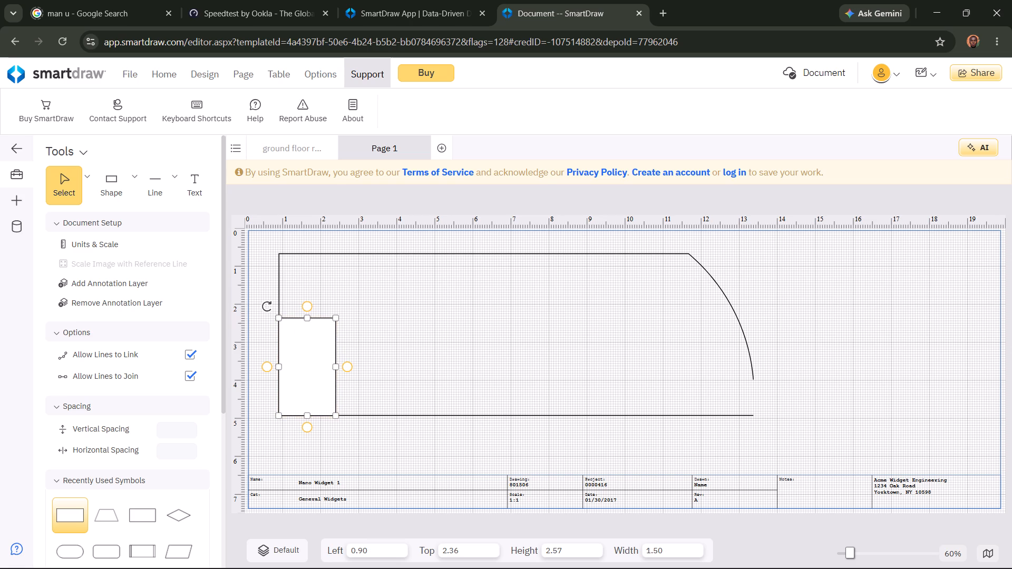
left_click_drag(337, 365, 371, 362)
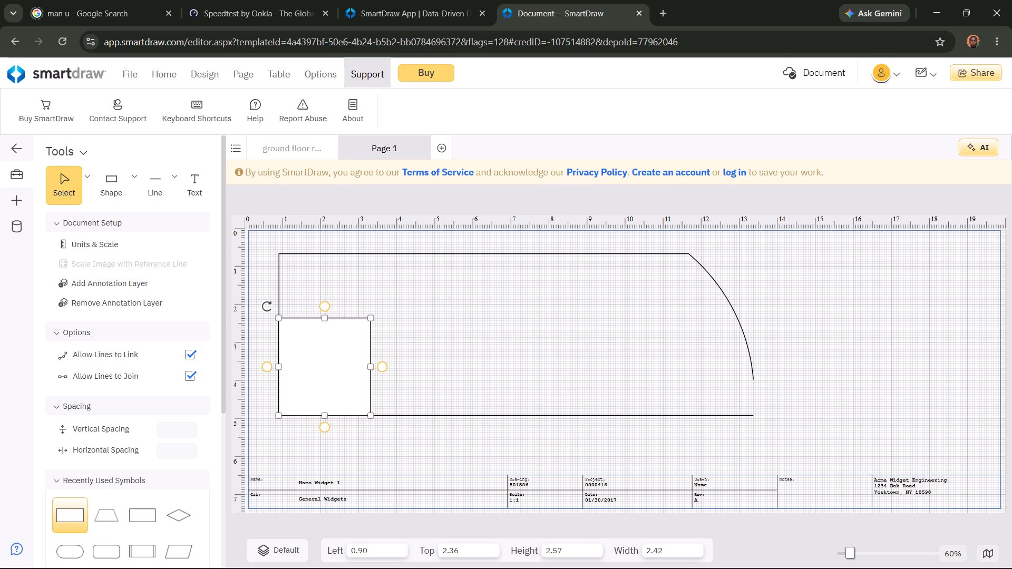
left_click_drag(324, 316, 324, 324)
left_click(489, 344)
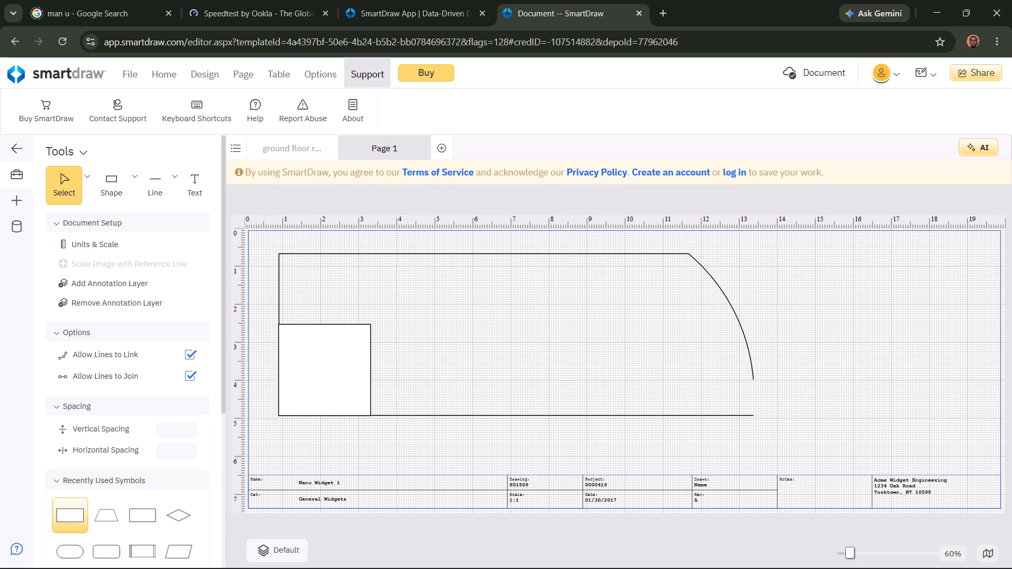
Draw a second rectangle about 2.02 wide and 2.35 high near the middle of the bottom wall, at about Left 6.00, Top 2.53.
left_click(109, 197)
left_click(140, 192)
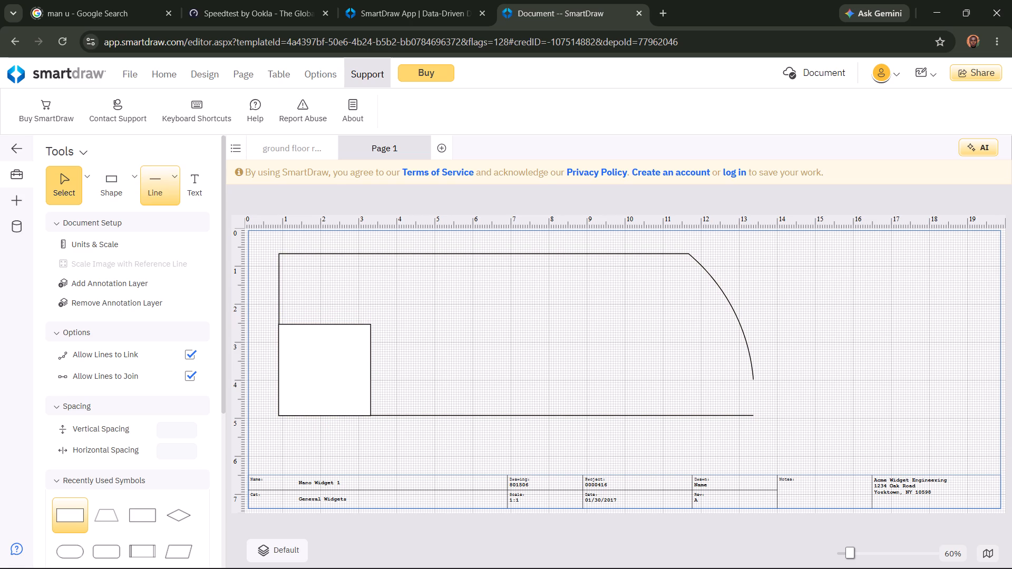
left_click(135, 191)
left_click(149, 242)
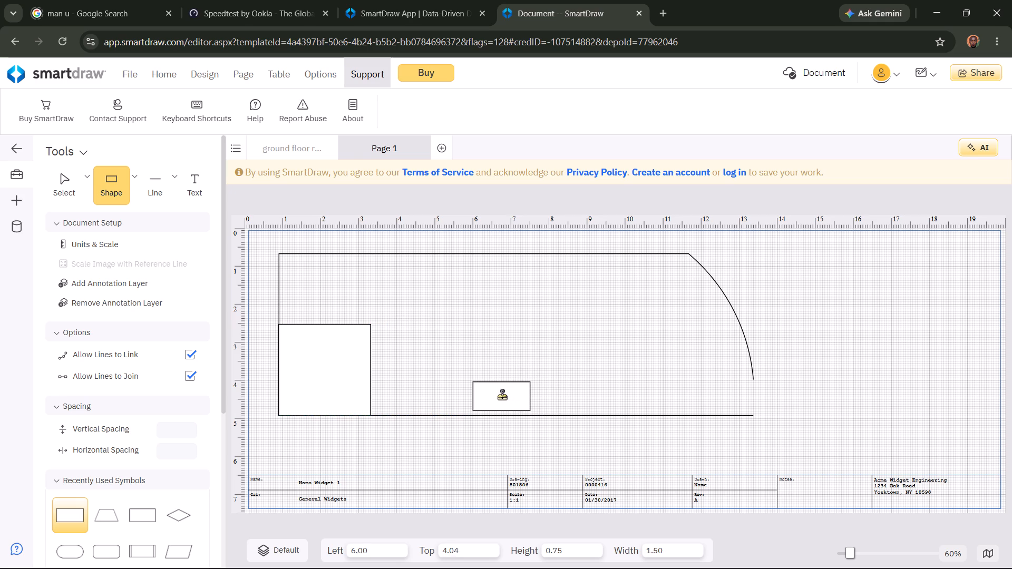
left_click(502, 399)
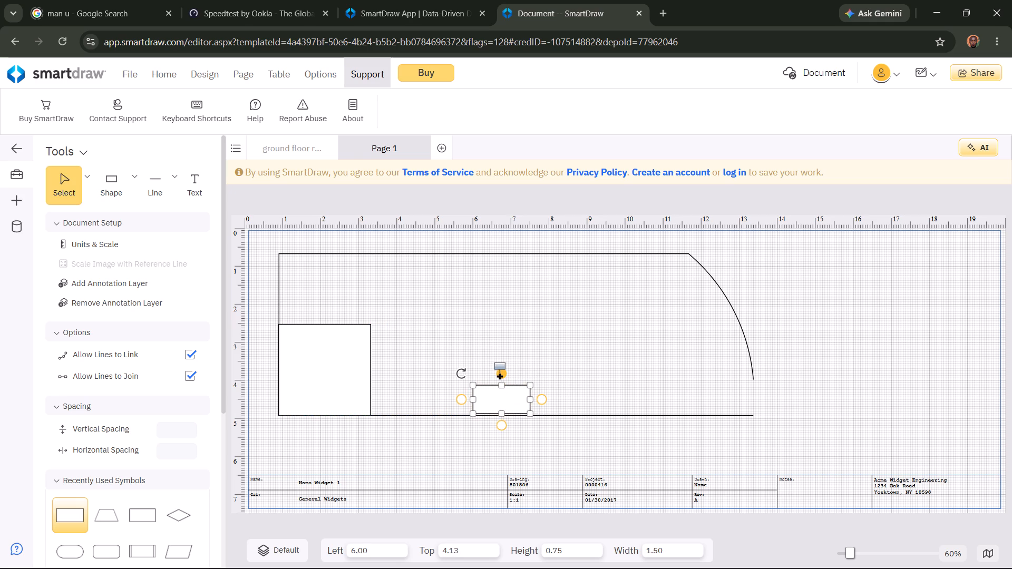
left_click_drag(503, 386, 493, 349)
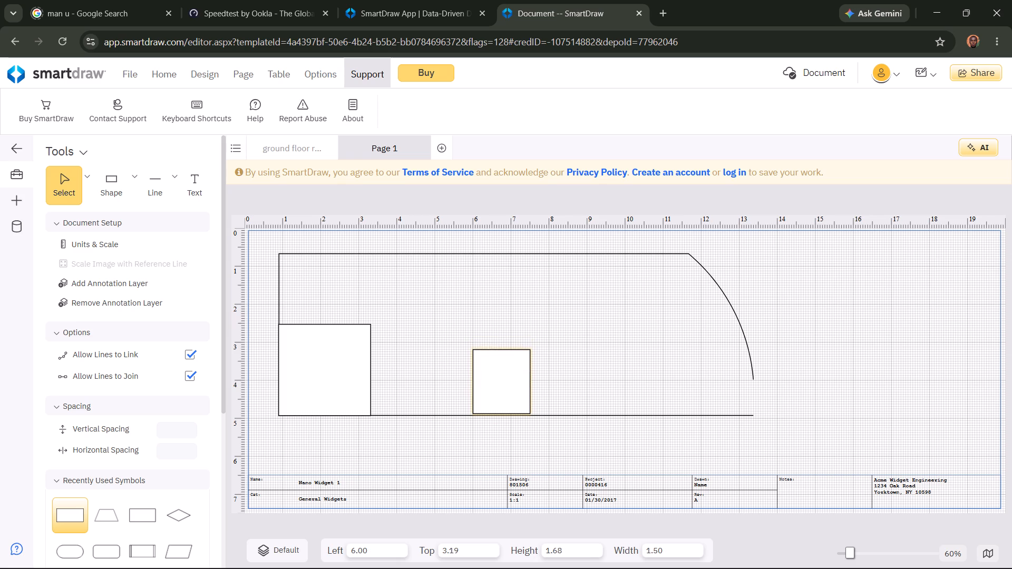
left_click_drag(493, 349, 482, 339)
left_click_drag(482, 339, 478, 289)
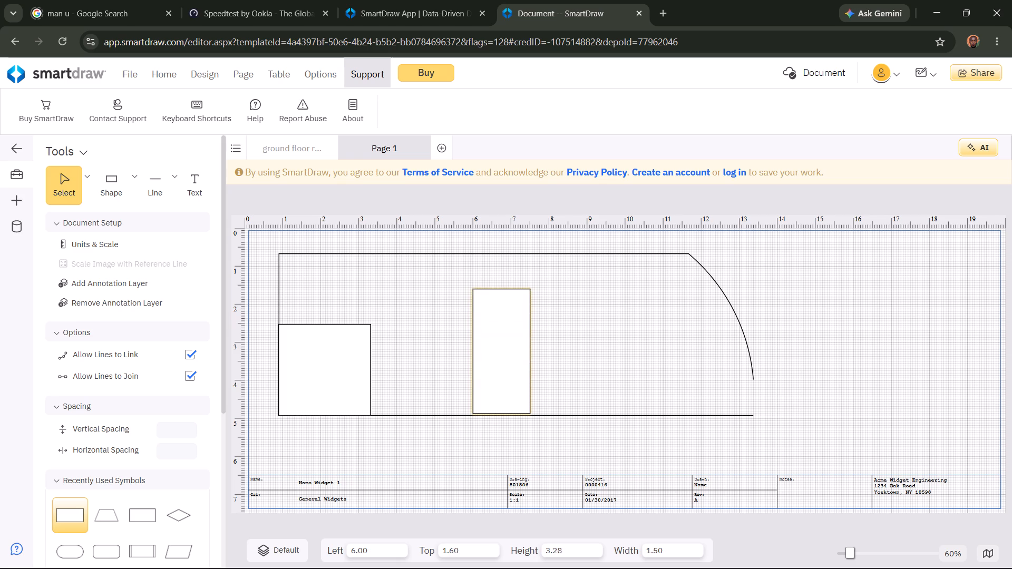
left_click_drag(478, 289, 484, 323)
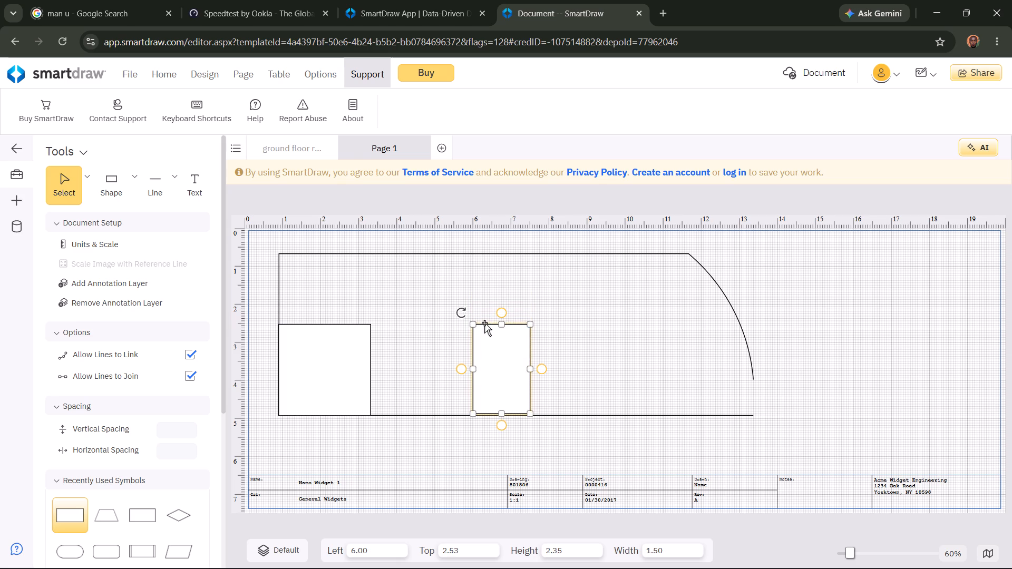
left_click_drag(532, 369, 525, 369)
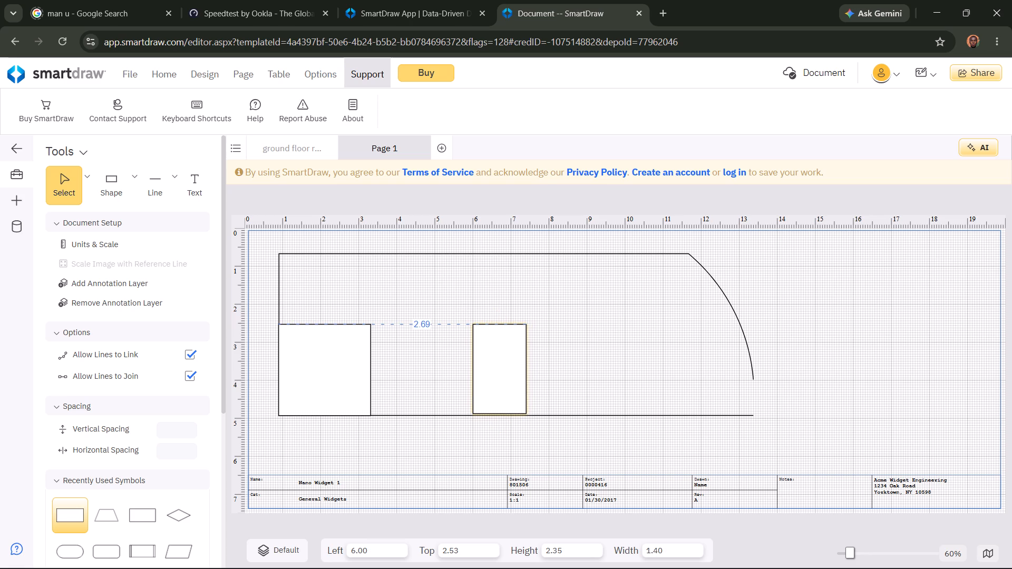
left_click_drag(525, 369, 550, 364)
Label the middle rectangle "media area over staisr".
double_click(523, 341)
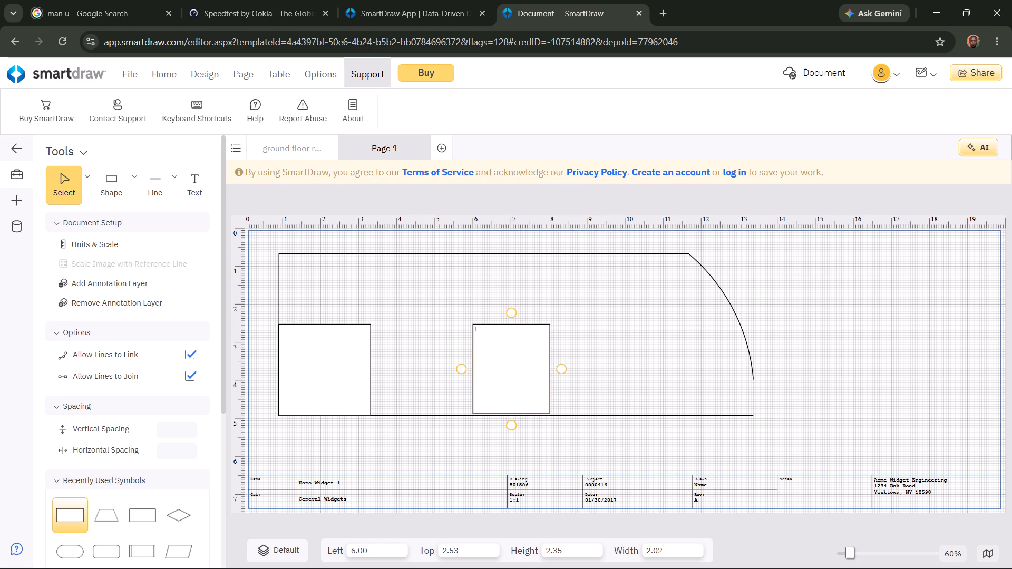
type("media area under")
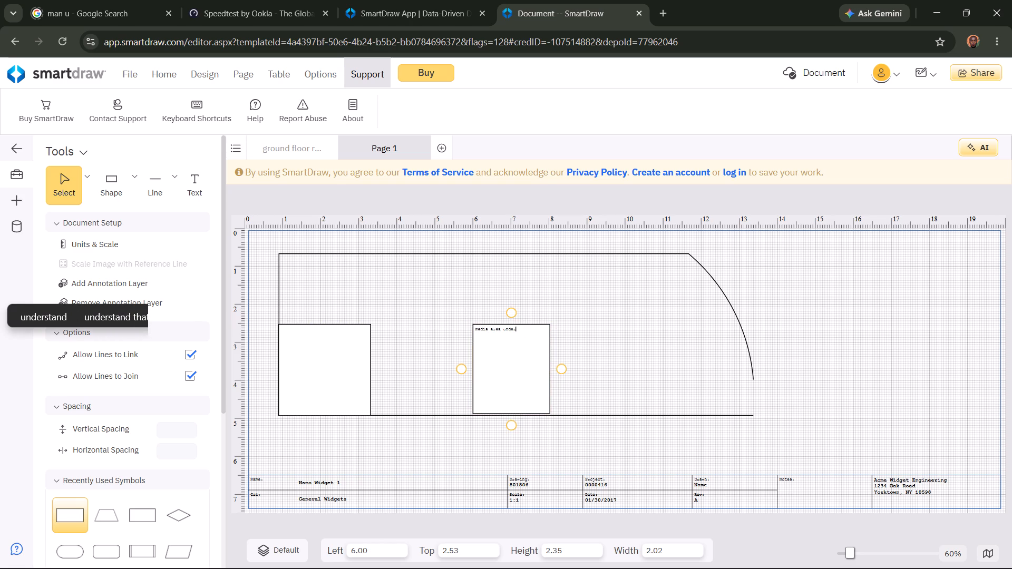
key("BackSpace")
key("BackSpace")
key("BackSpace")
key("BackSpace")
key("BackSpace")
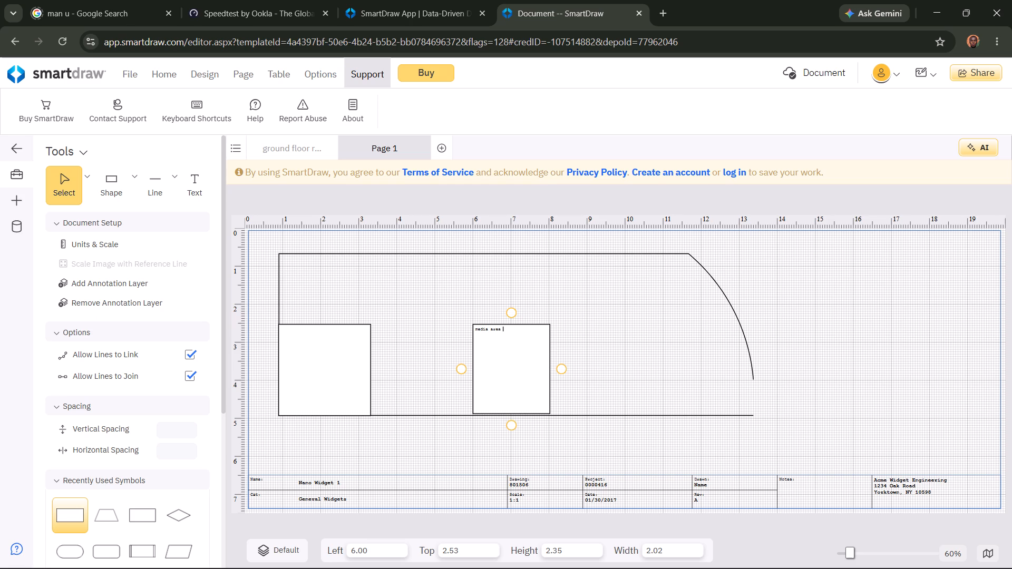
type("over staisr")
left_click(656, 370)
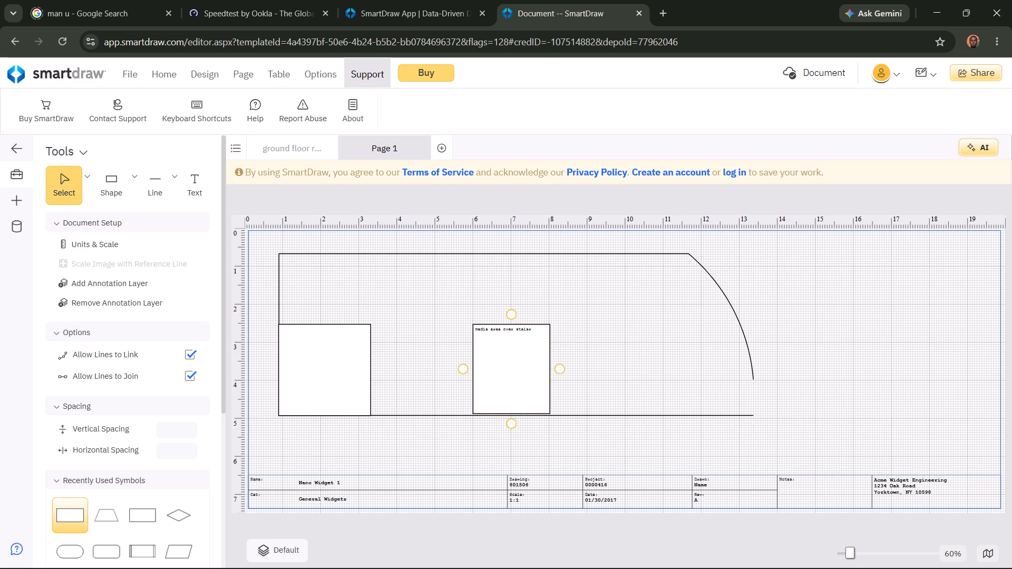
Draw a vertical straight line about 4.25 long at about Left 11.61, from the top wall's curve end down to the bottom wall.
left_click(374, 302)
left_click(133, 187)
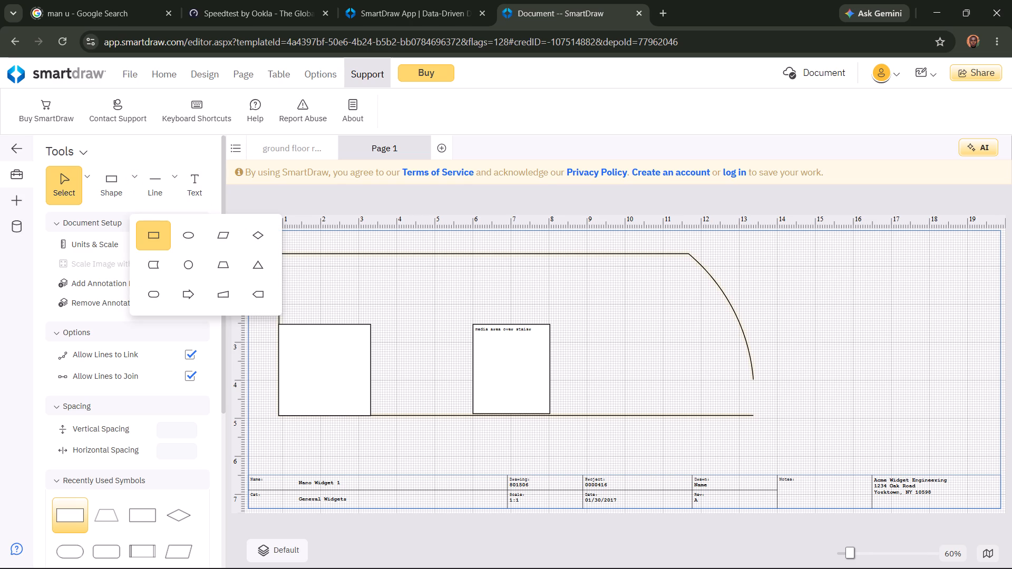
left_click(182, 185)
left_click(176, 185)
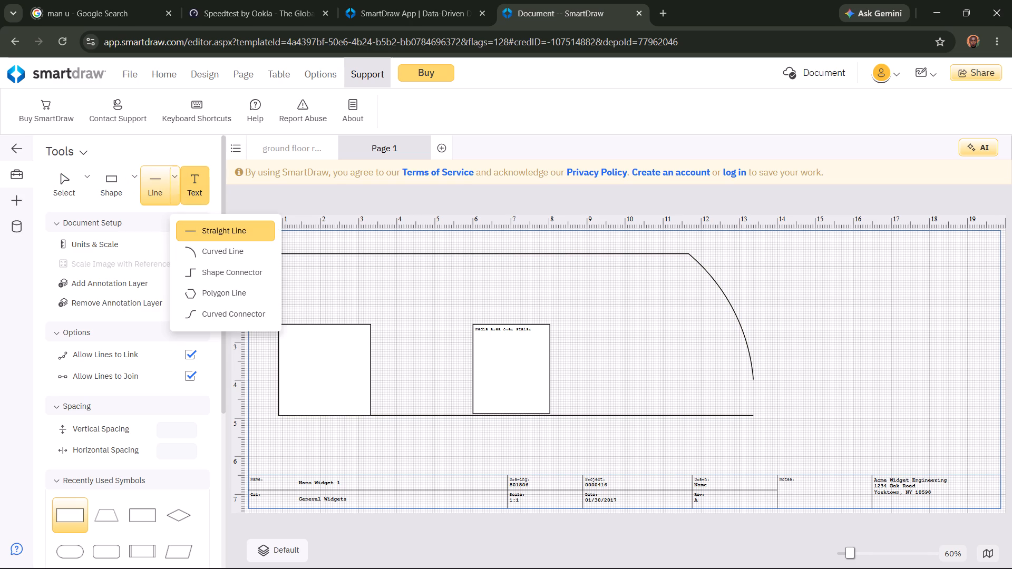
left_click(188, 231)
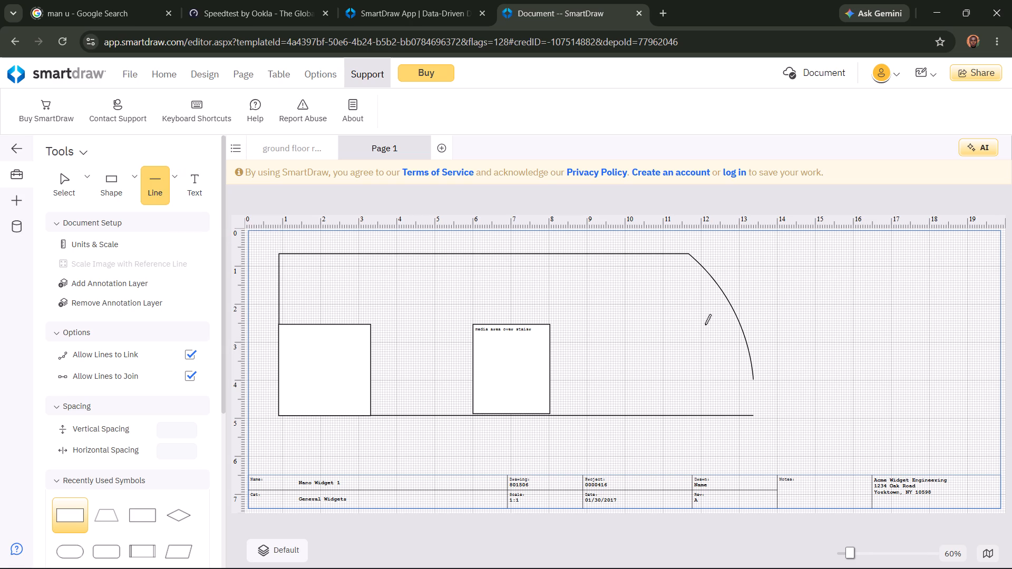
left_click_drag(686, 254, 708, 349)
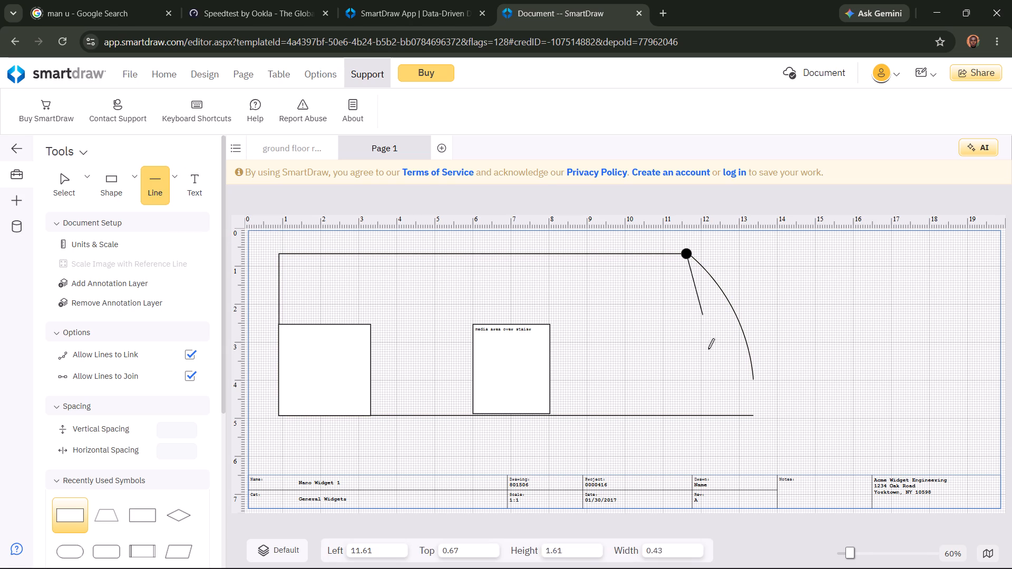
left_click_drag(708, 349, 691, 411)
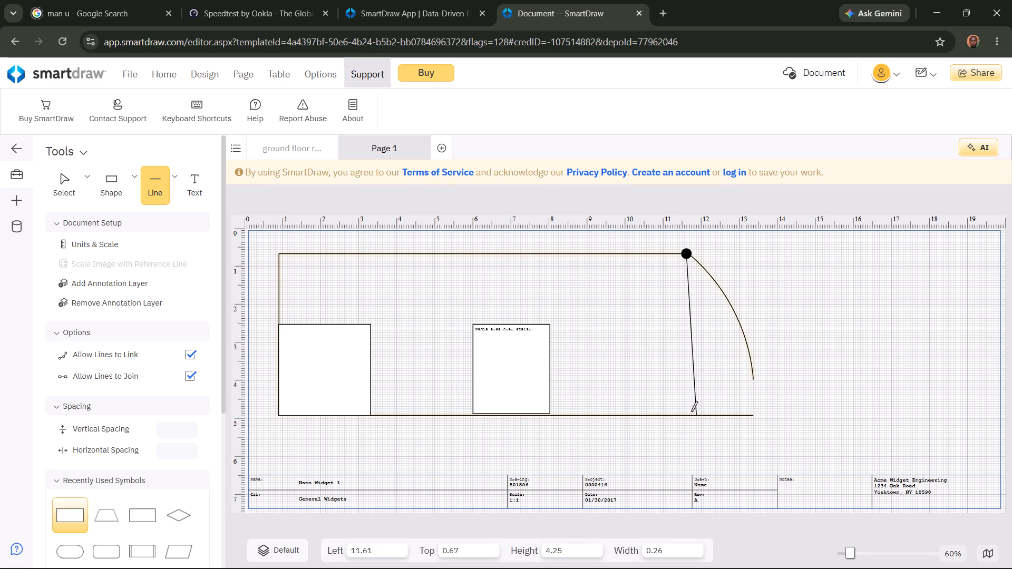
left_click_drag(691, 411, 690, 418)
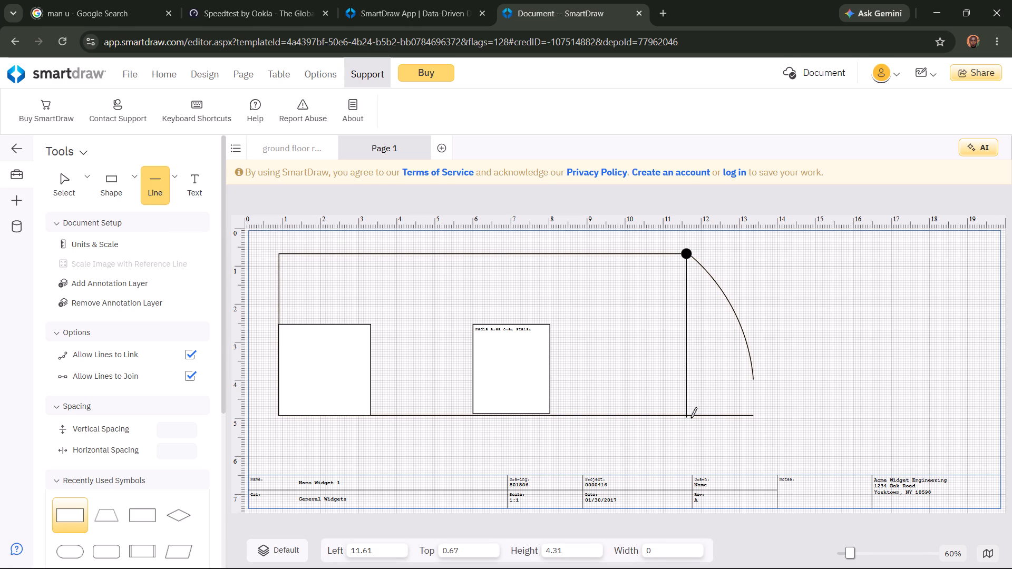
left_click_drag(690, 418, 688, 415)
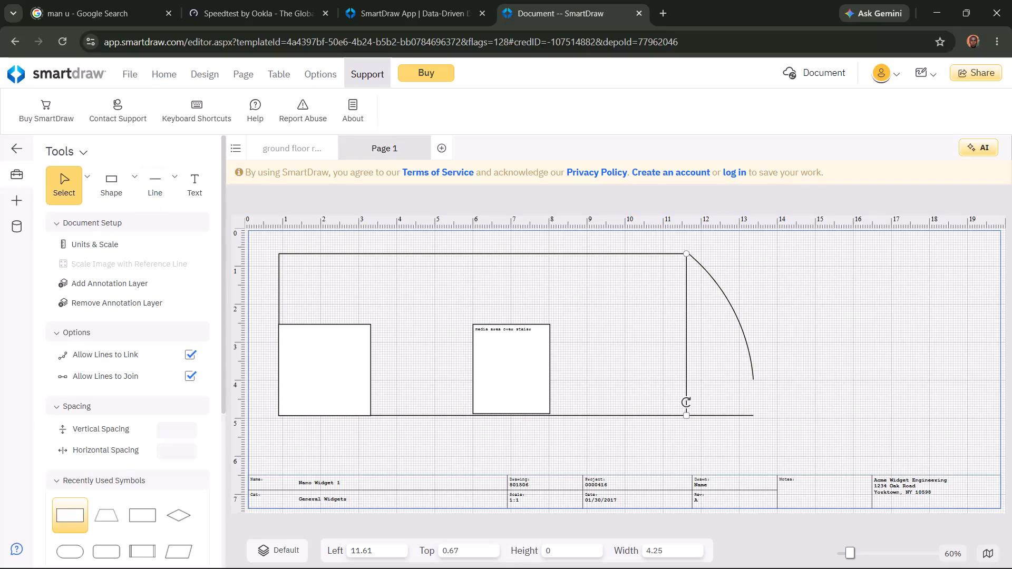
left_click(756, 463)
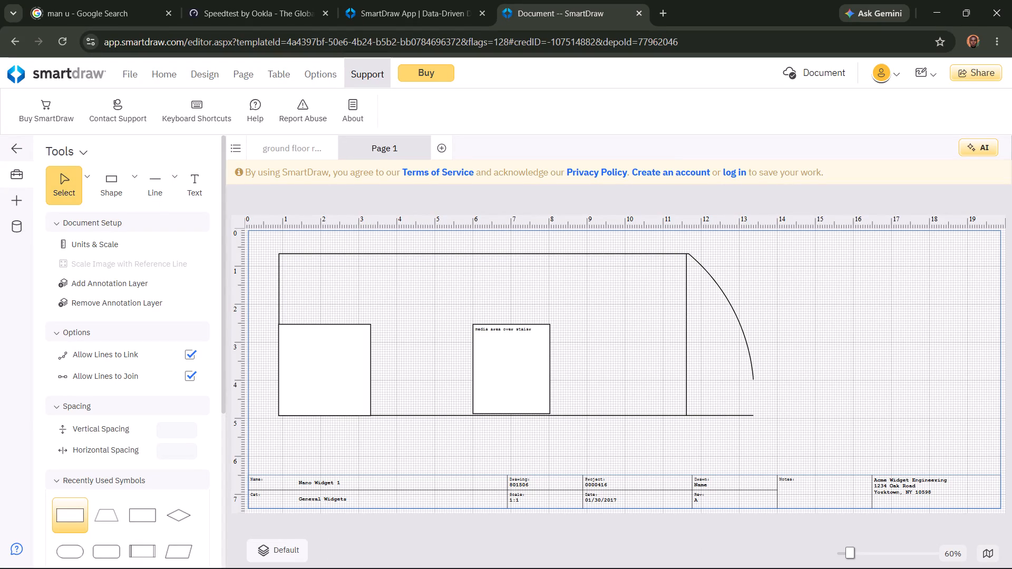
Rename the second page, Page 1, as "upper room church".
right_click(388, 142)
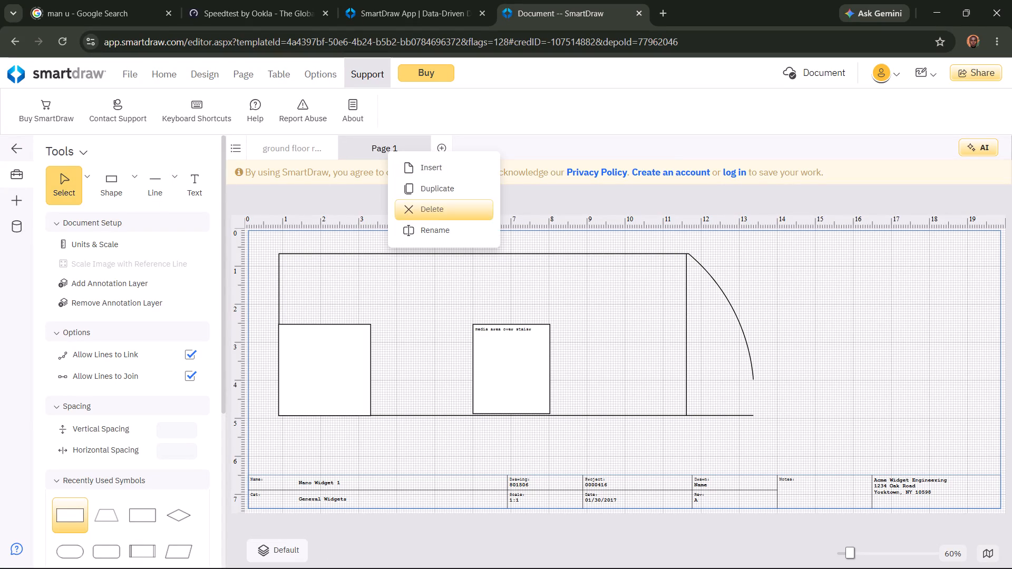
left_click(438, 222)
key("BackSpace")
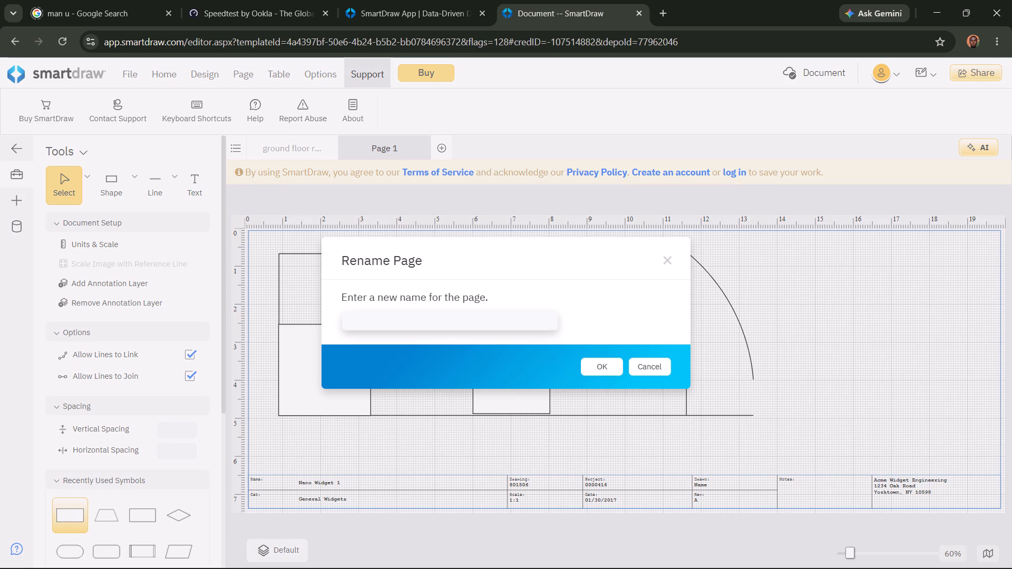
type("upper")
key("space")
type("room")
key("space")
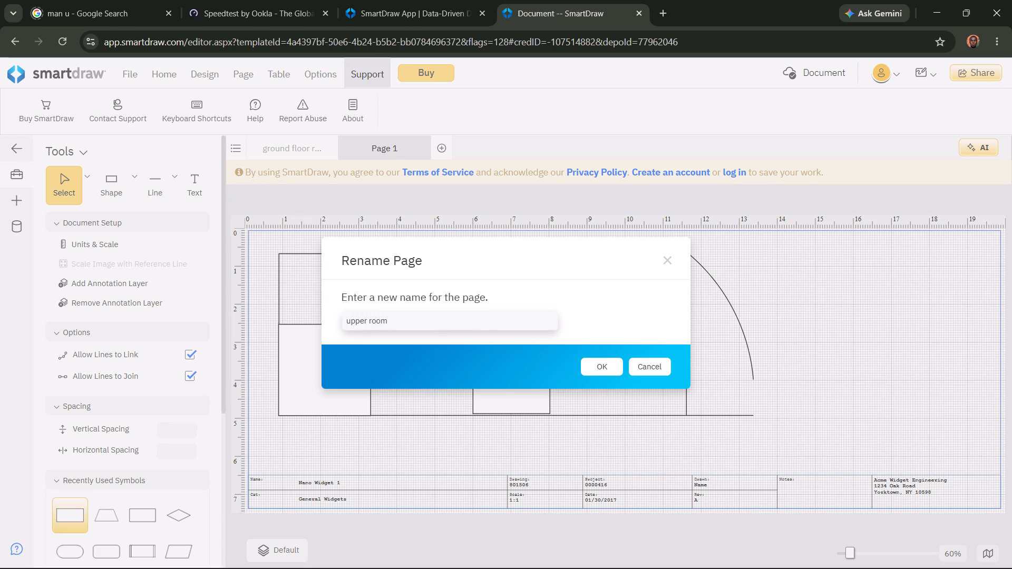
type("chu")
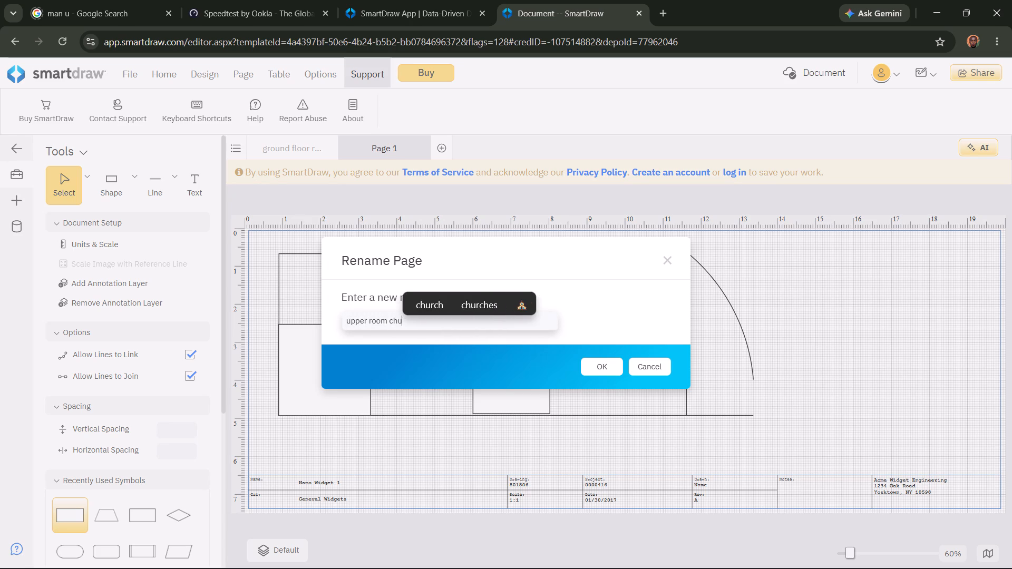
type("rch")
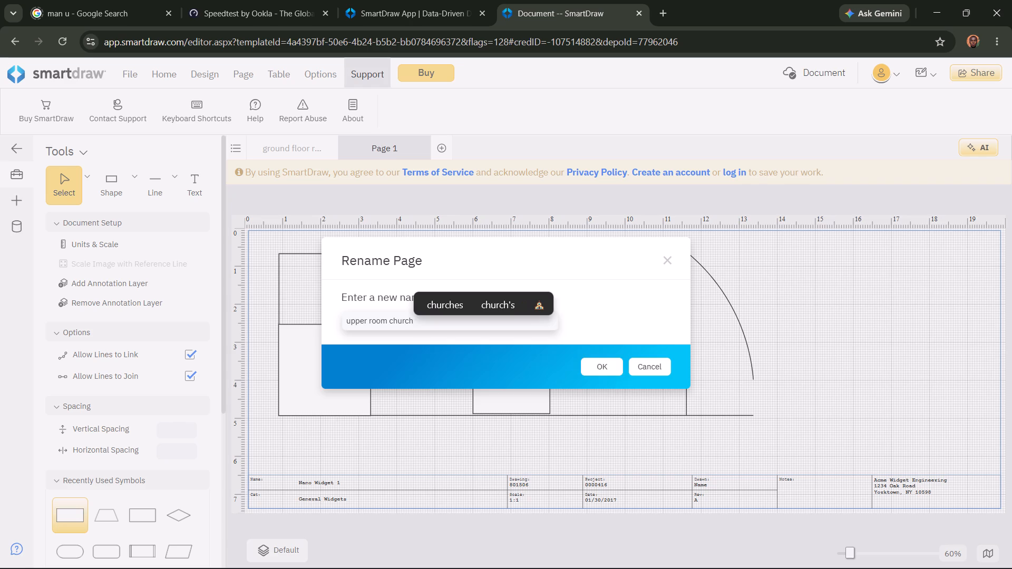
left_click(615, 364)
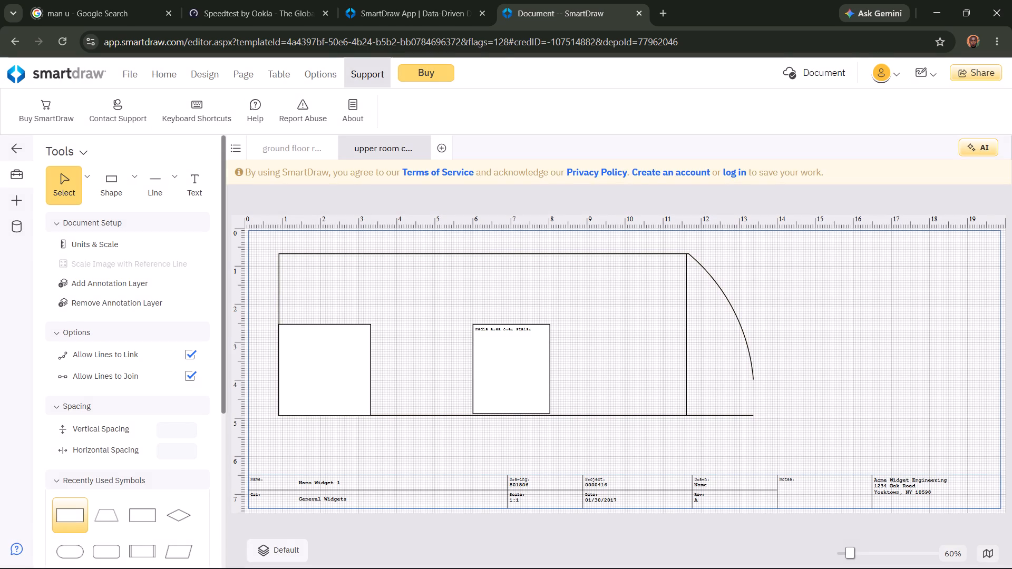
left_click(127, 79)
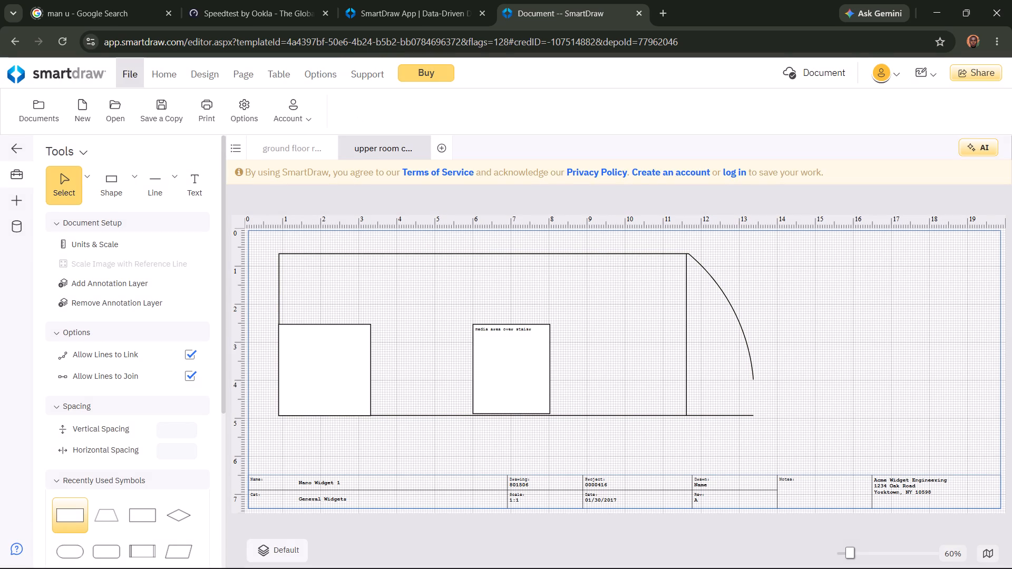